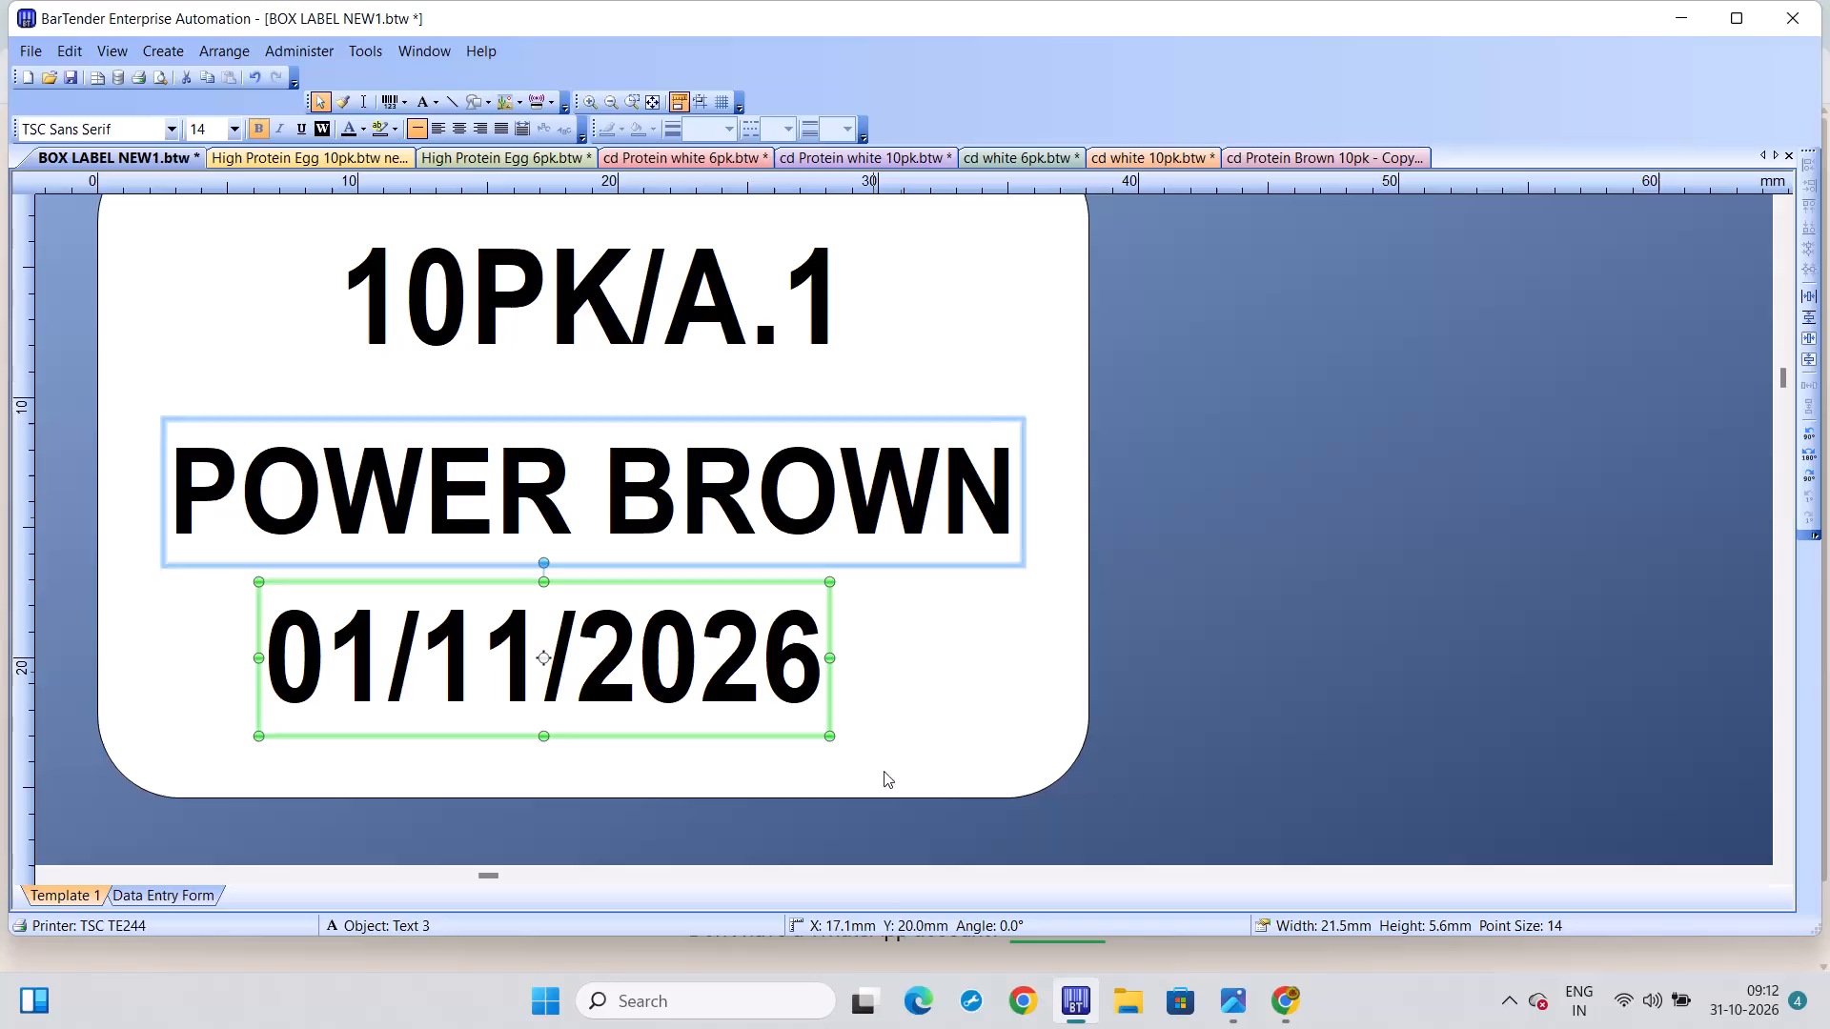
Switch to Excel by opening the recently used PHYSICAL FG workbook.
click(708, 1008)
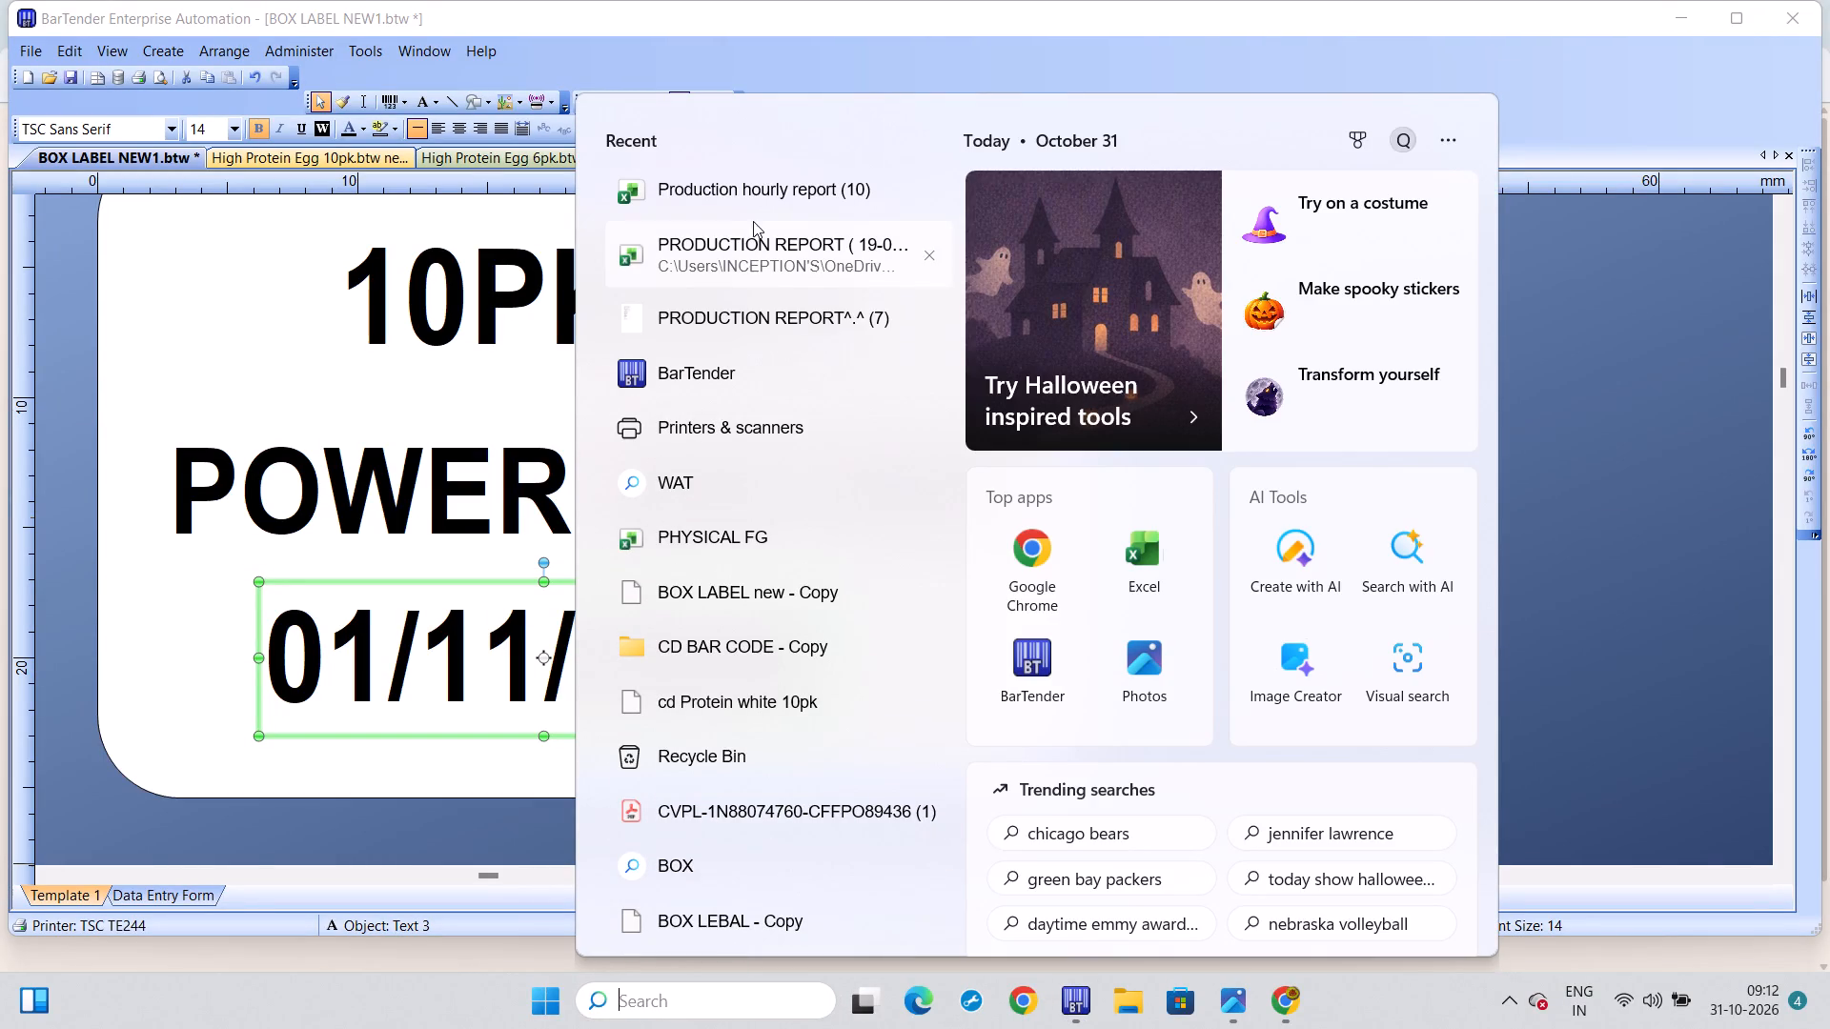
click(686, 511)
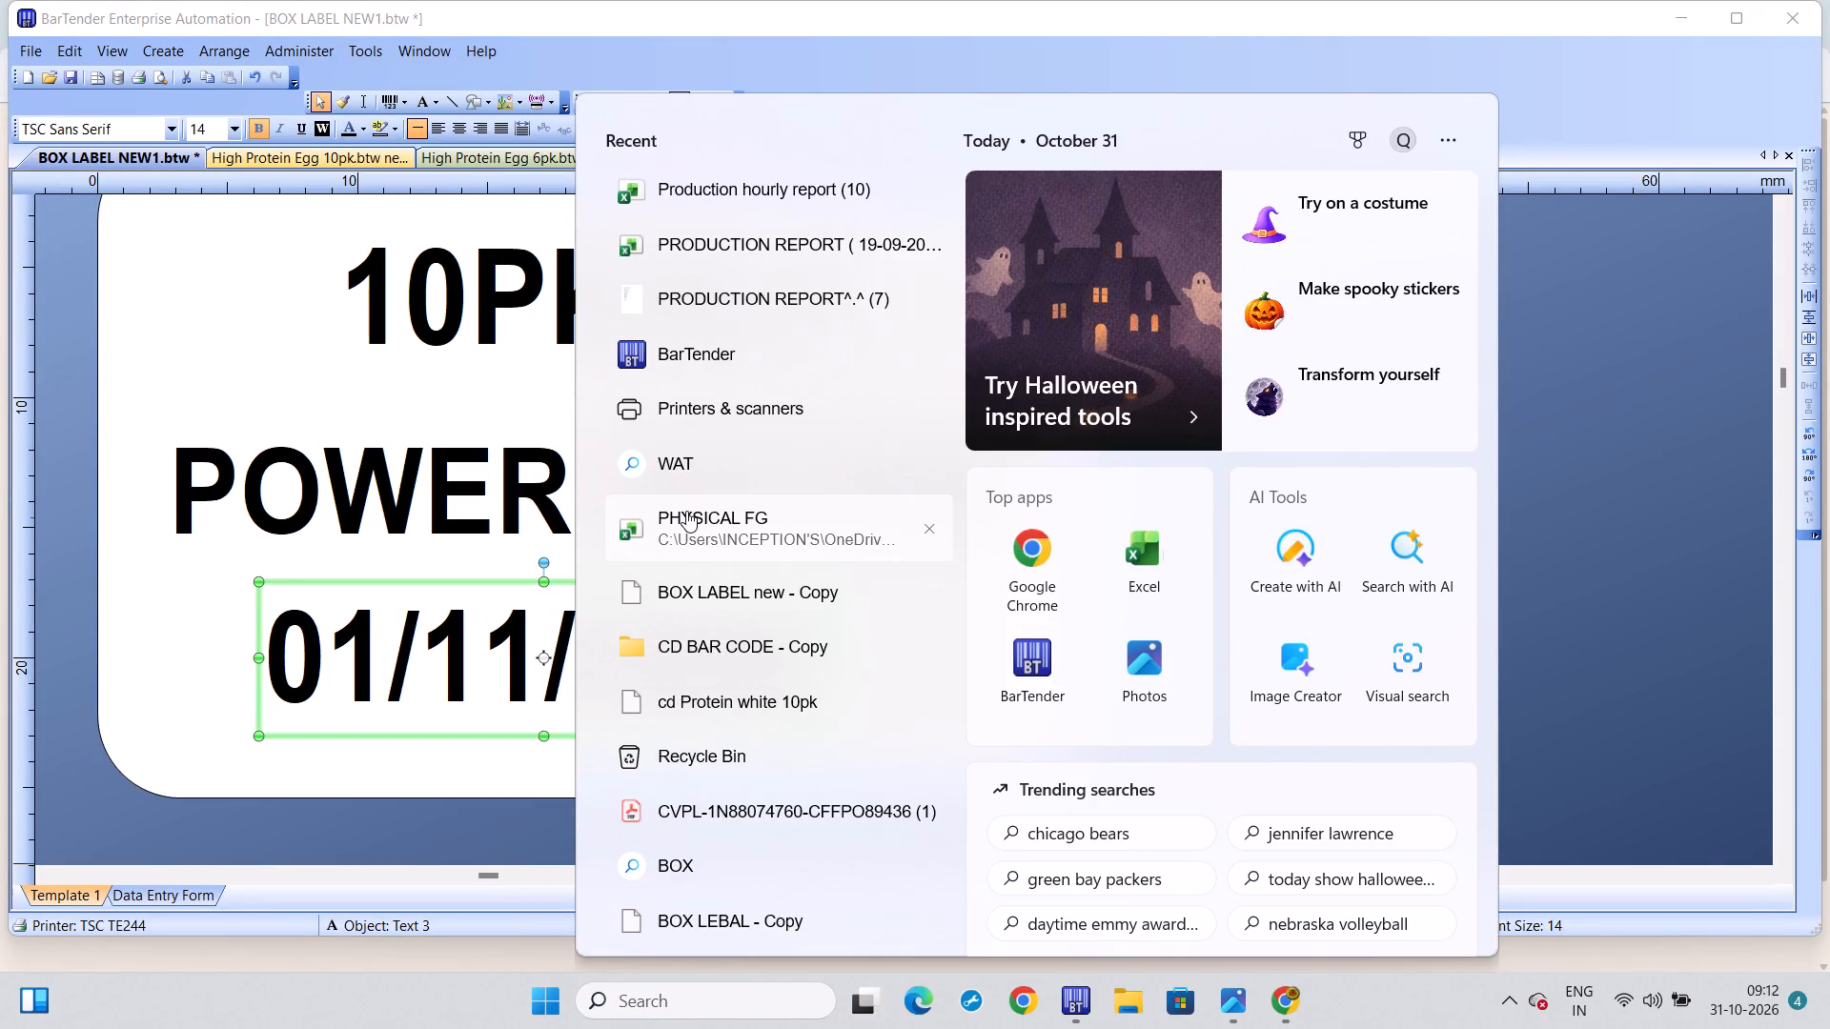
right_click(686, 511)
click(686, 511)
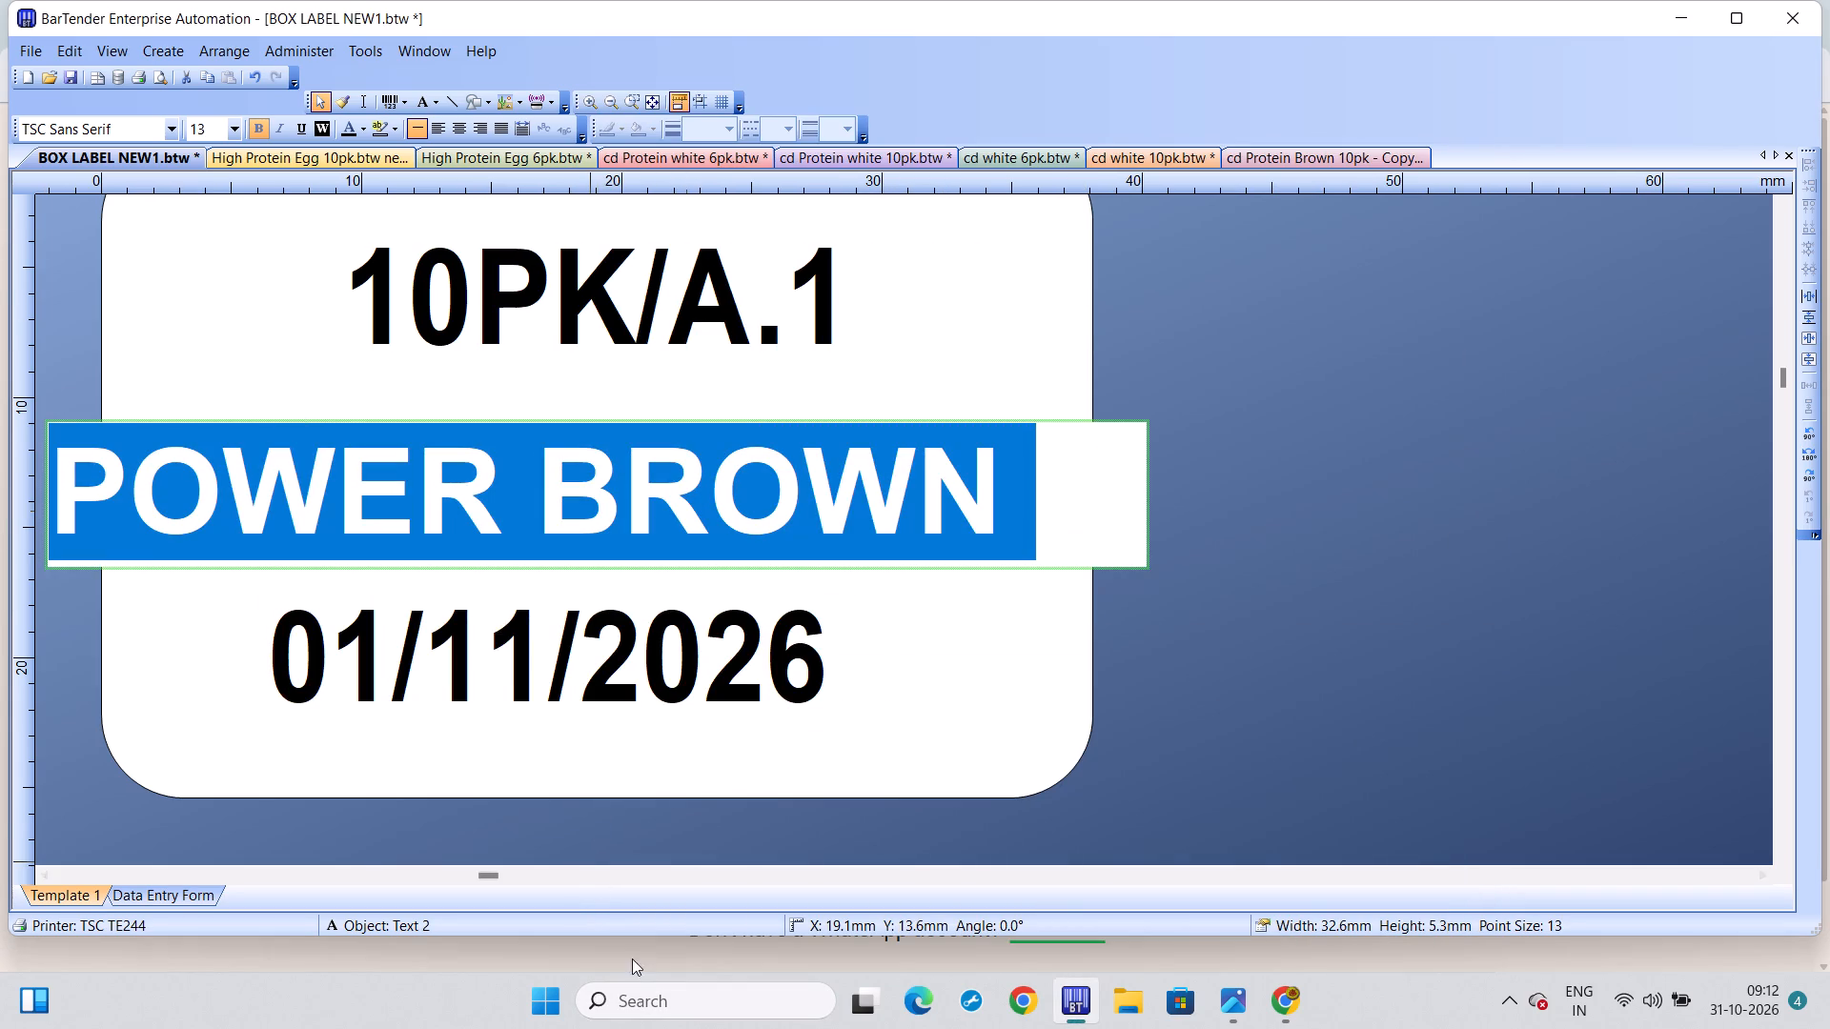
click(642, 1000)
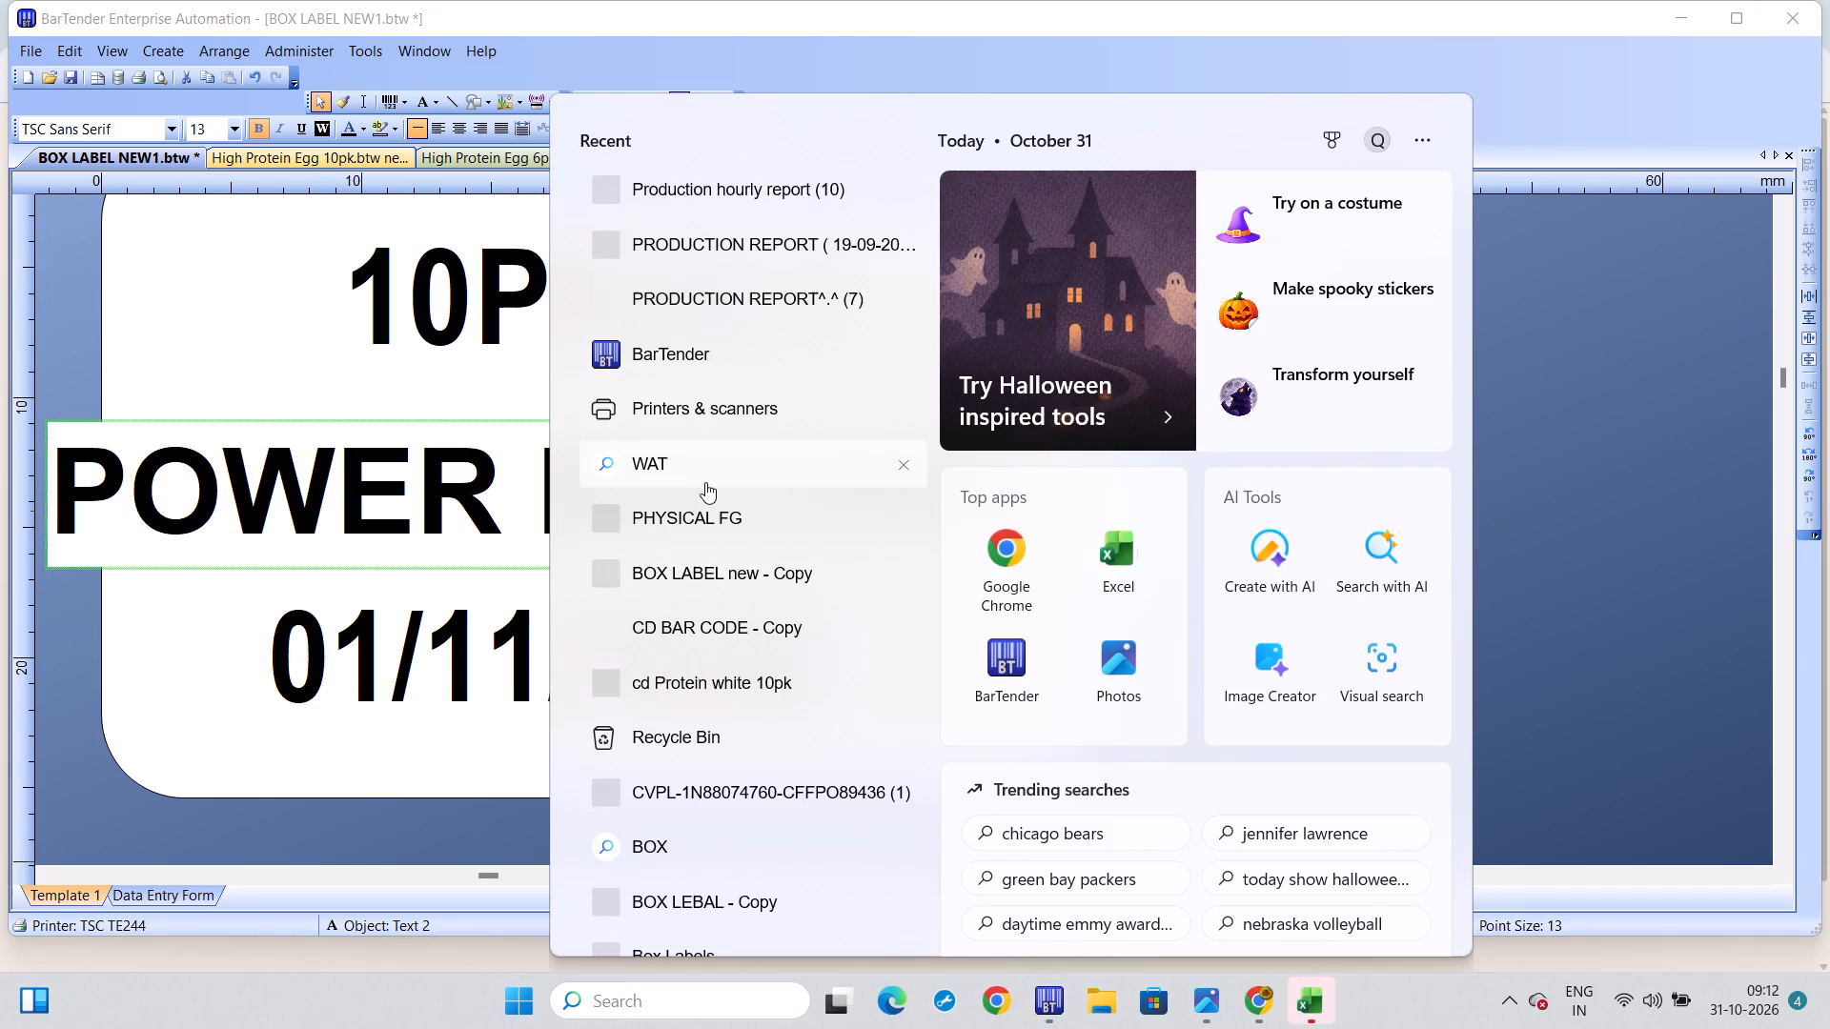
click(701, 521)
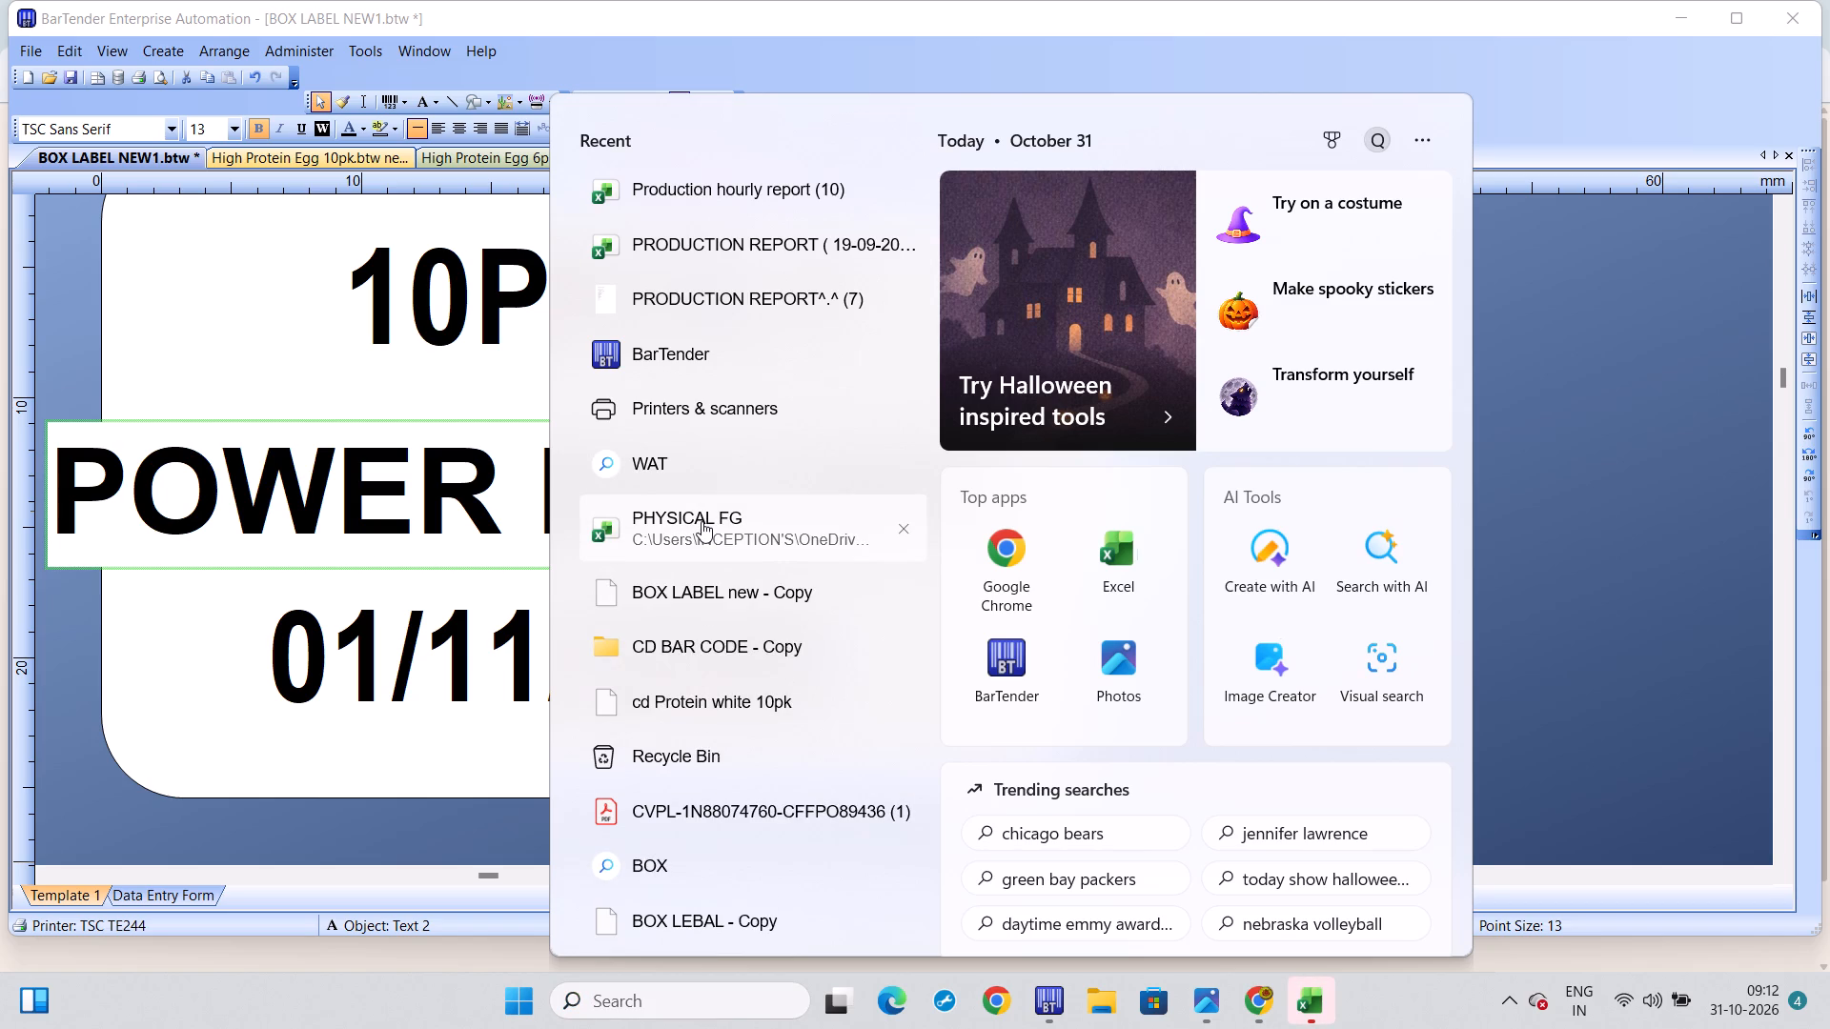
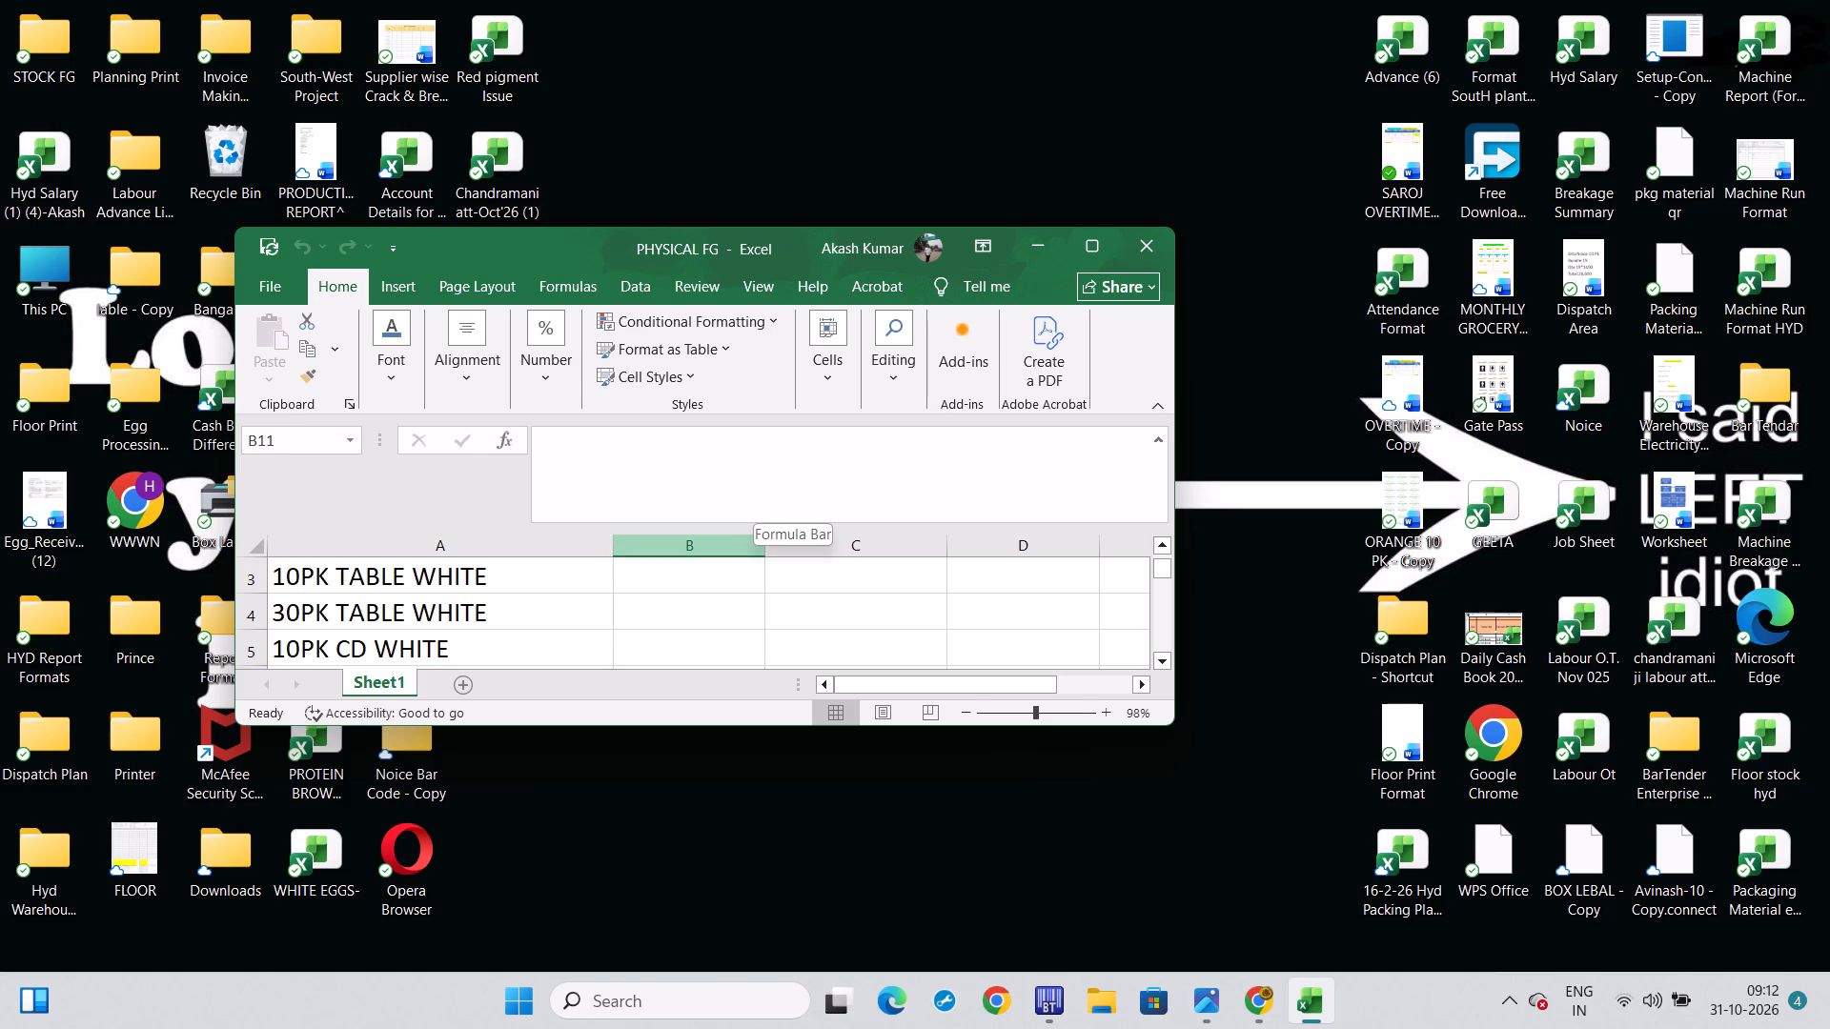
Close the PHYSICAL FG workbook and return to the desktop.
click(376, 684)
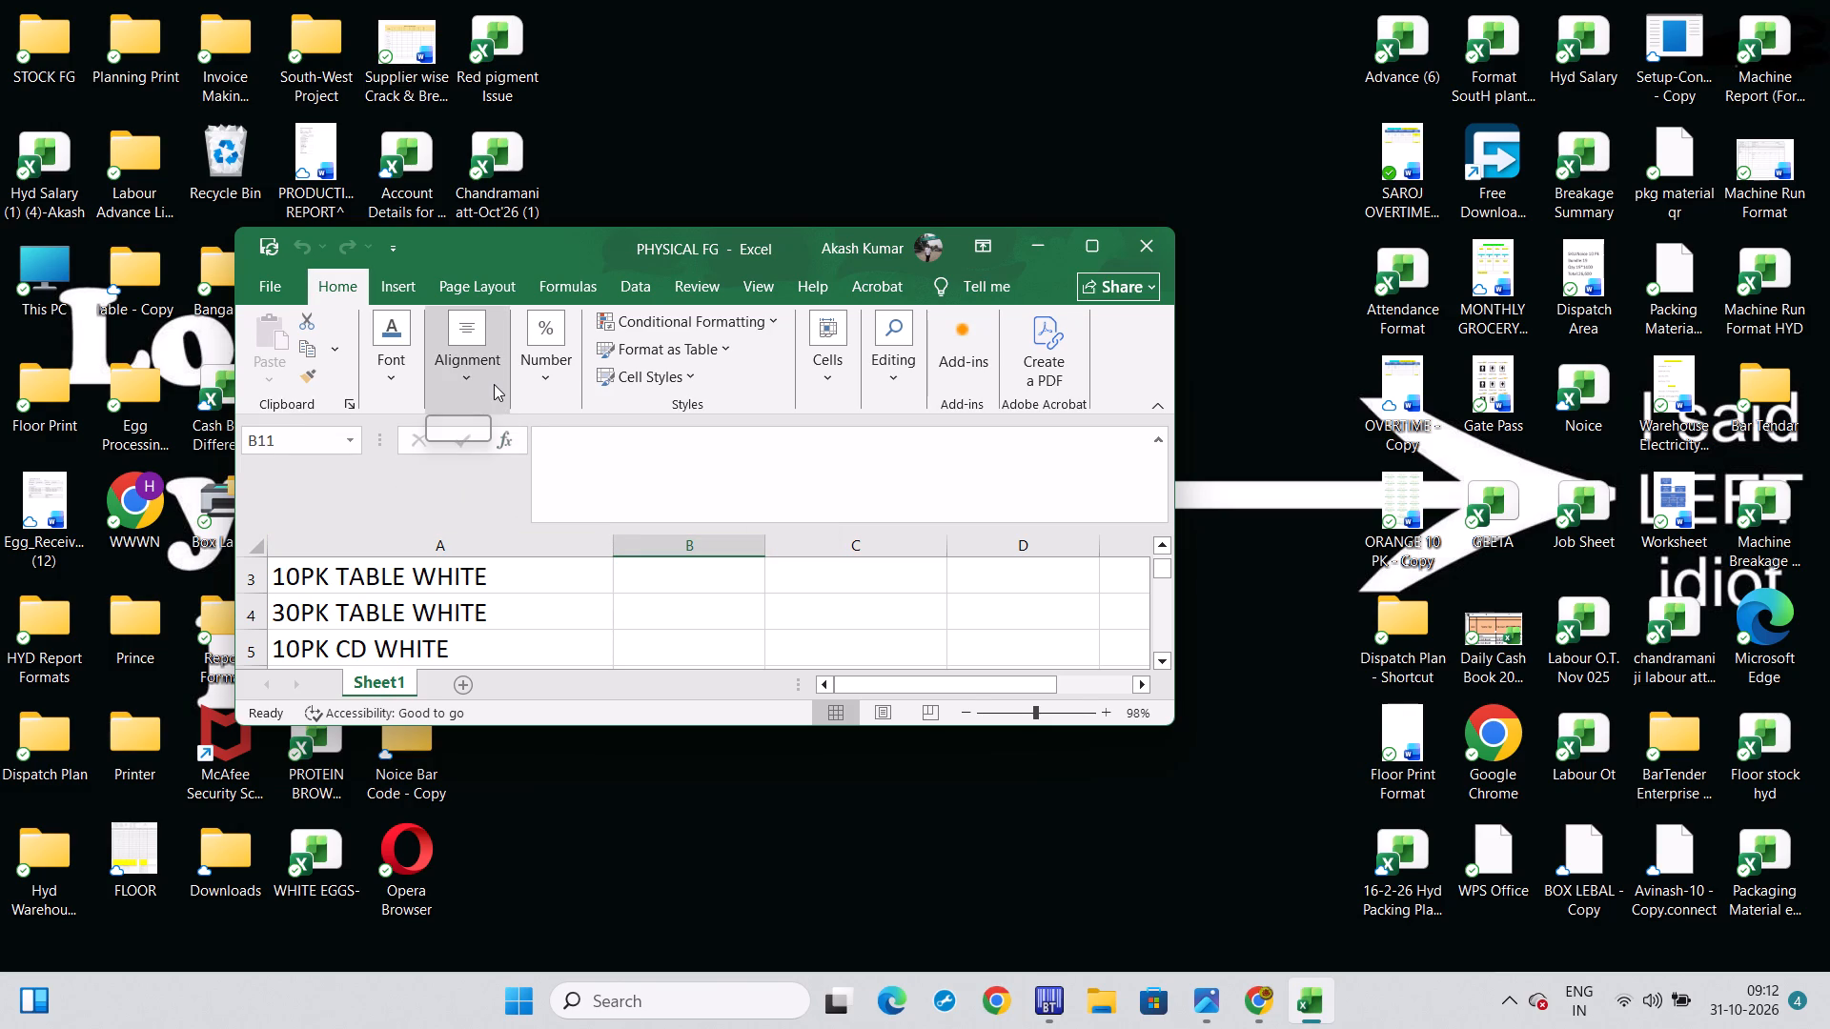
click(1120, 236)
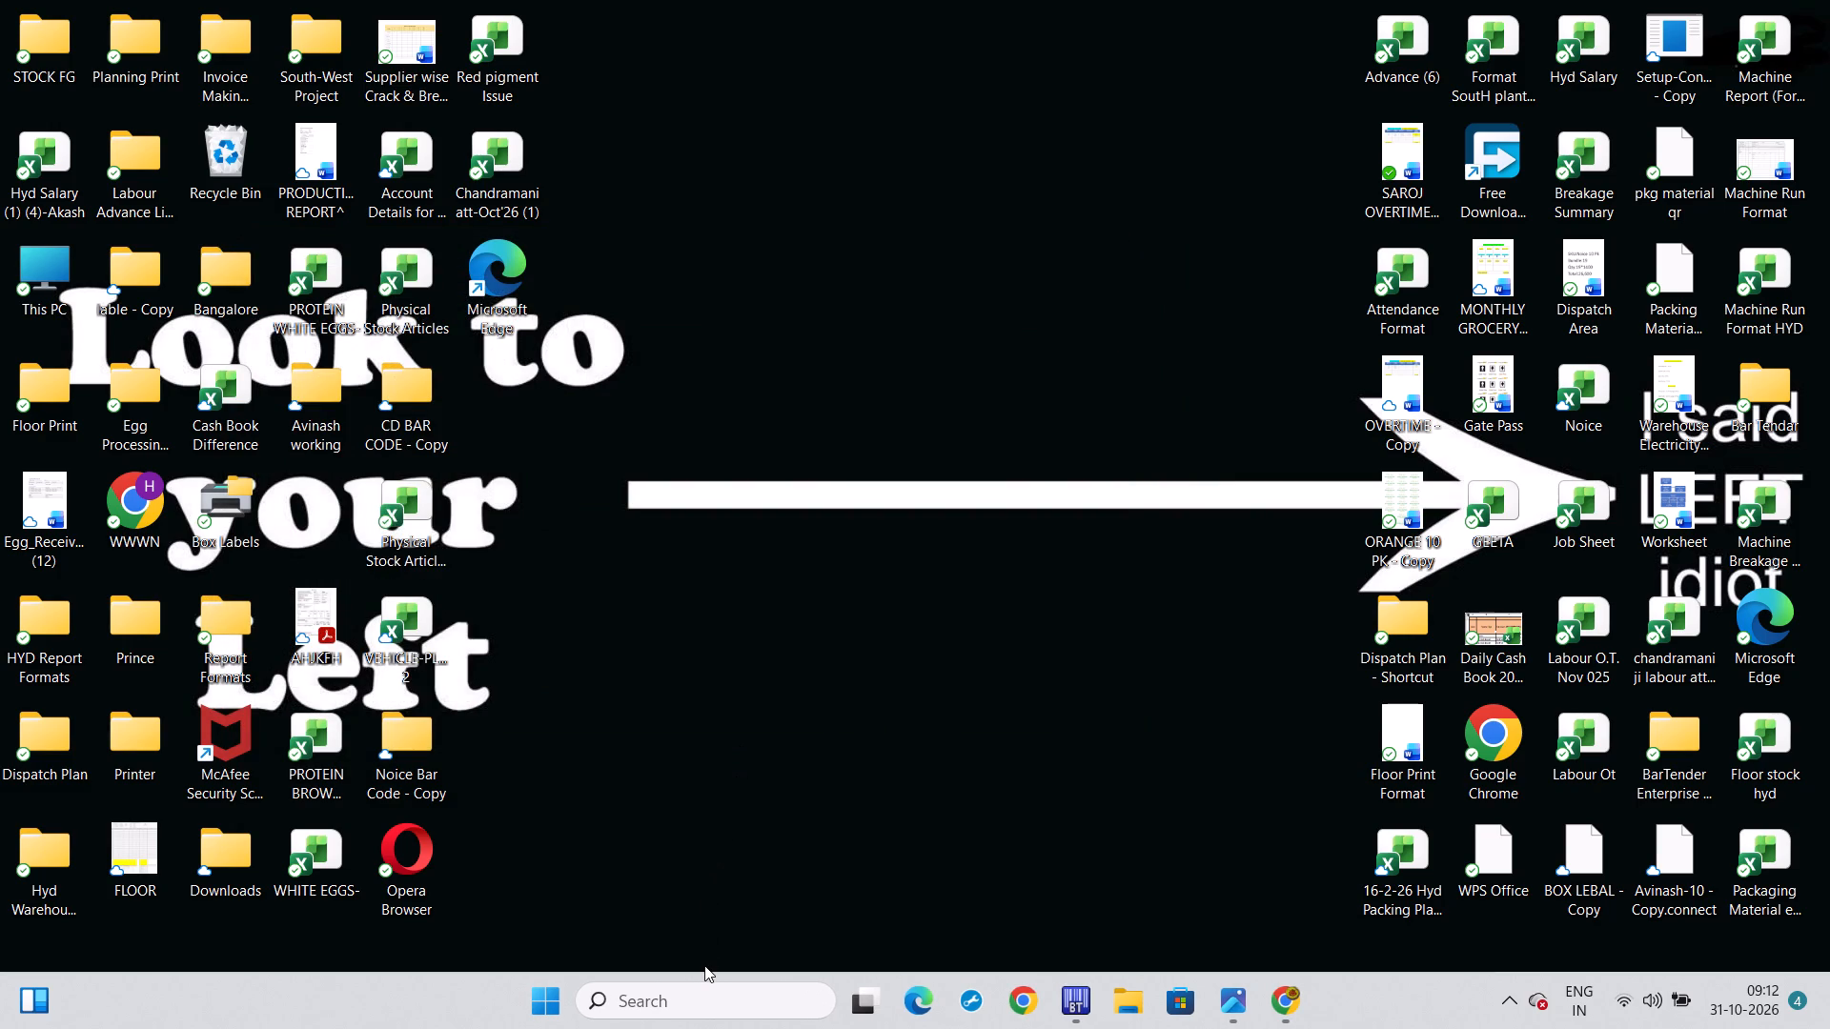
Open the Windows search to look for an item.
click(658, 998)
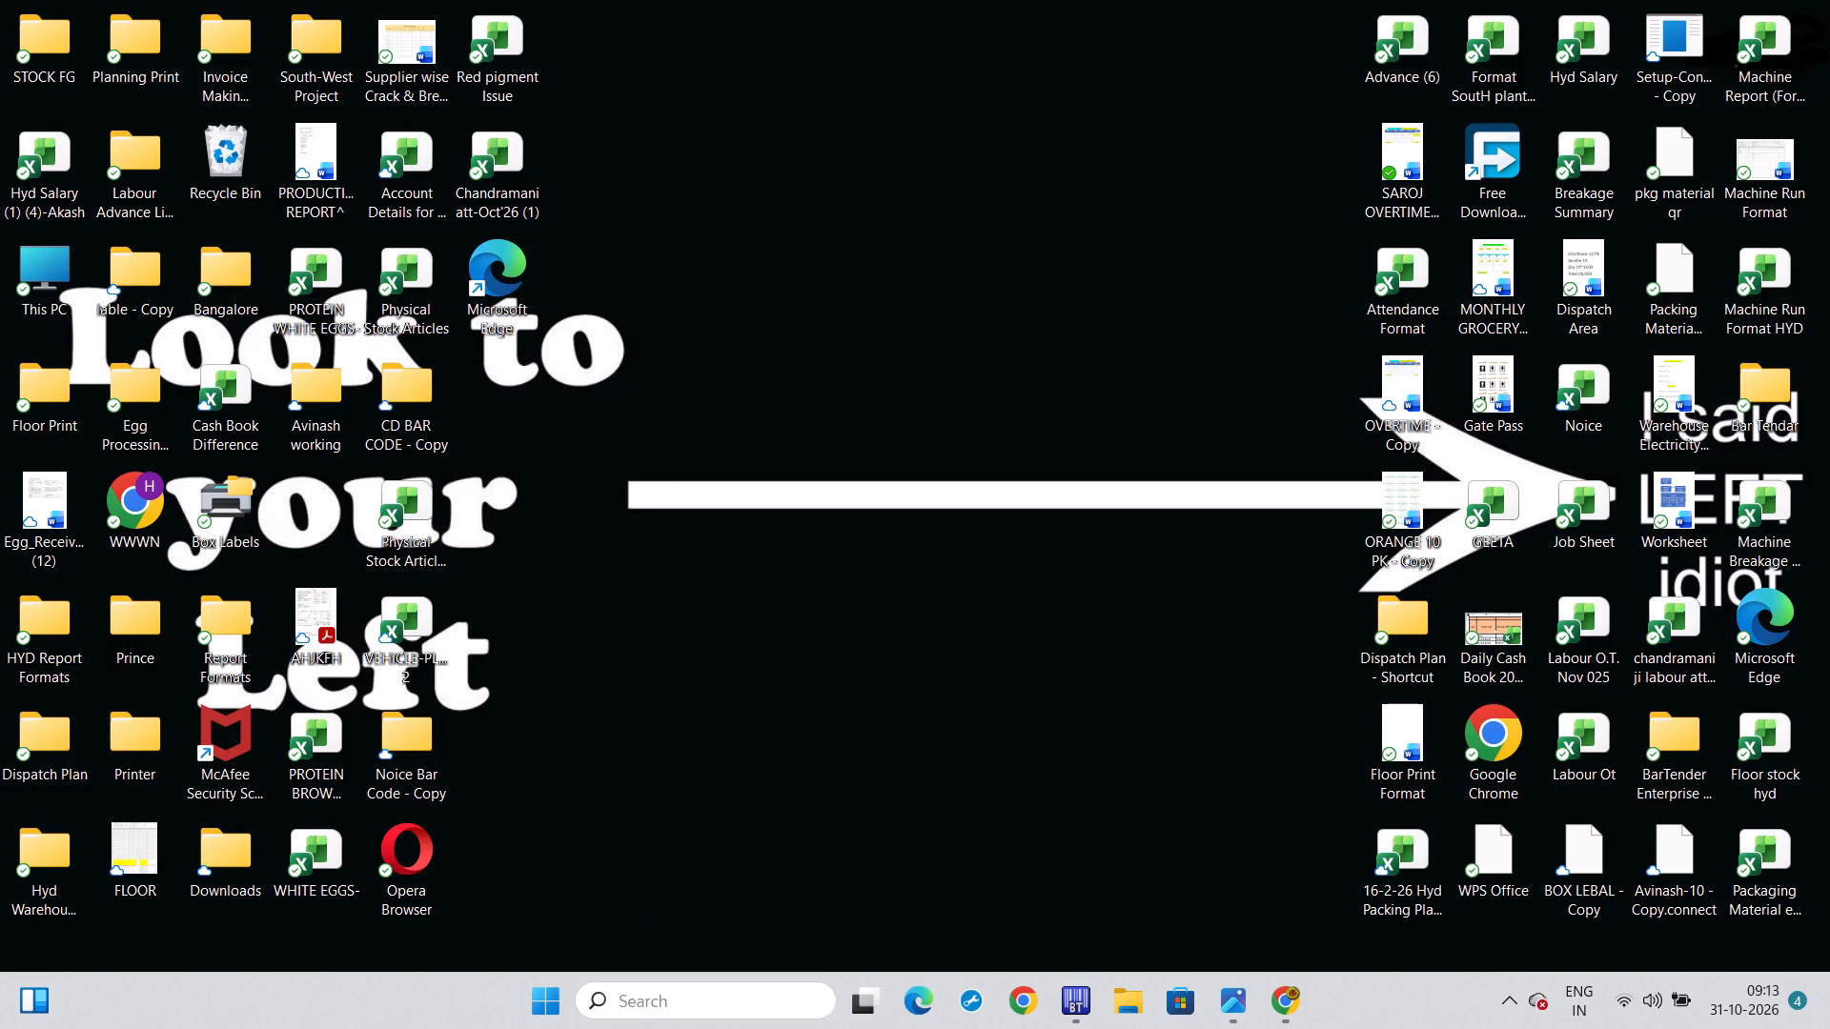
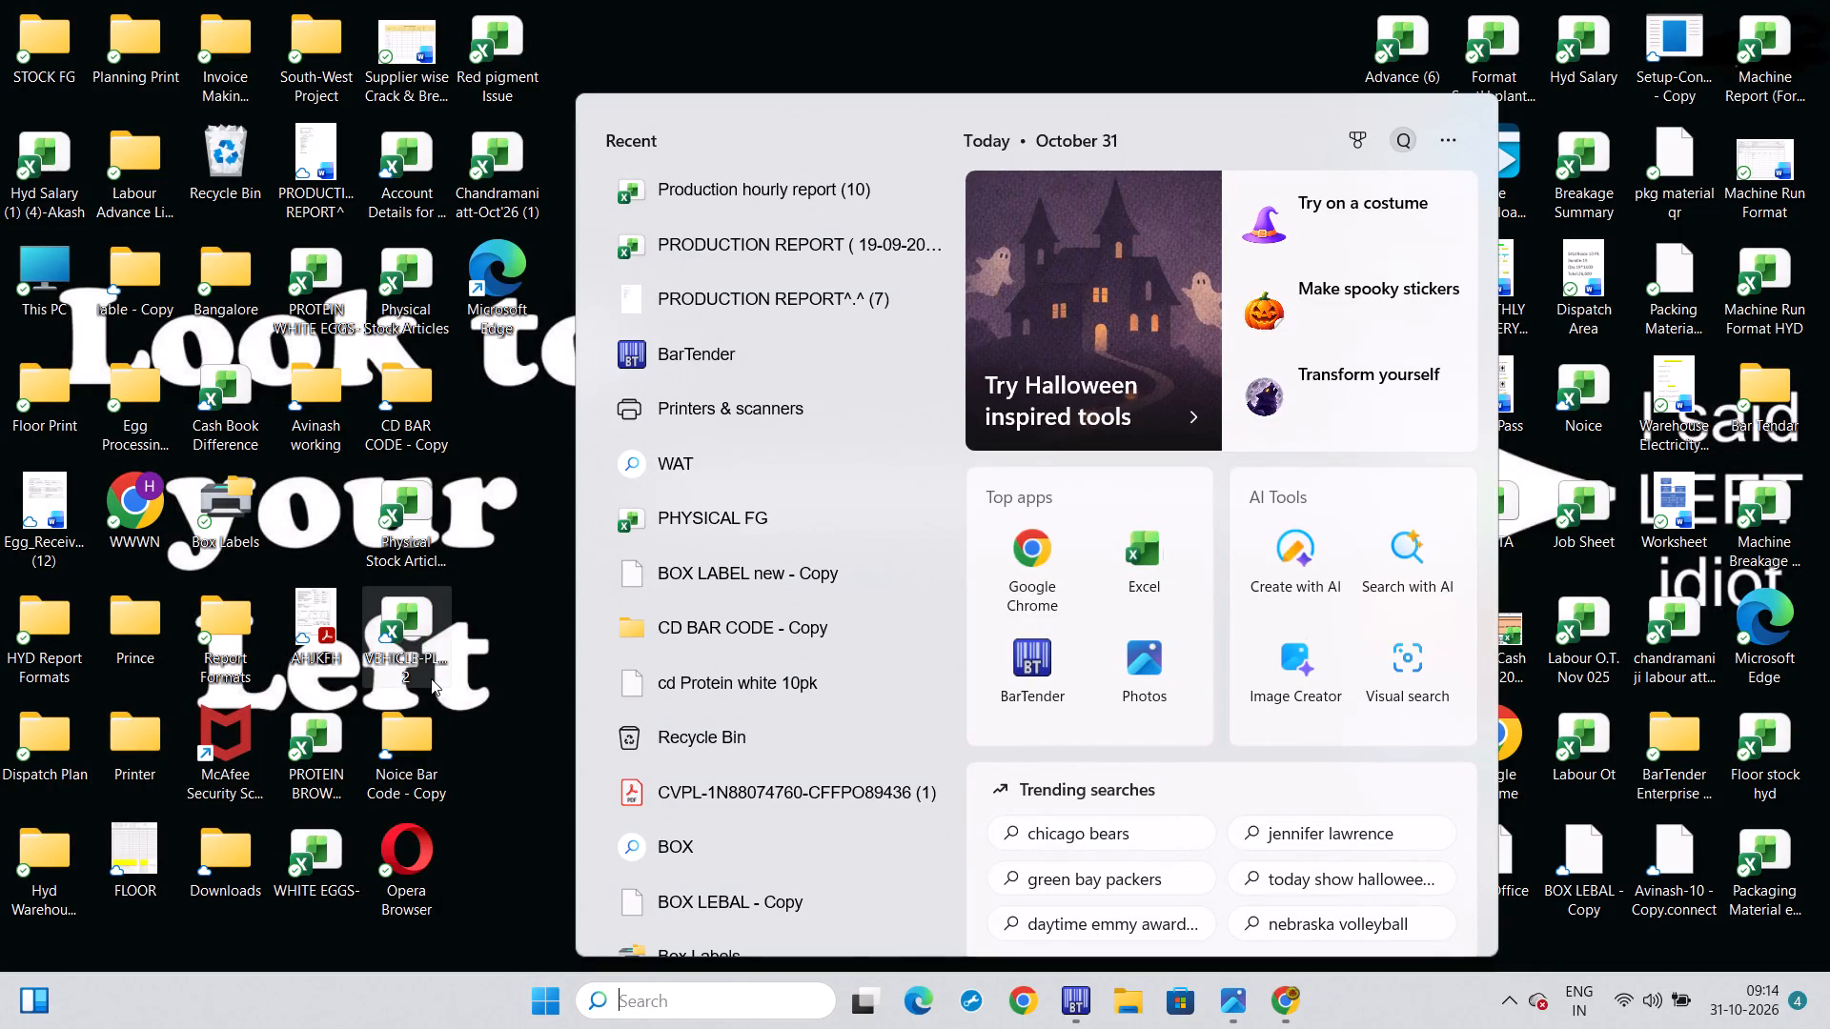
Reopen the recently used PHYSICAL FG workbook in Excel and maximize its window.
click(676, 528)
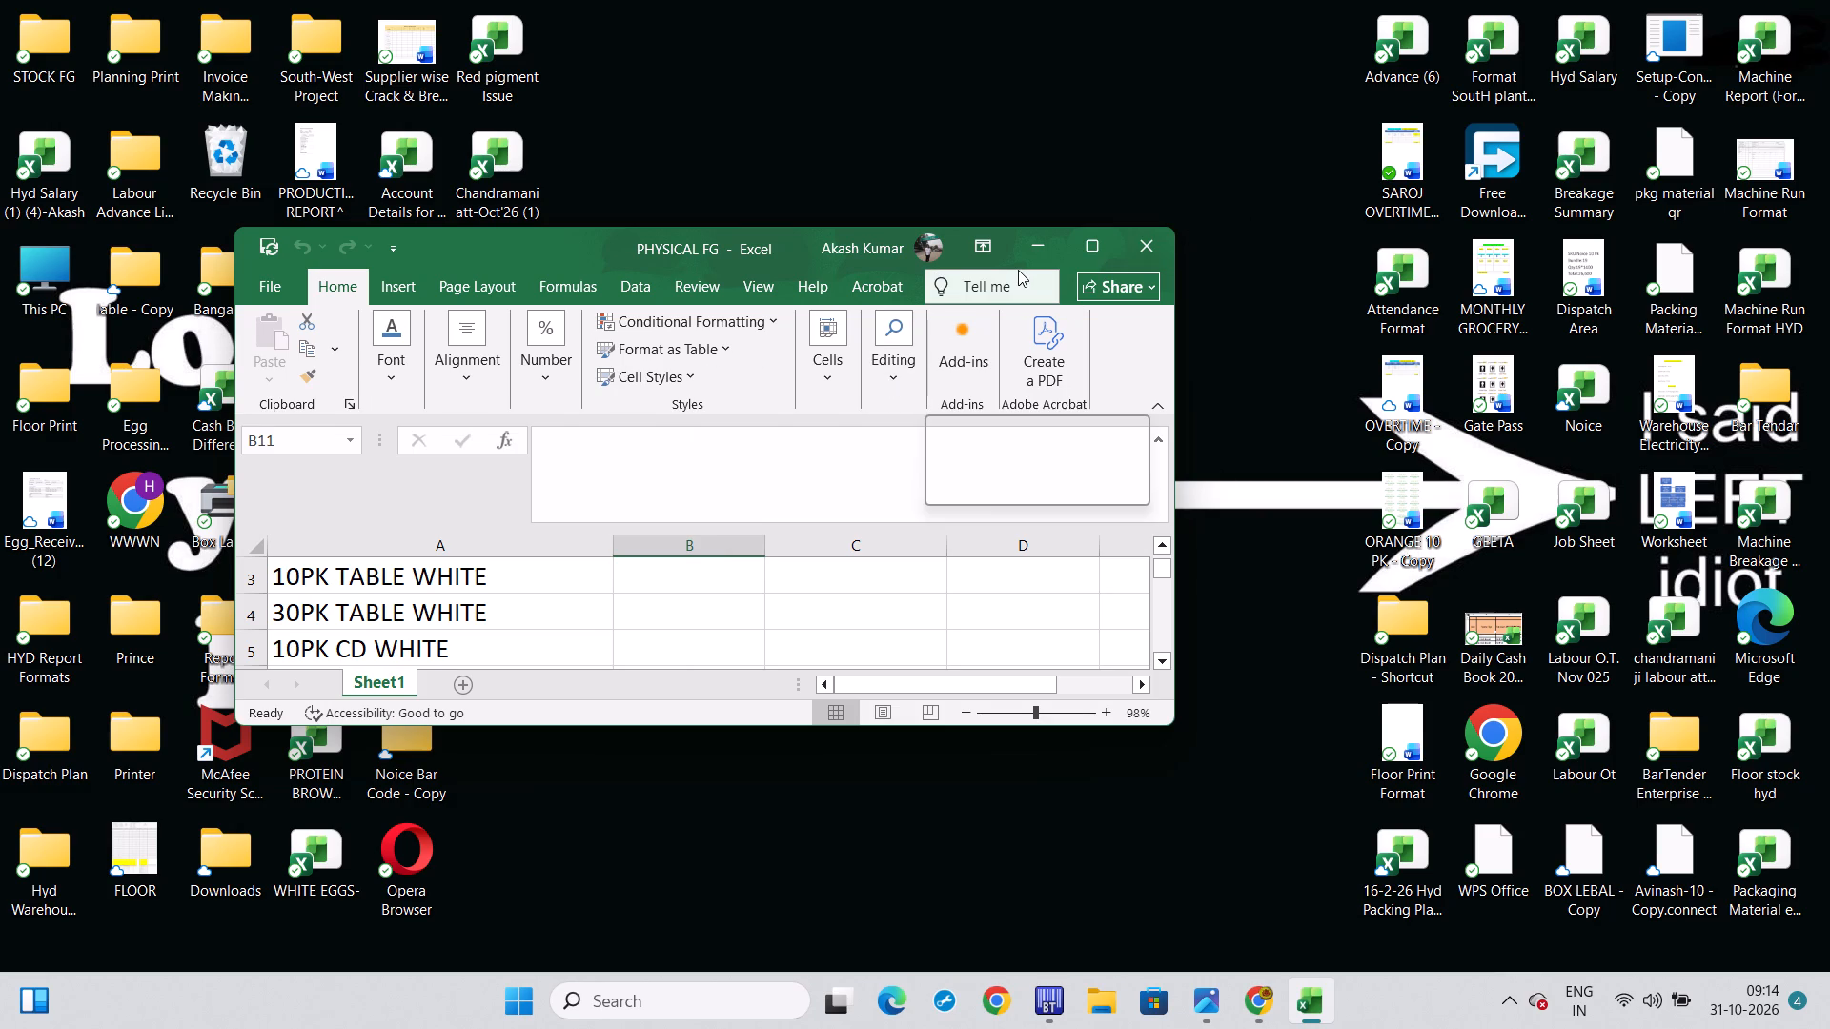
click(1106, 247)
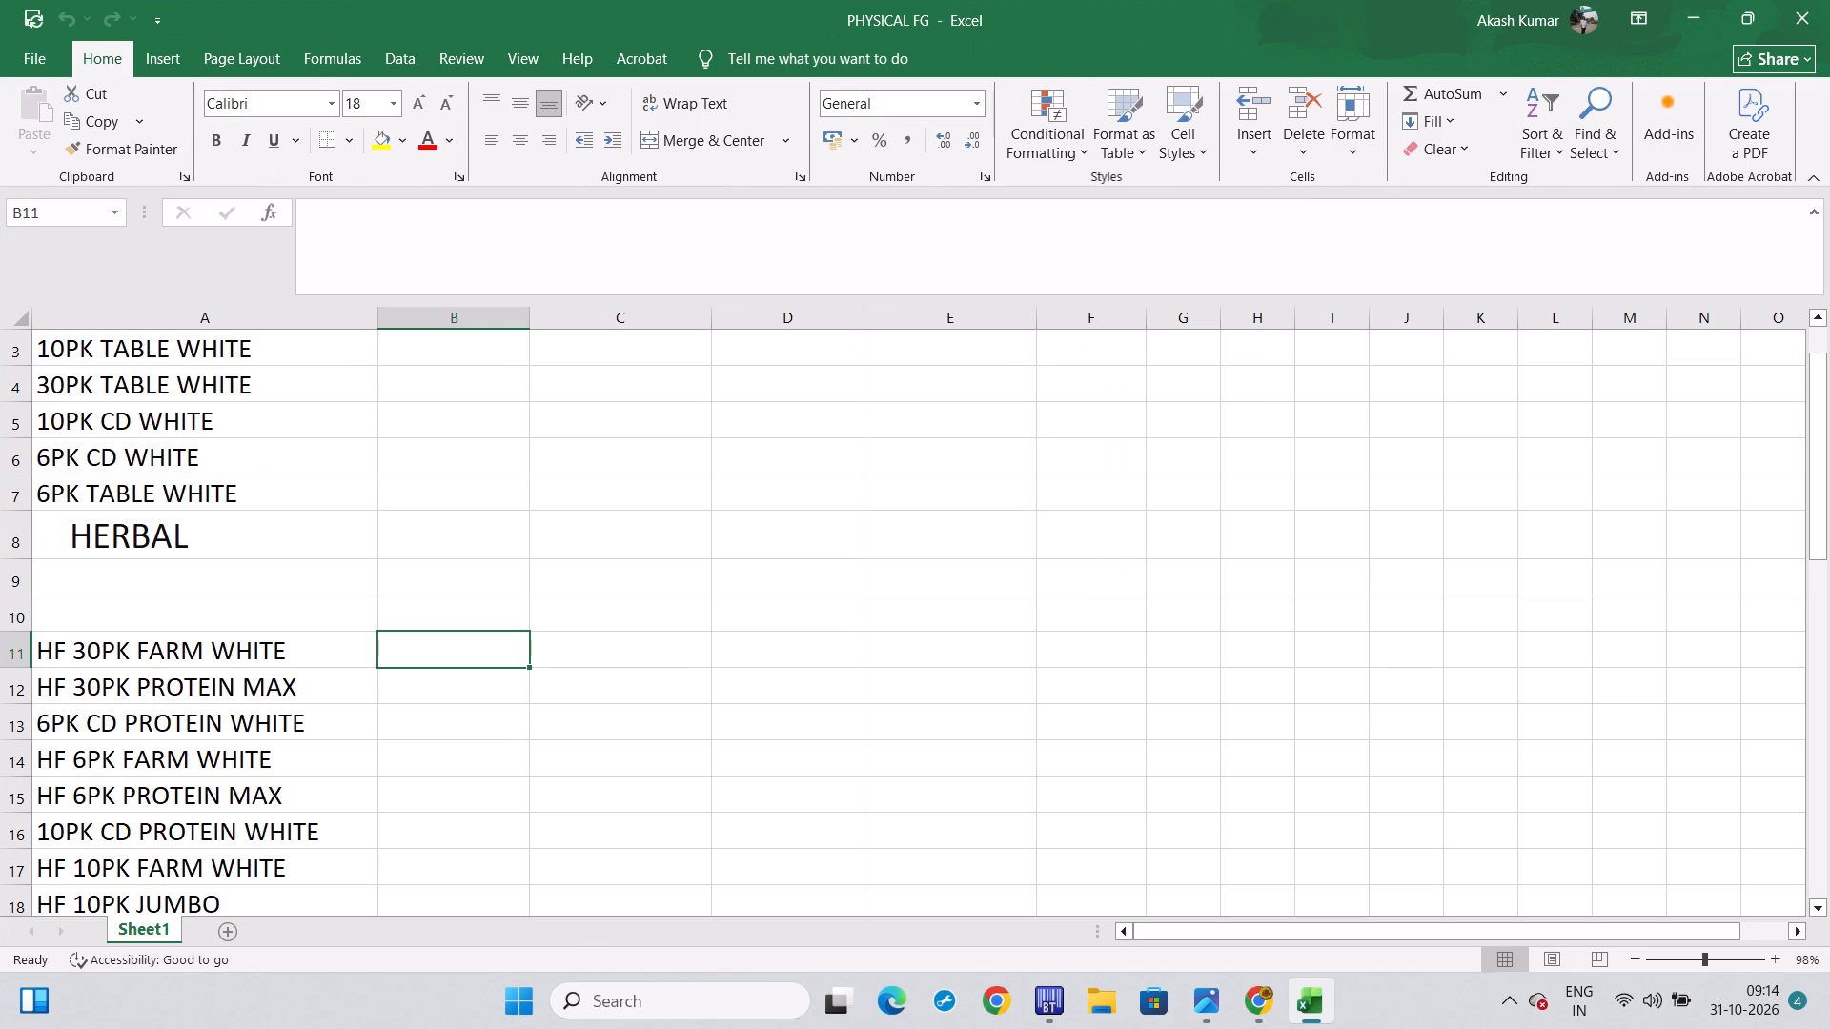
Print one copy of the active PHYSICAL FG sheet on the Brother DCP-T520W printer.
key(ctrl+p)
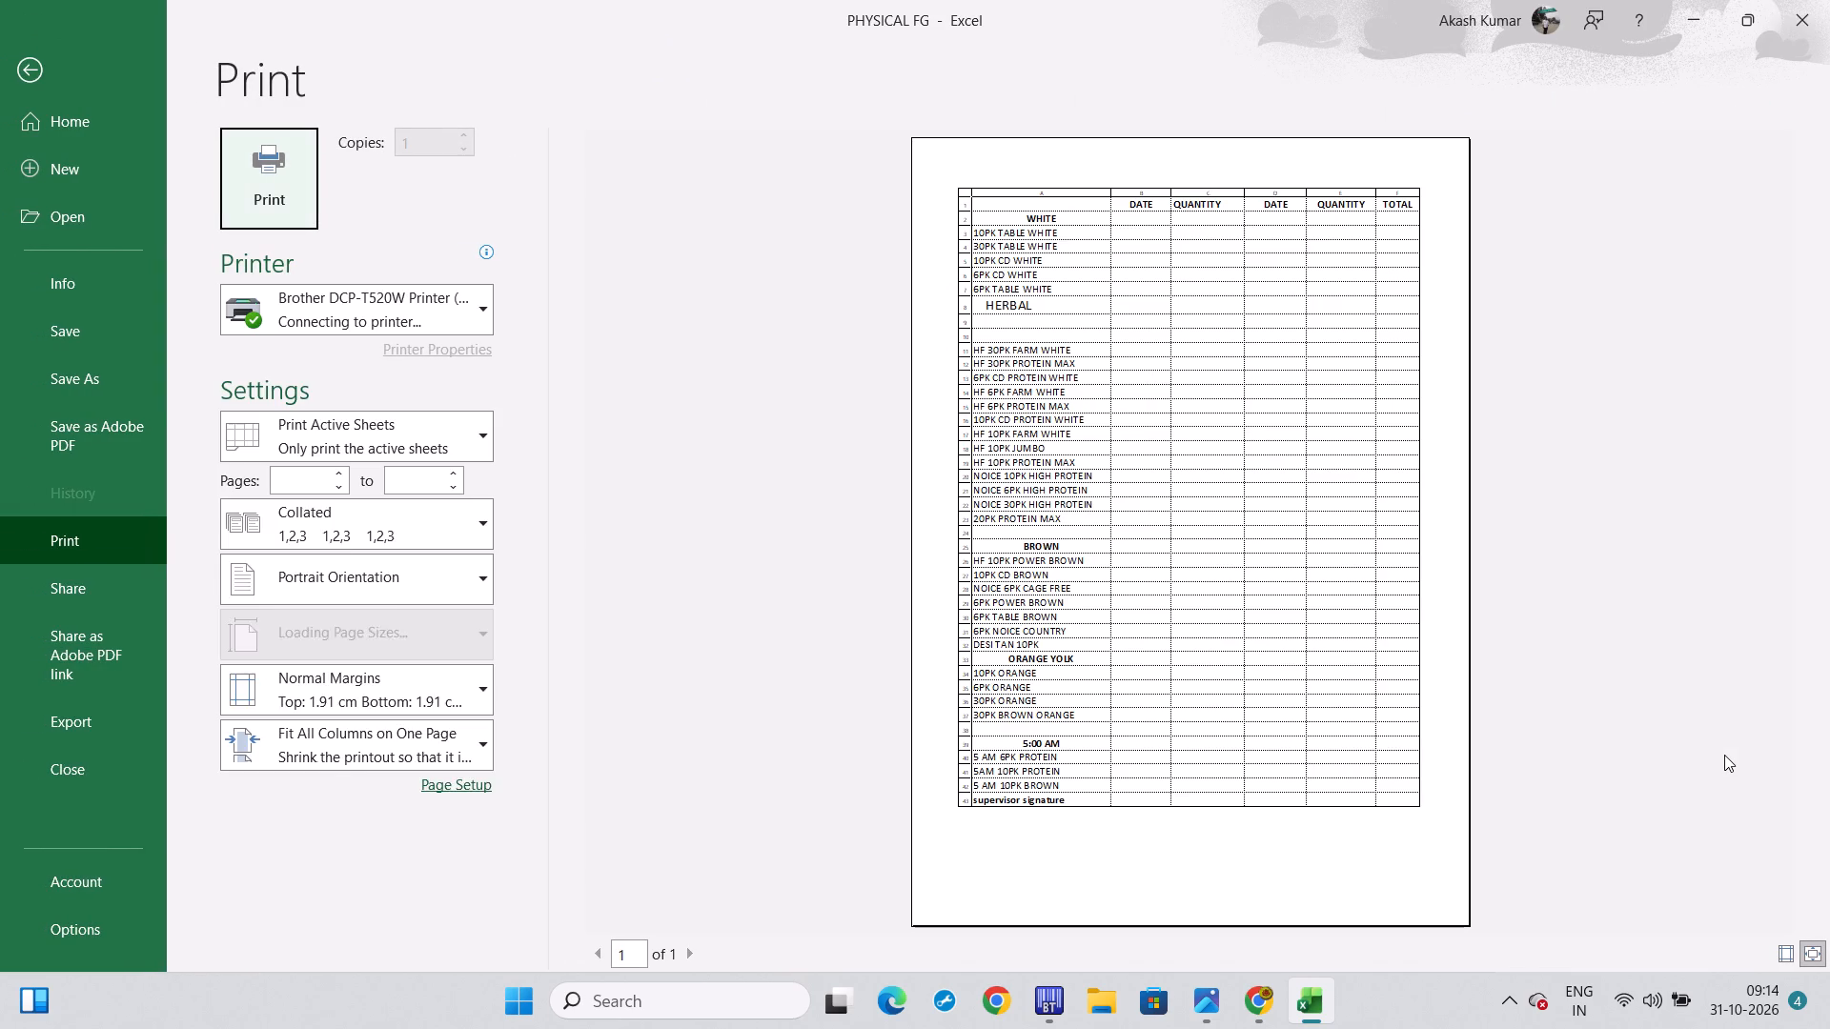
key(Return)
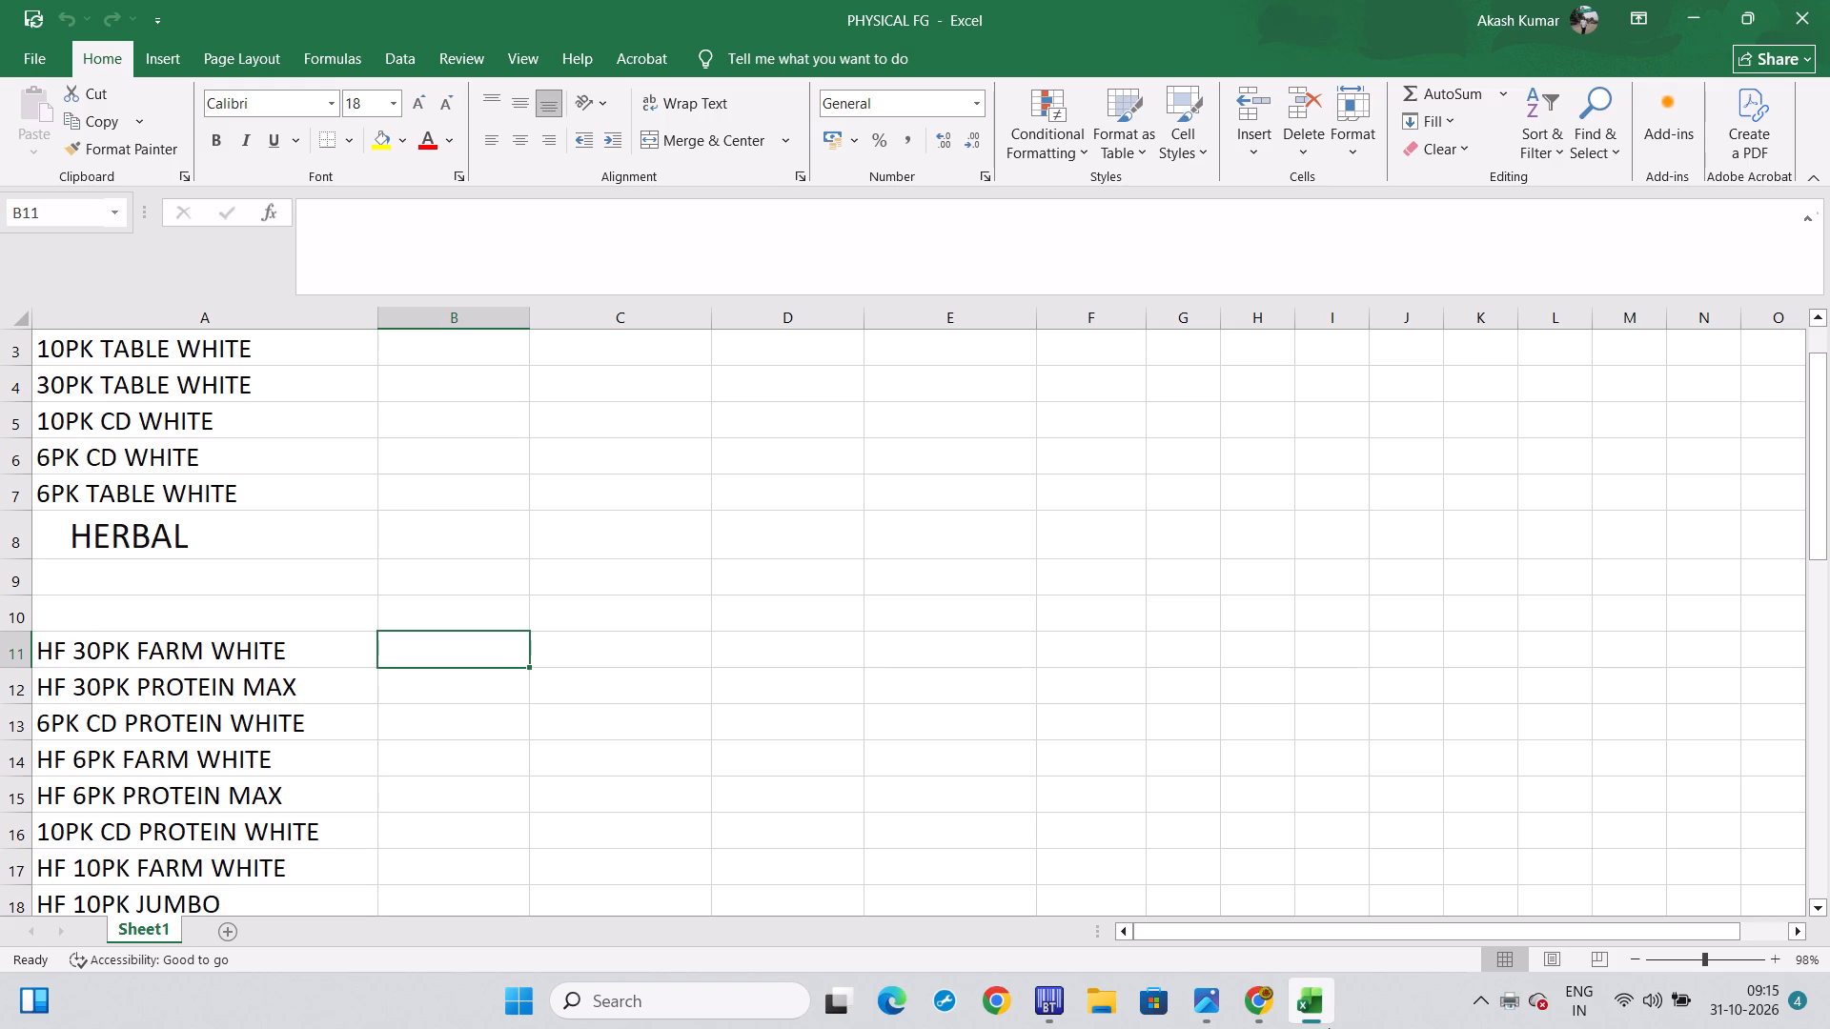
Print the PHYSICAL FG sheet again on the Brother DCP-T520W printer with the number of copies set to 2.
key(ctrl+p)
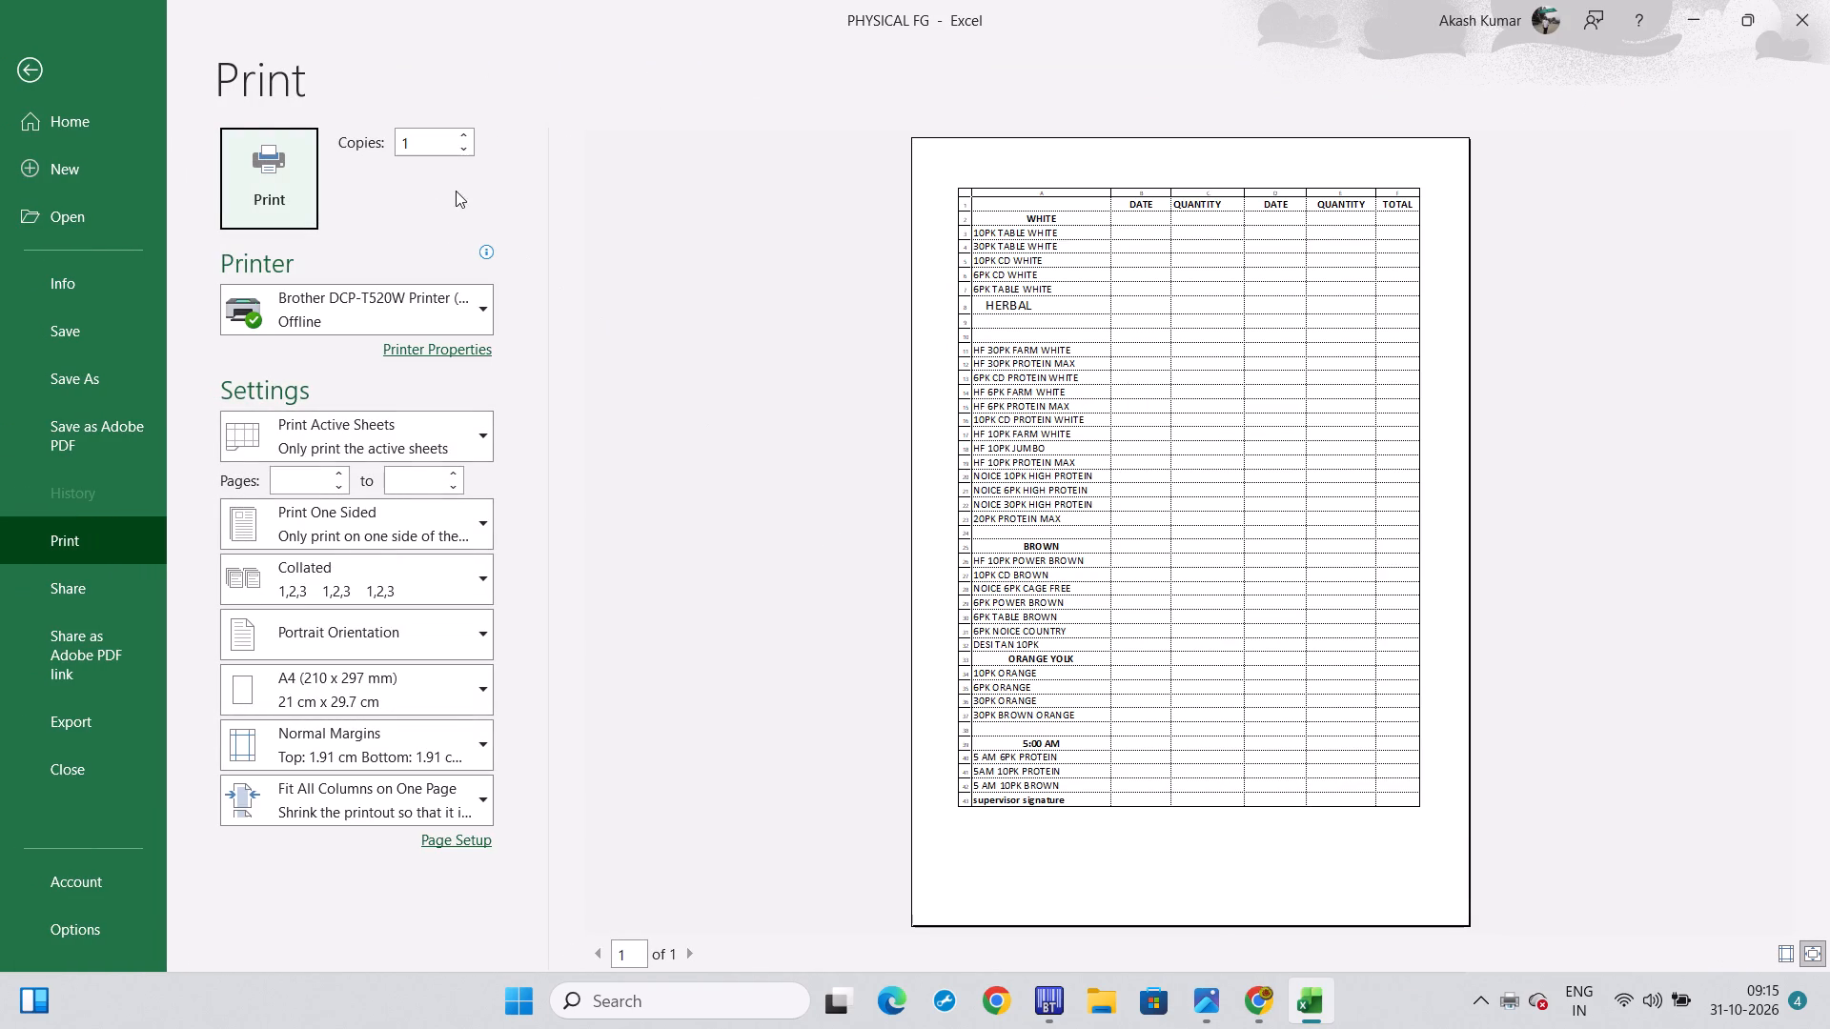
click(435, 127)
click(429, 150)
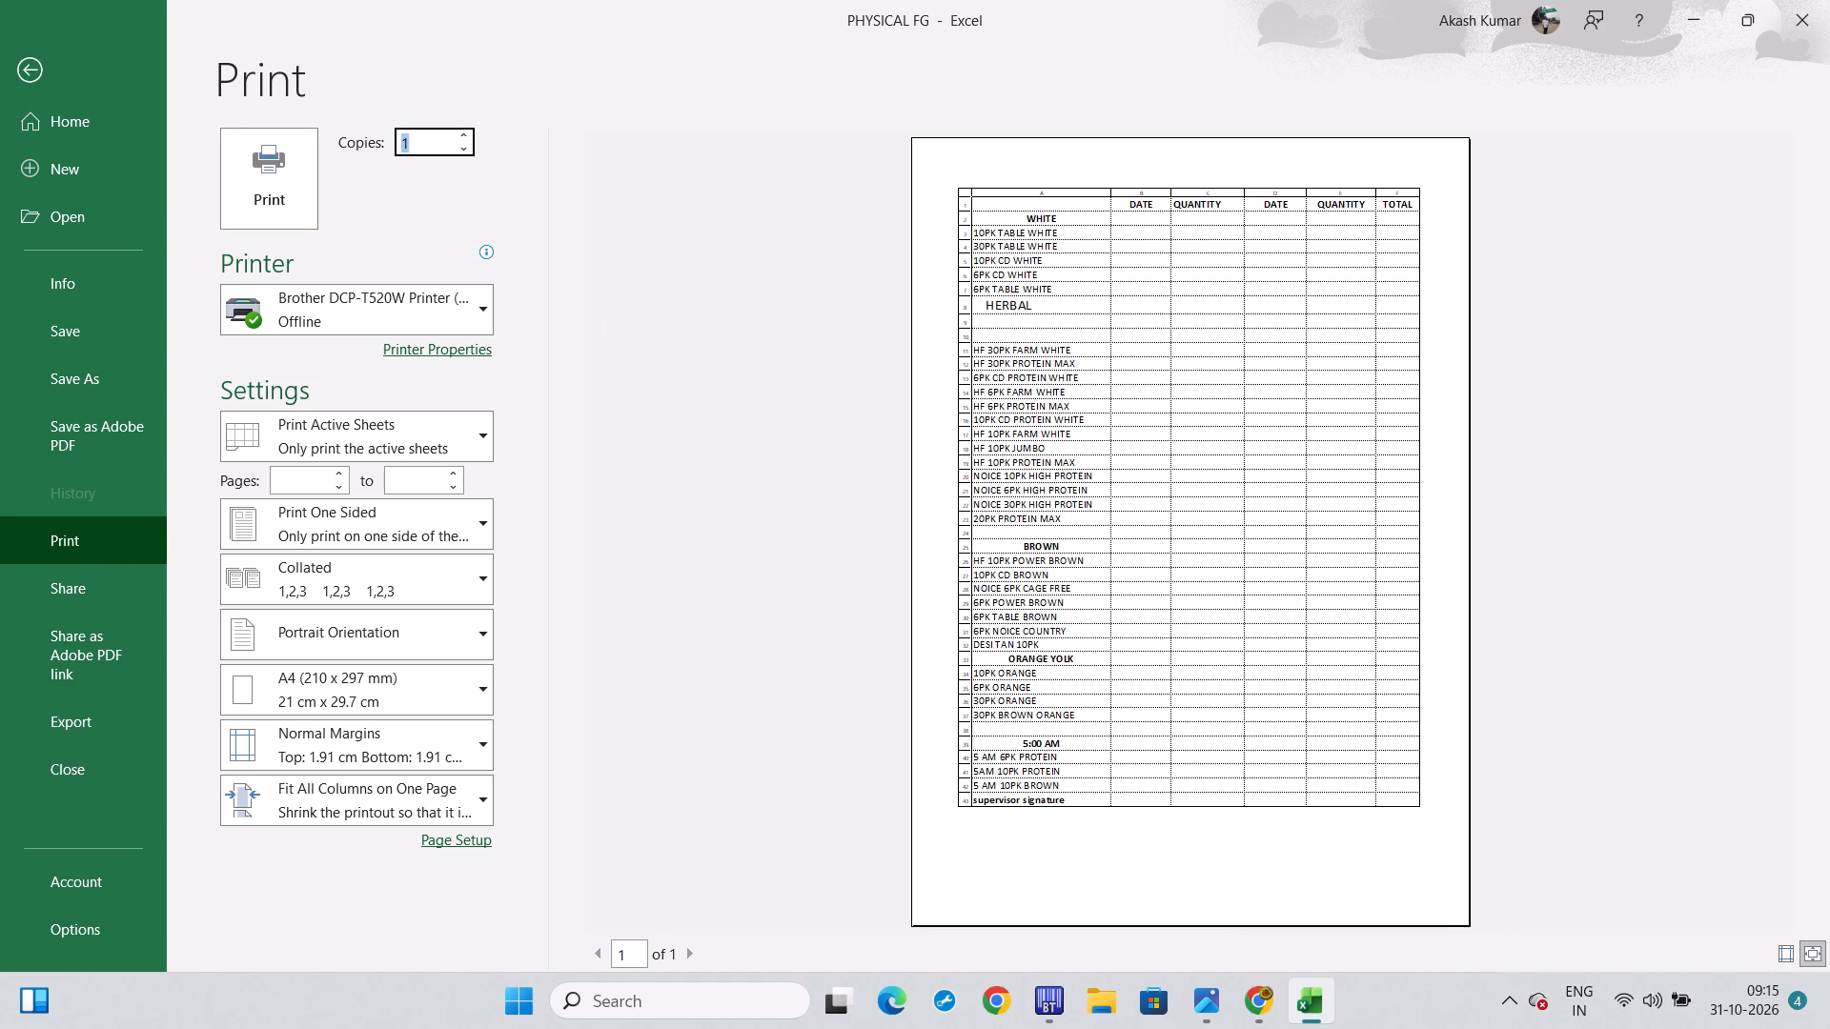
key(BackSpace)
key(2)
key(Return)
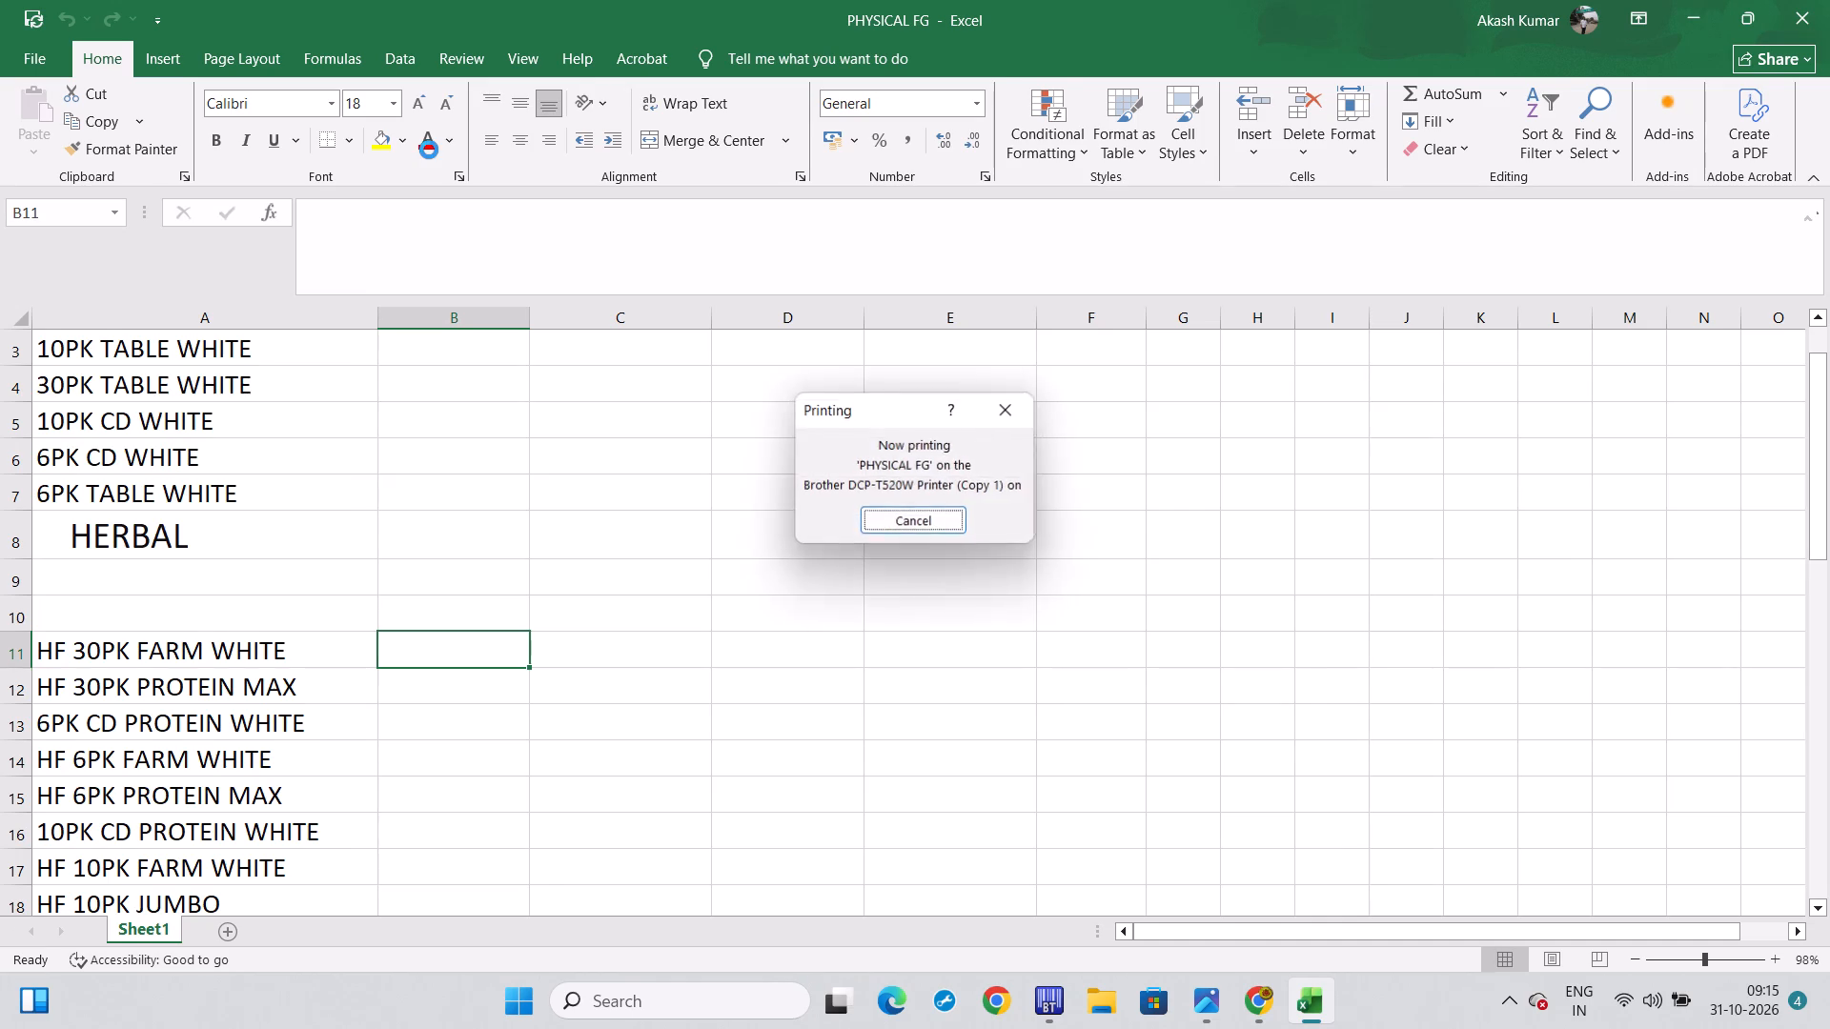
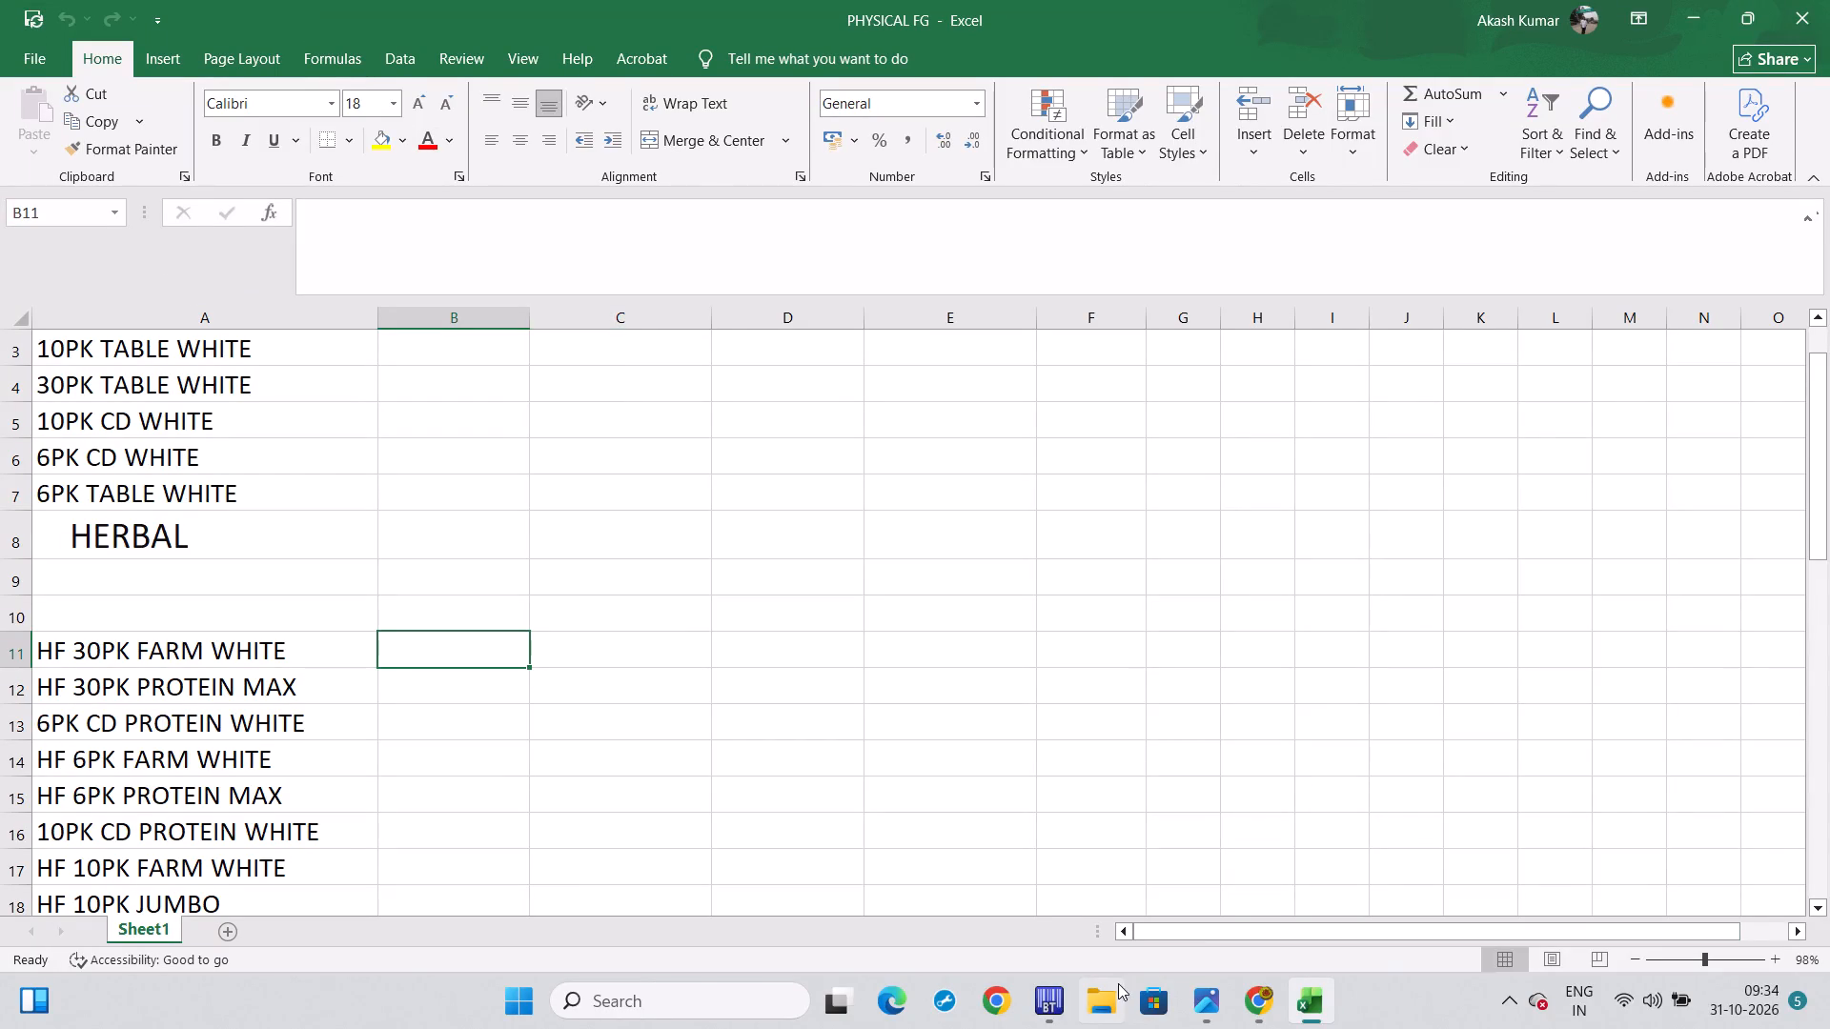
Switch to BarTender and change the product name line of the BOX LABEL NEW1 label to TABLE WHITE.
click(1045, 1010)
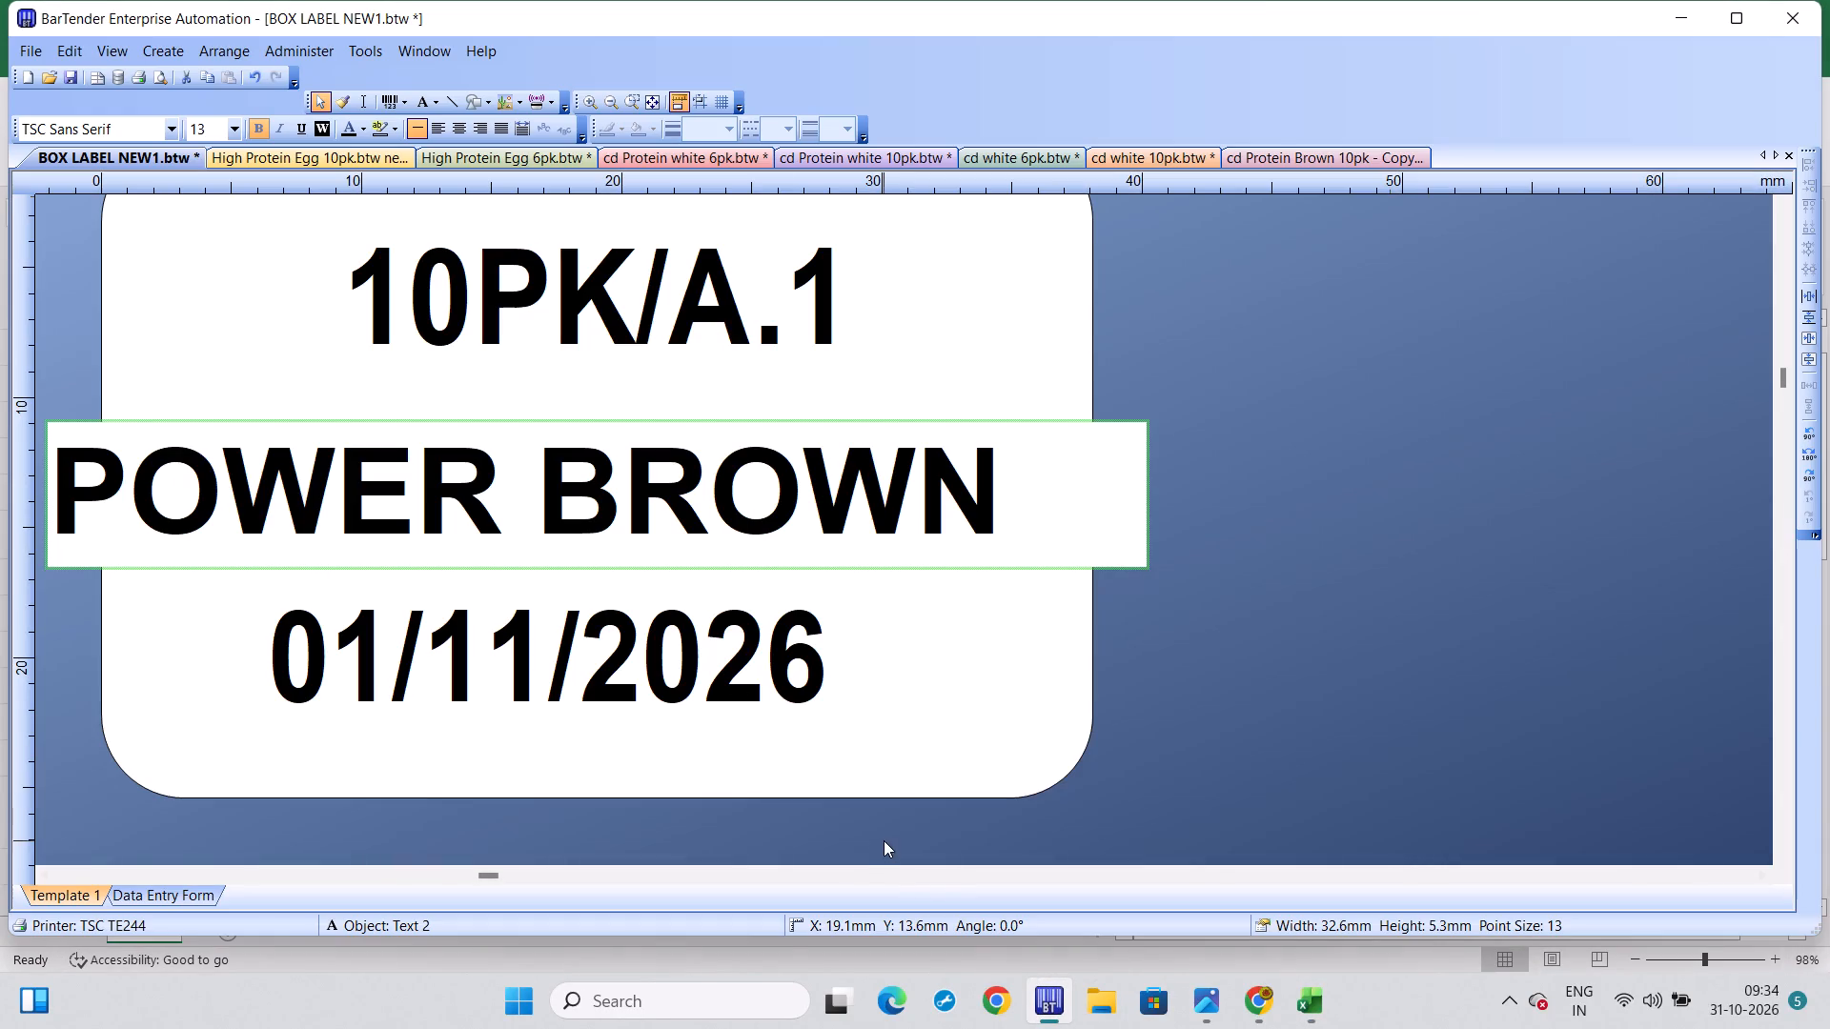
click(494, 512)
key(BackSpace)
key(BackSpace)
key(BackSpace)
key(BackSpace)
key(BackSpace)
key(BackSpace)
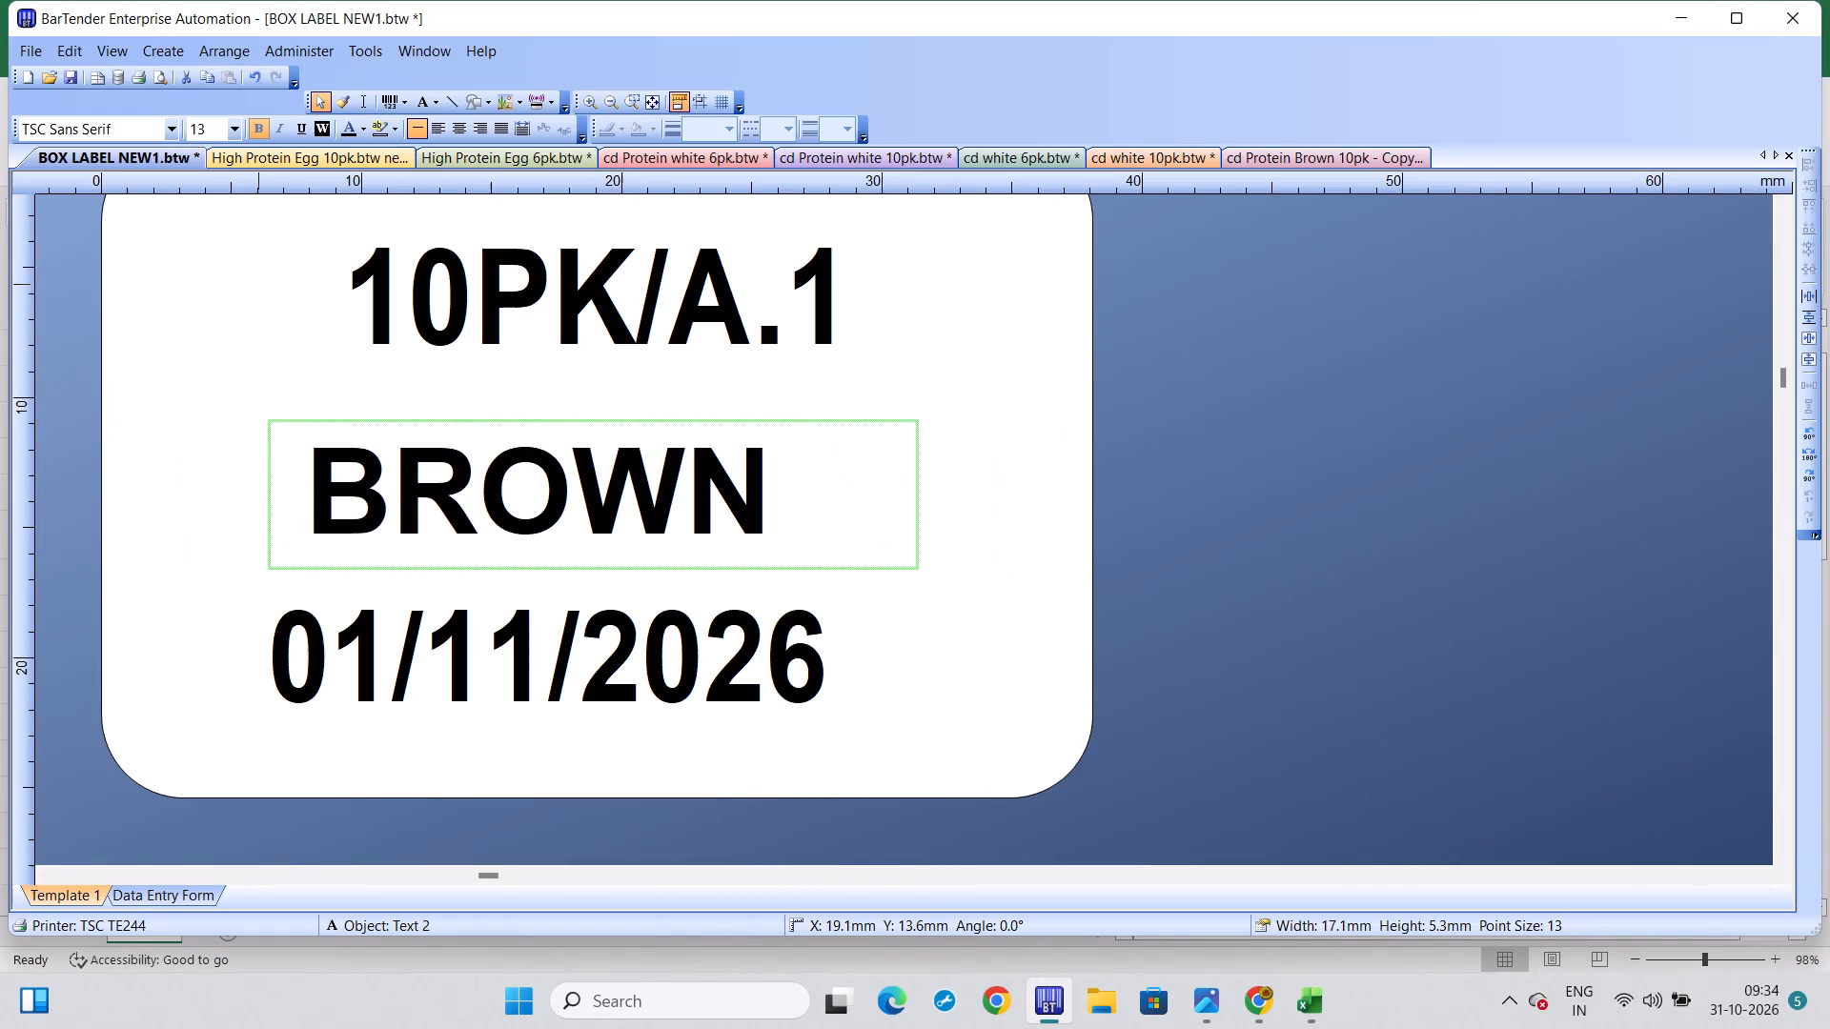
text(TAB)
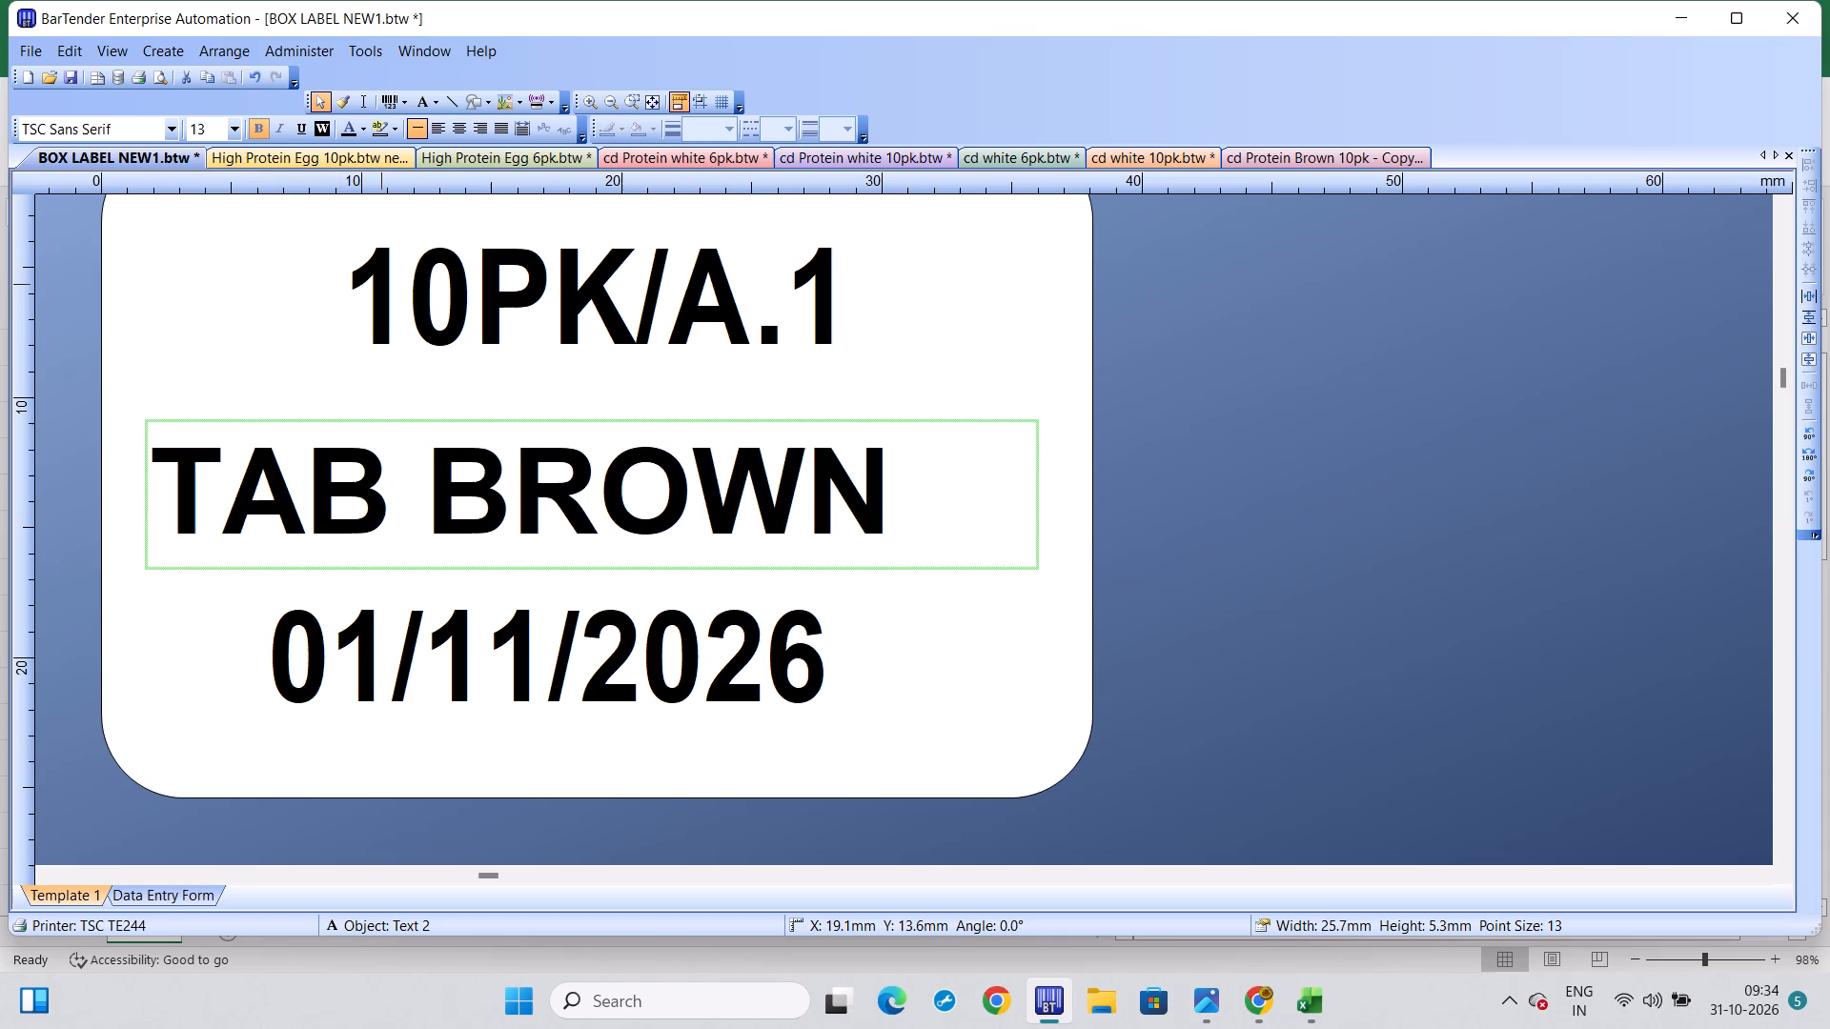
text(LE)
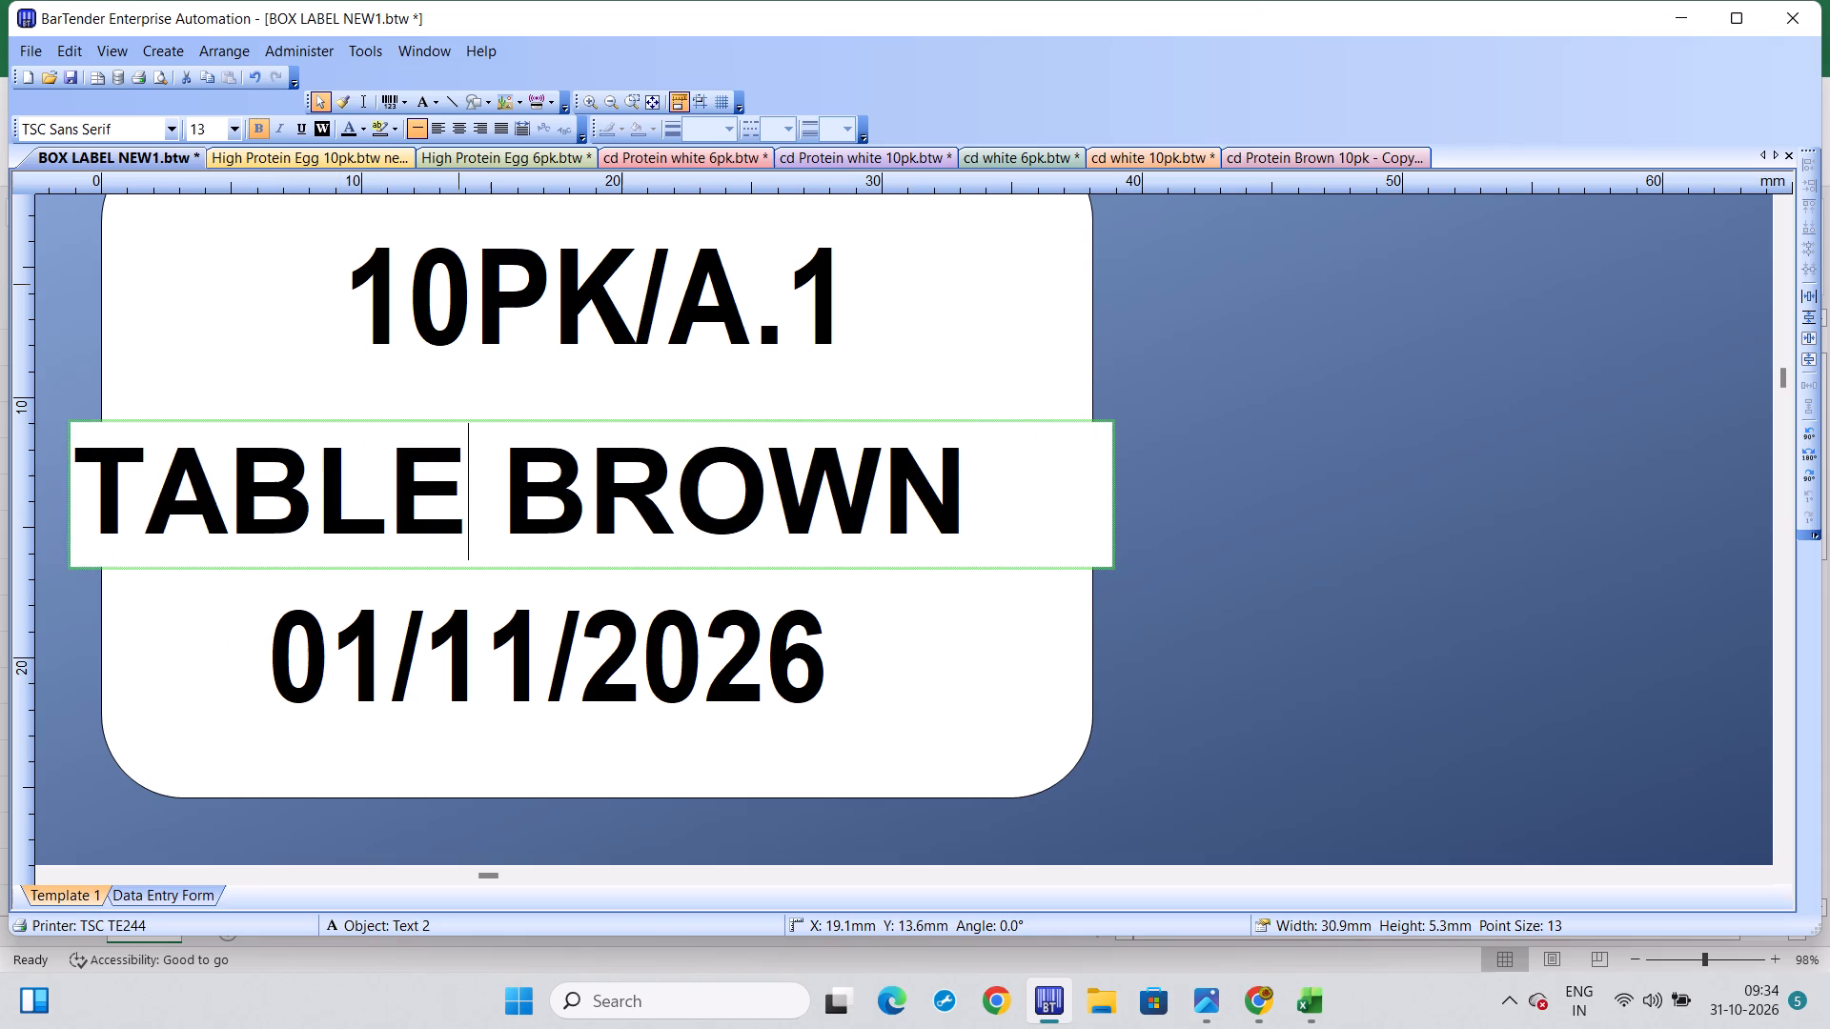
drag(980, 477, 961, 477)
key(BackSpace)
key(BackSpace)
key(BackSpace)
key(BackSpace)
key(BackSpace)
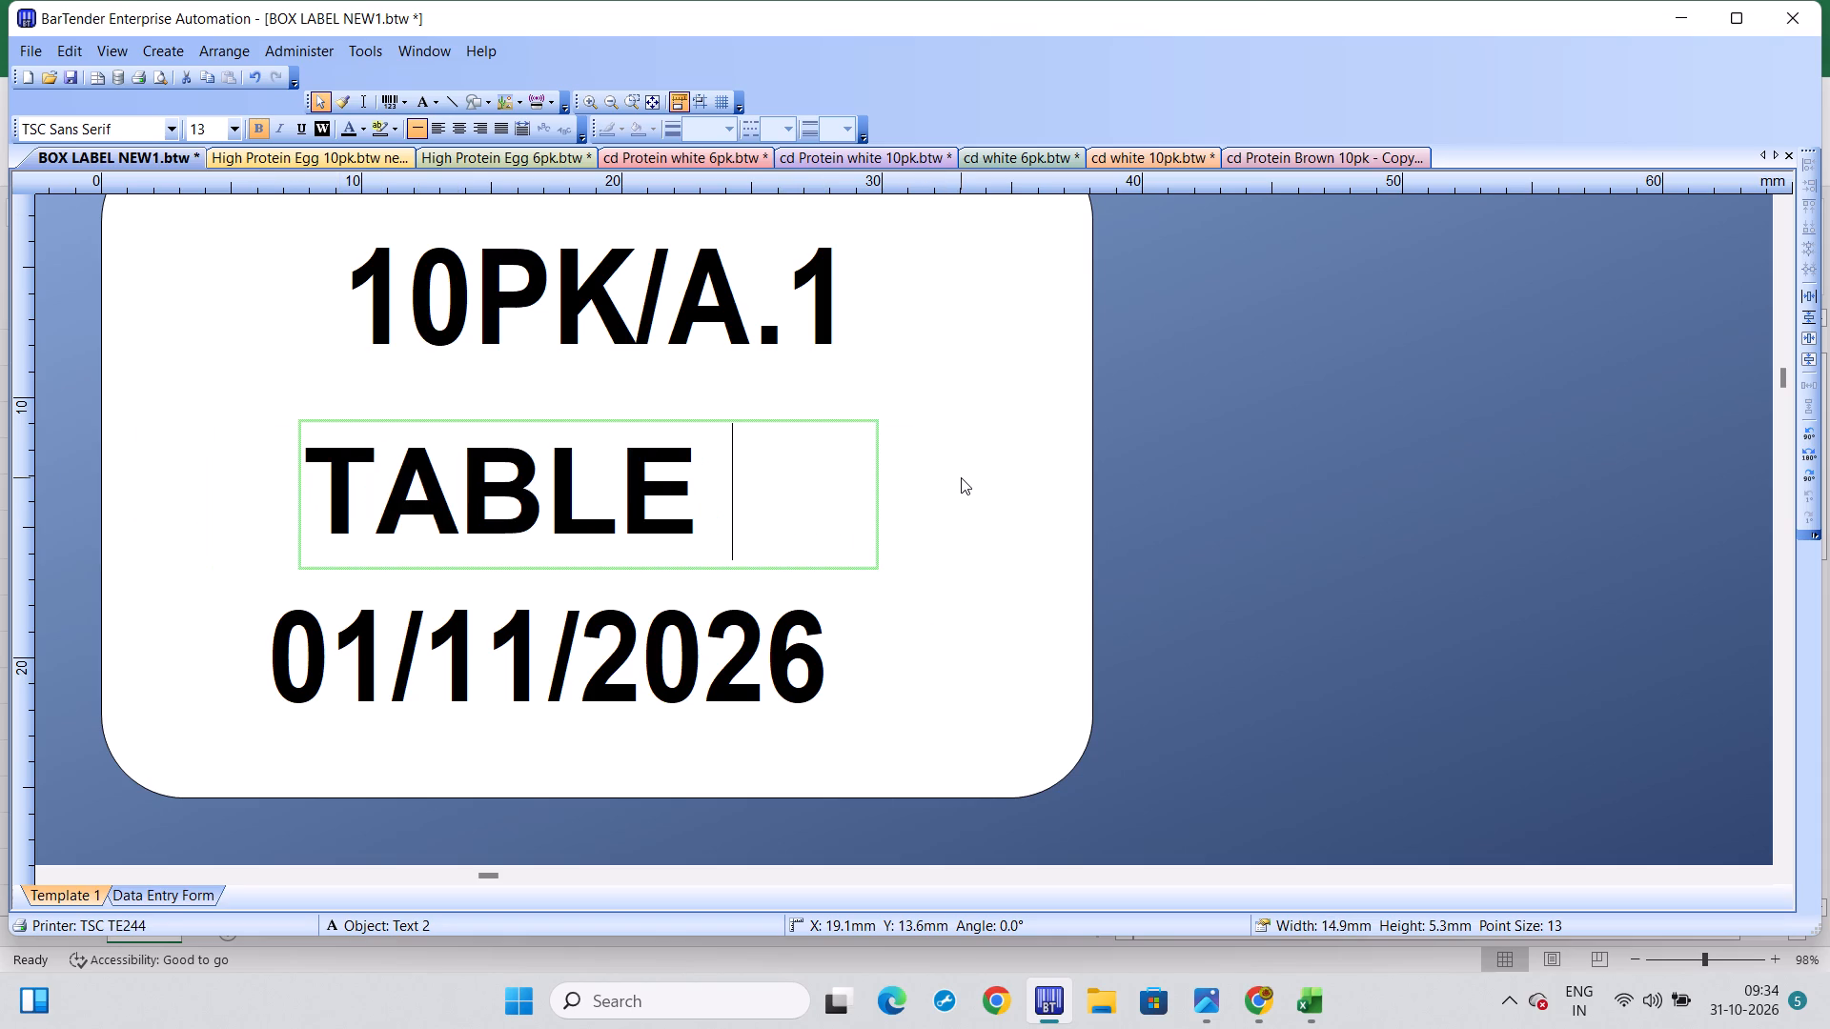
text(WHITE)
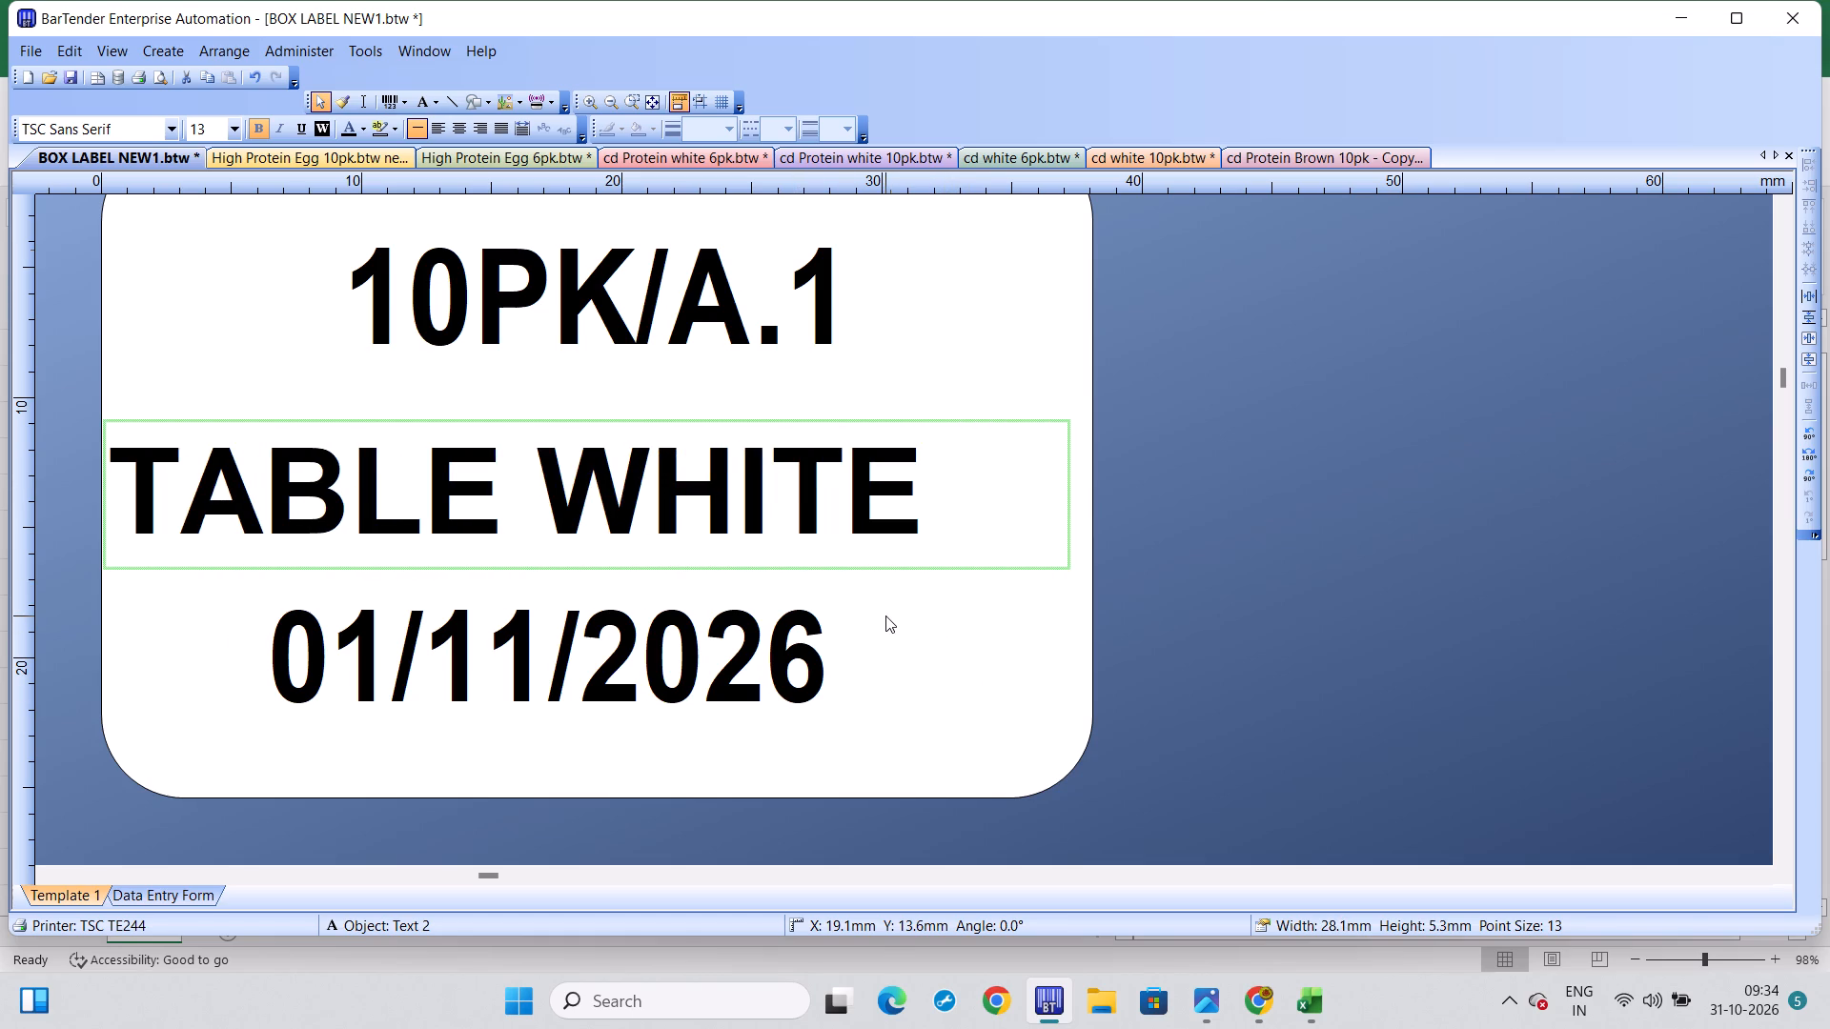
Print 60 copies of the 10PK/A.1 TABLE WHITE label on the TSC TE244 printer.
key(ctrl+p)
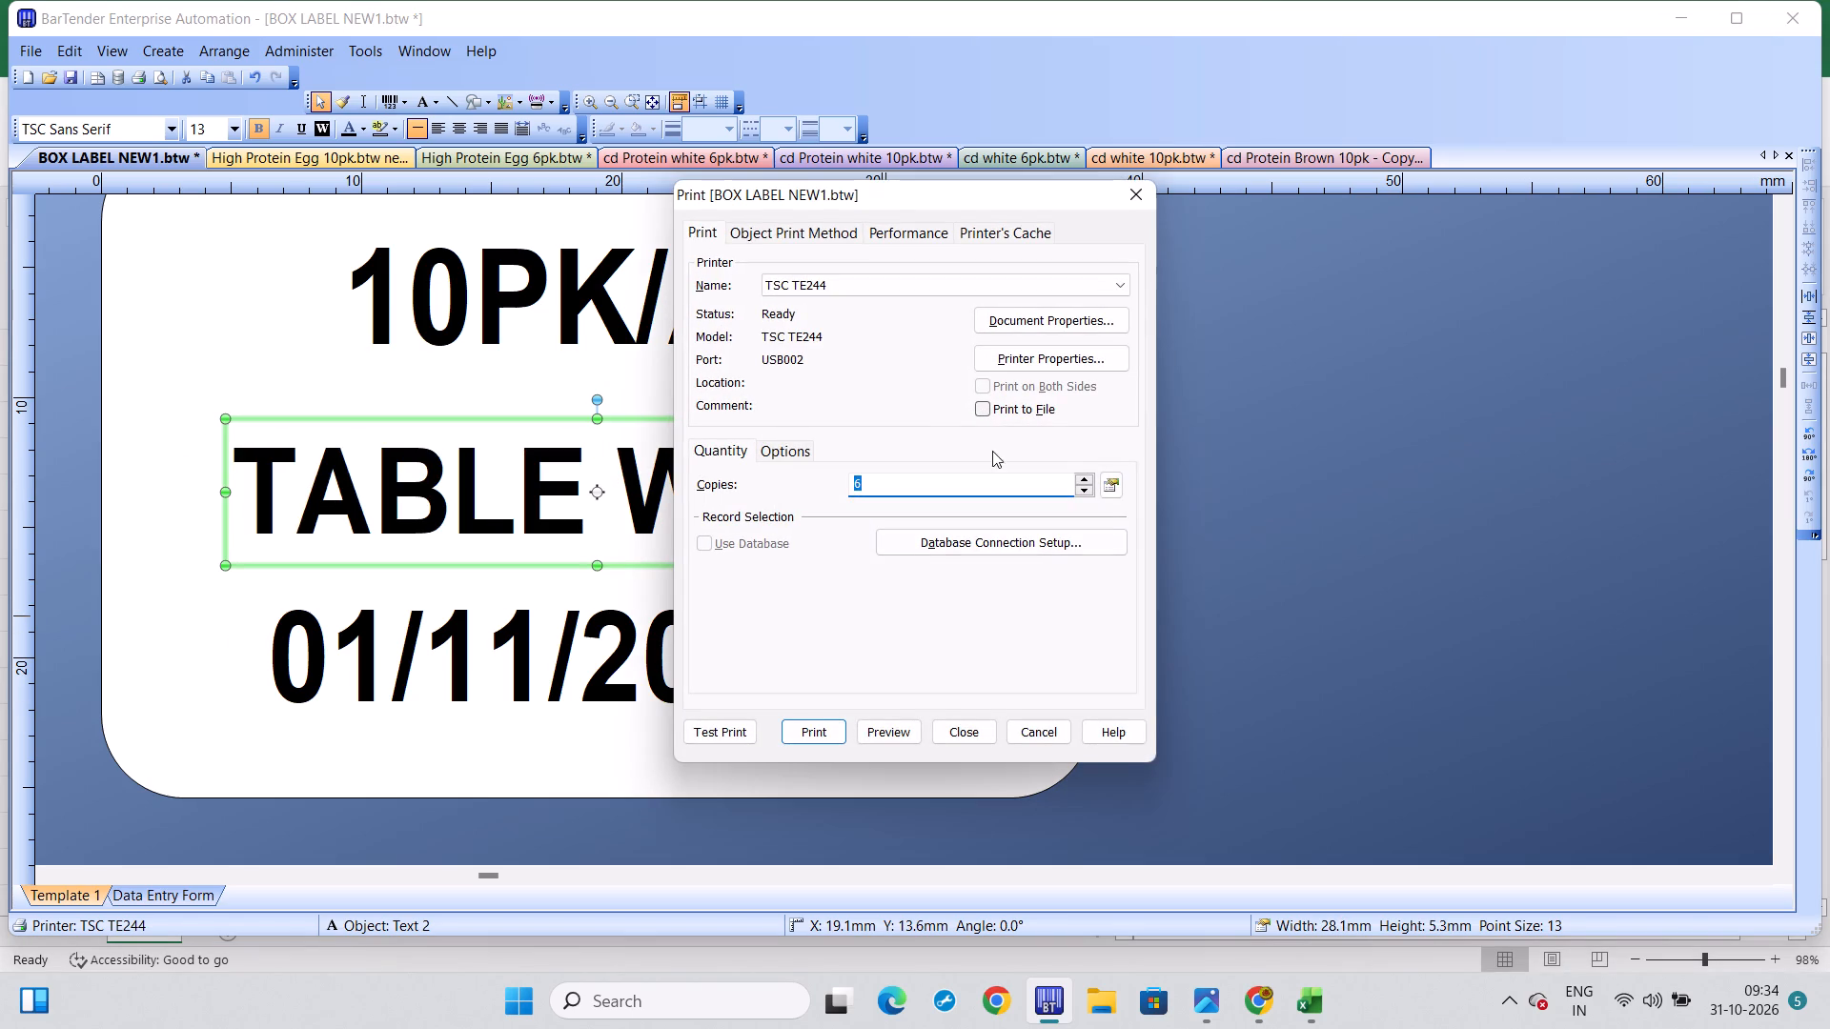
click(875, 488)
key(BackSpace)
key(6)
key(0)
click(822, 737)
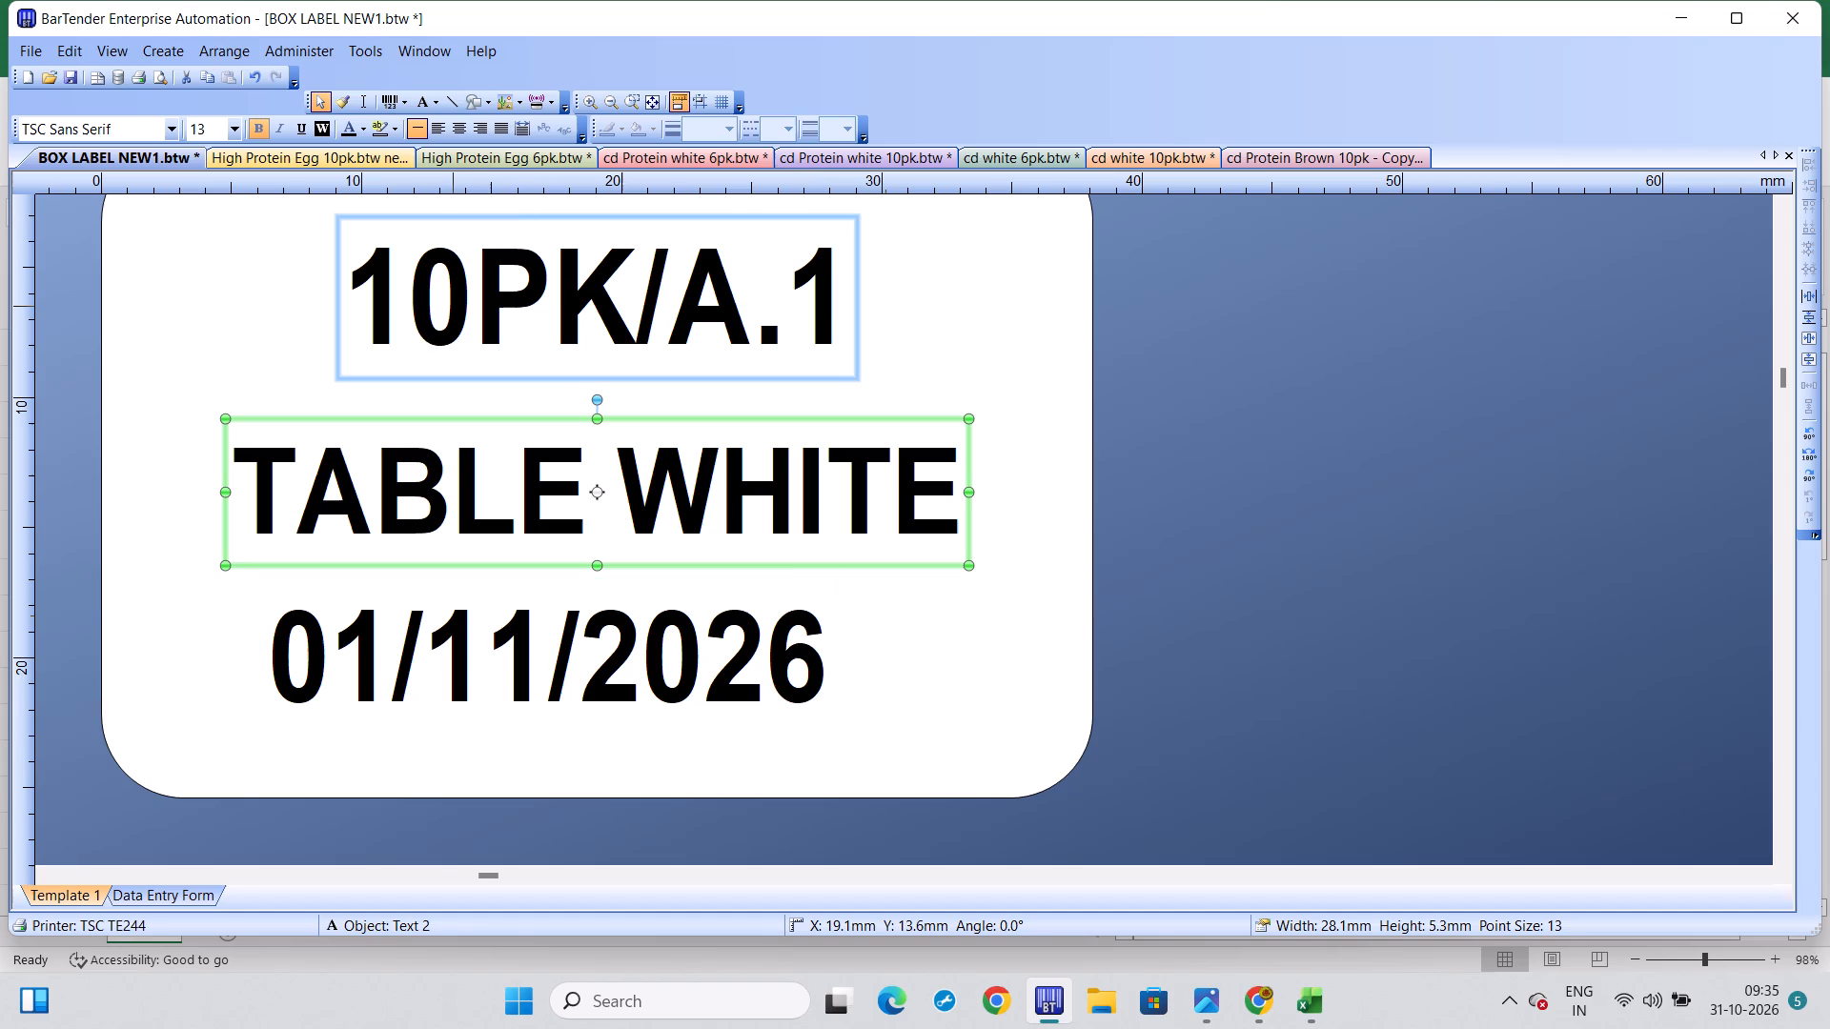
Change the pack size line at the top of the label to 6PK/A.1.
drag(453, 306, 381, 274)
click(381, 274)
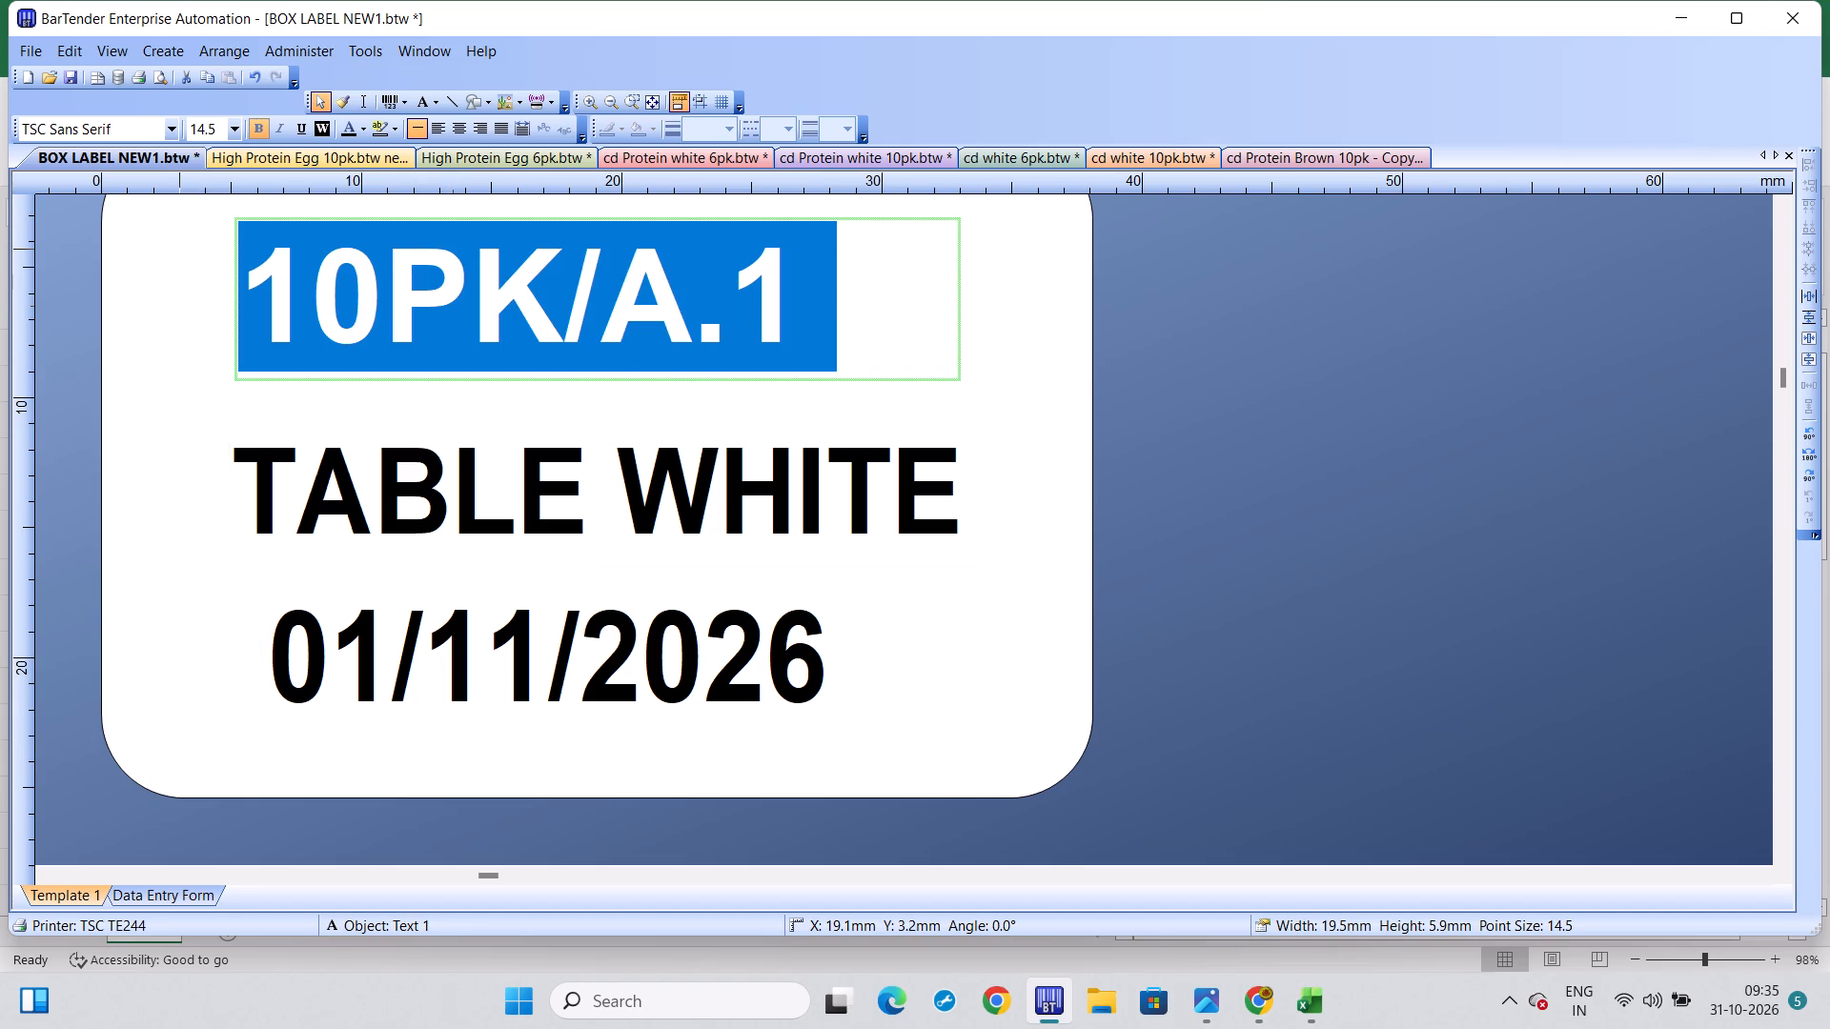
key(BackSpace)
key(BackSpace)
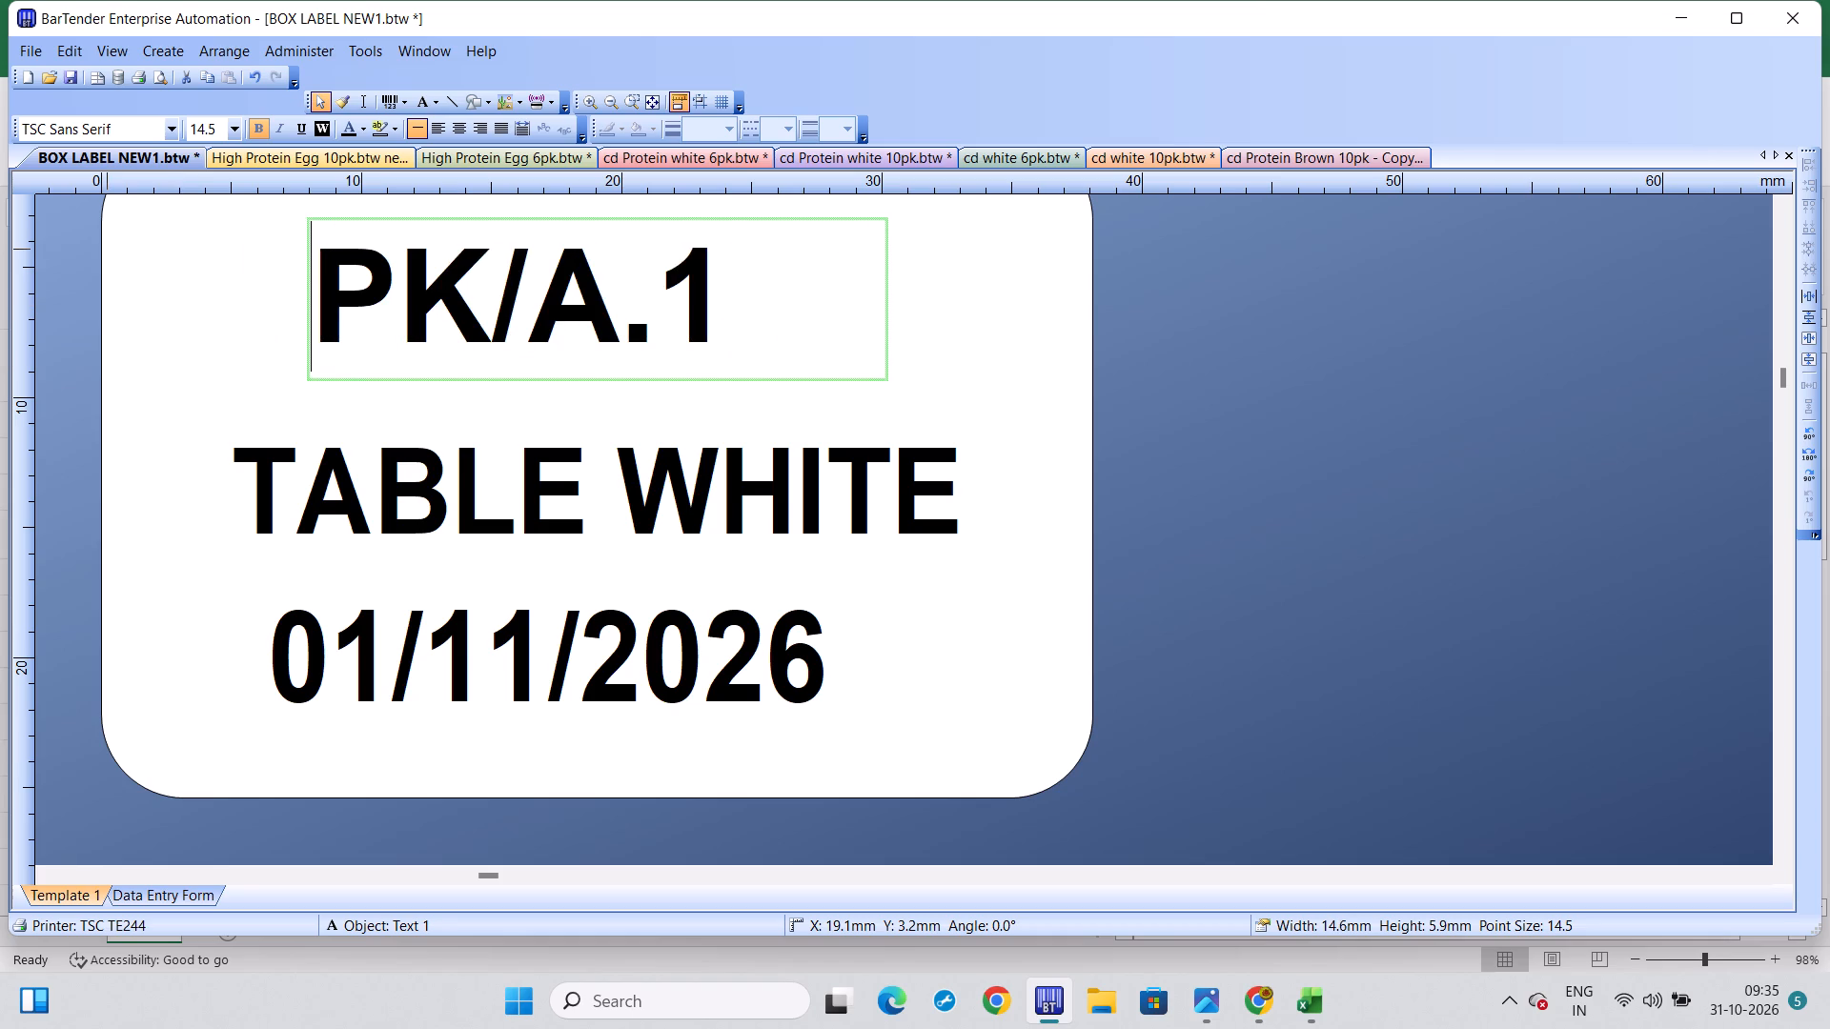
key(6)
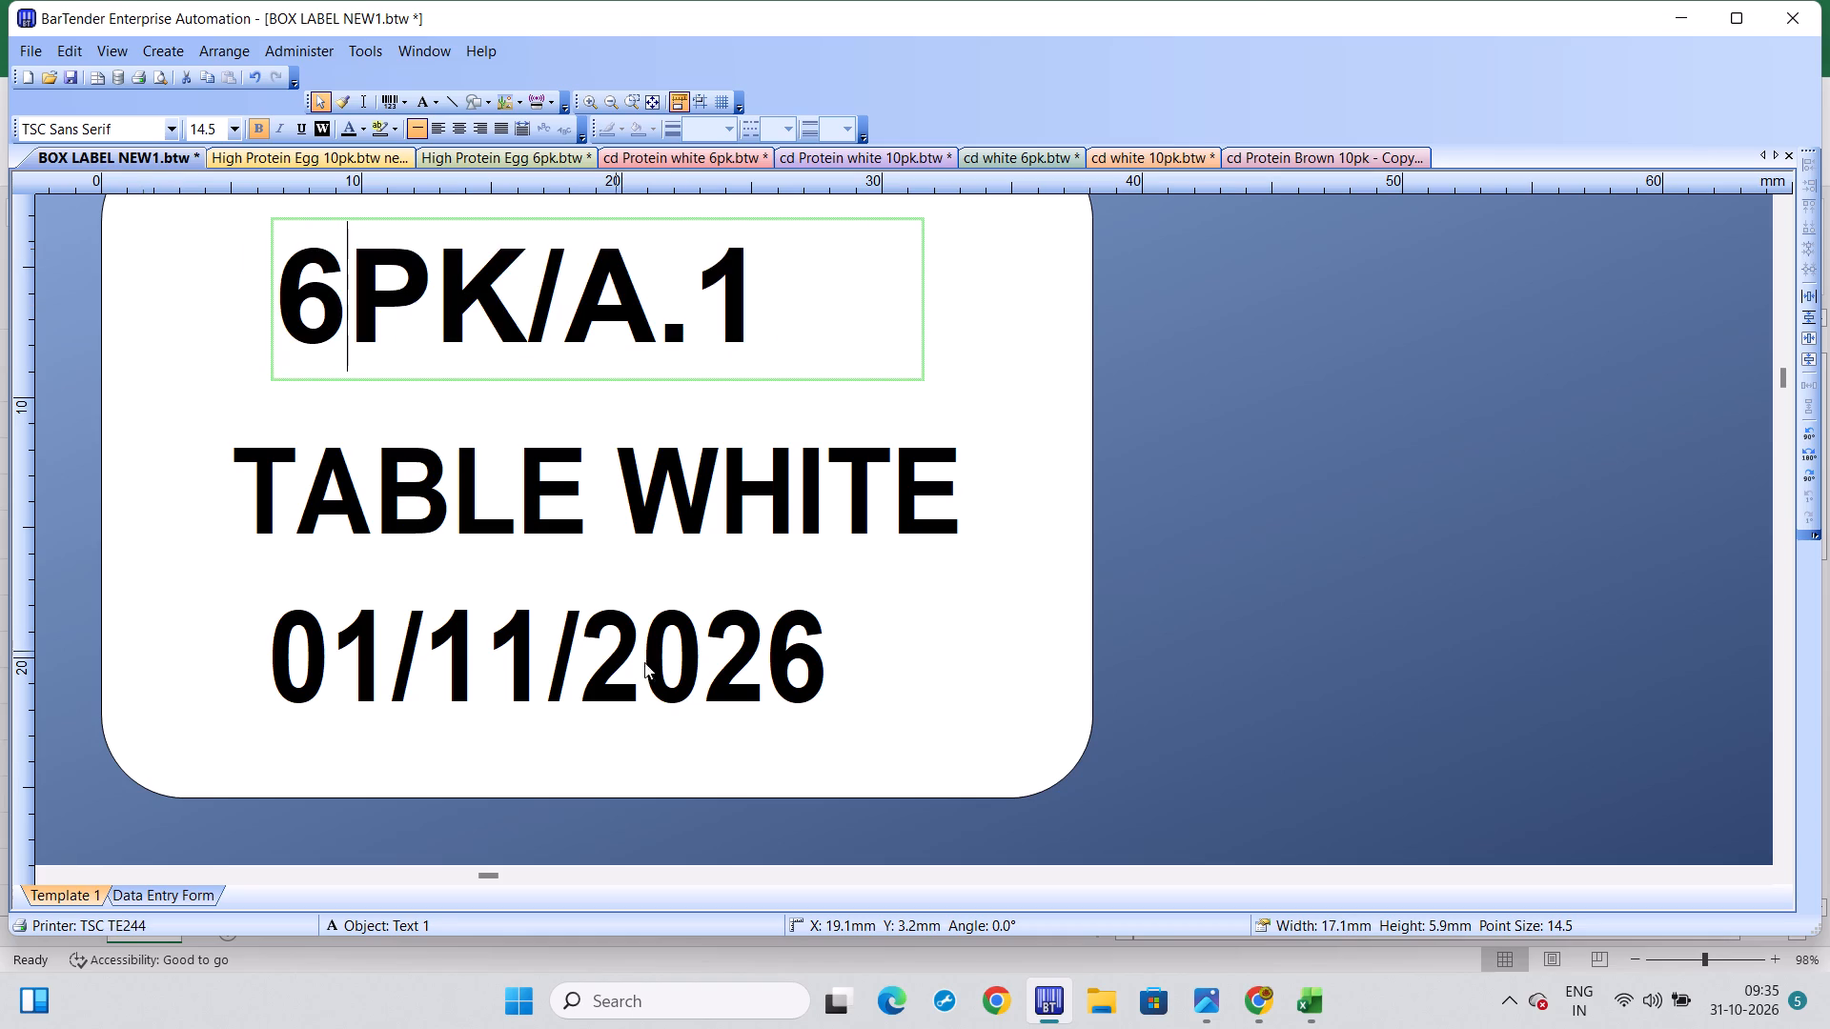
Print 30 copies of the 6PK/A.1 TABLE WHITE label on the TSC TE244 printer.
key(ctrl+p)
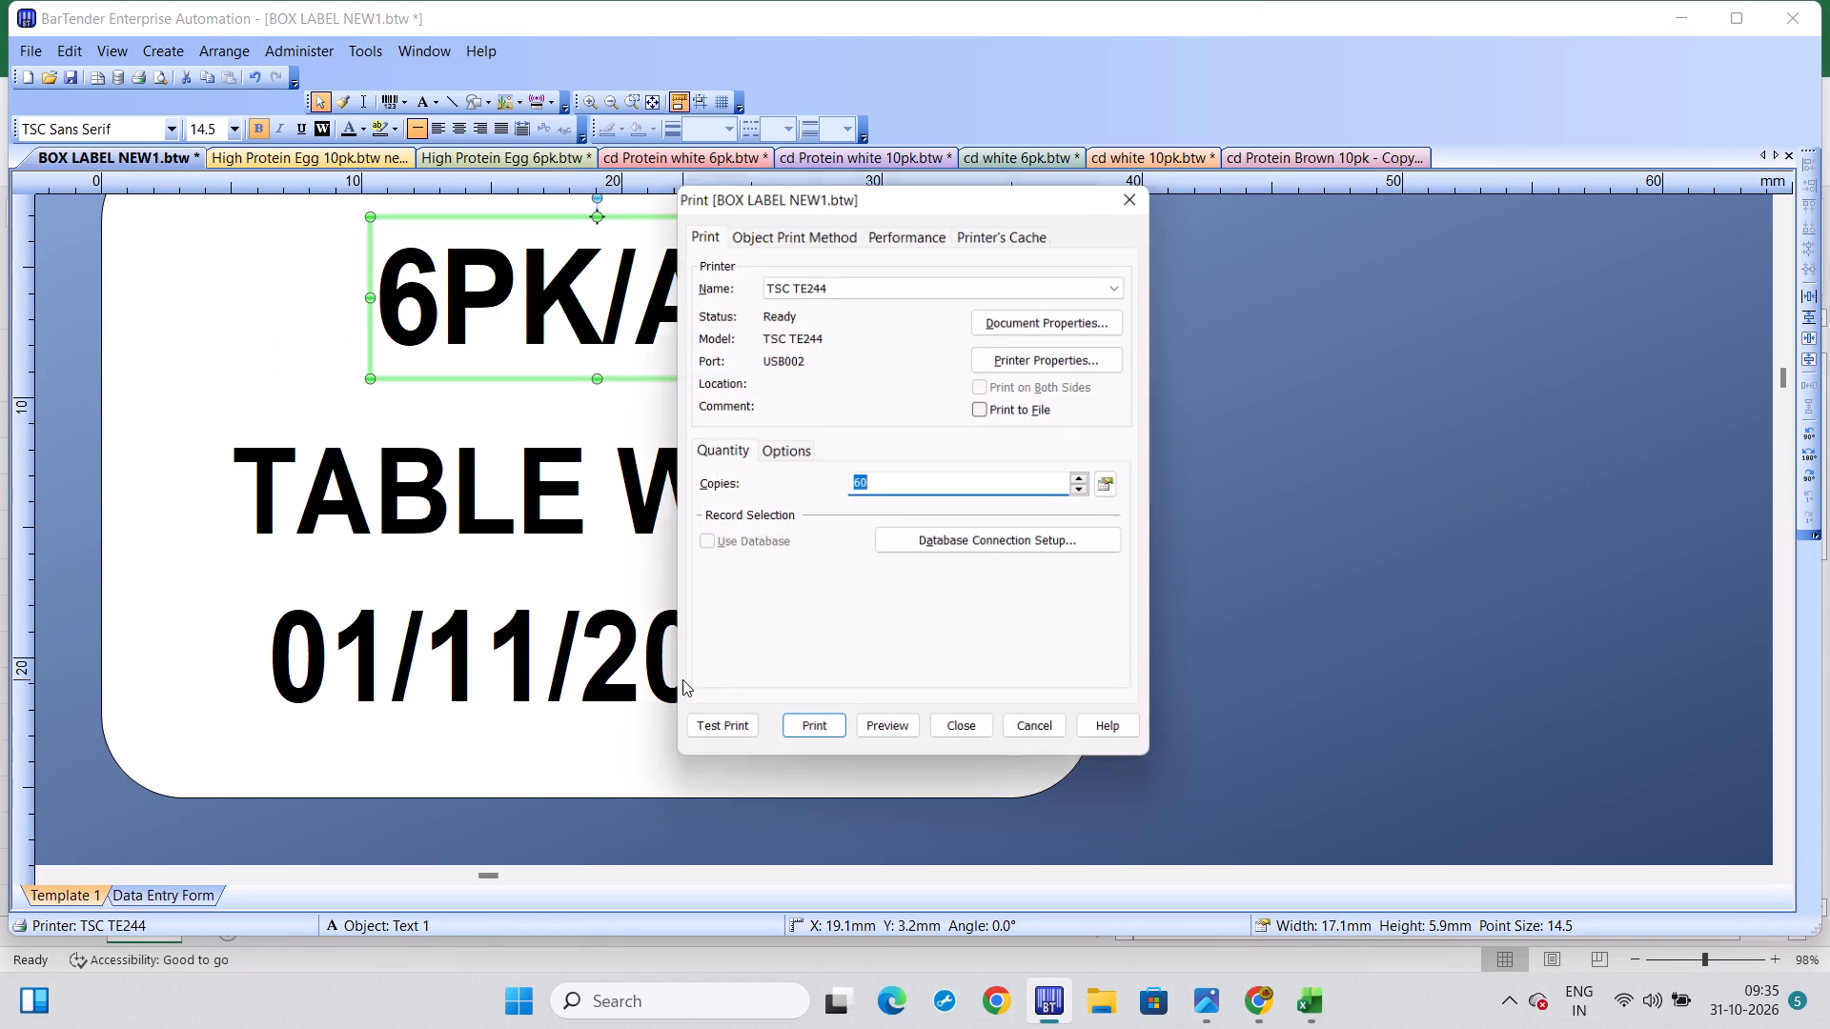
click(868, 490)
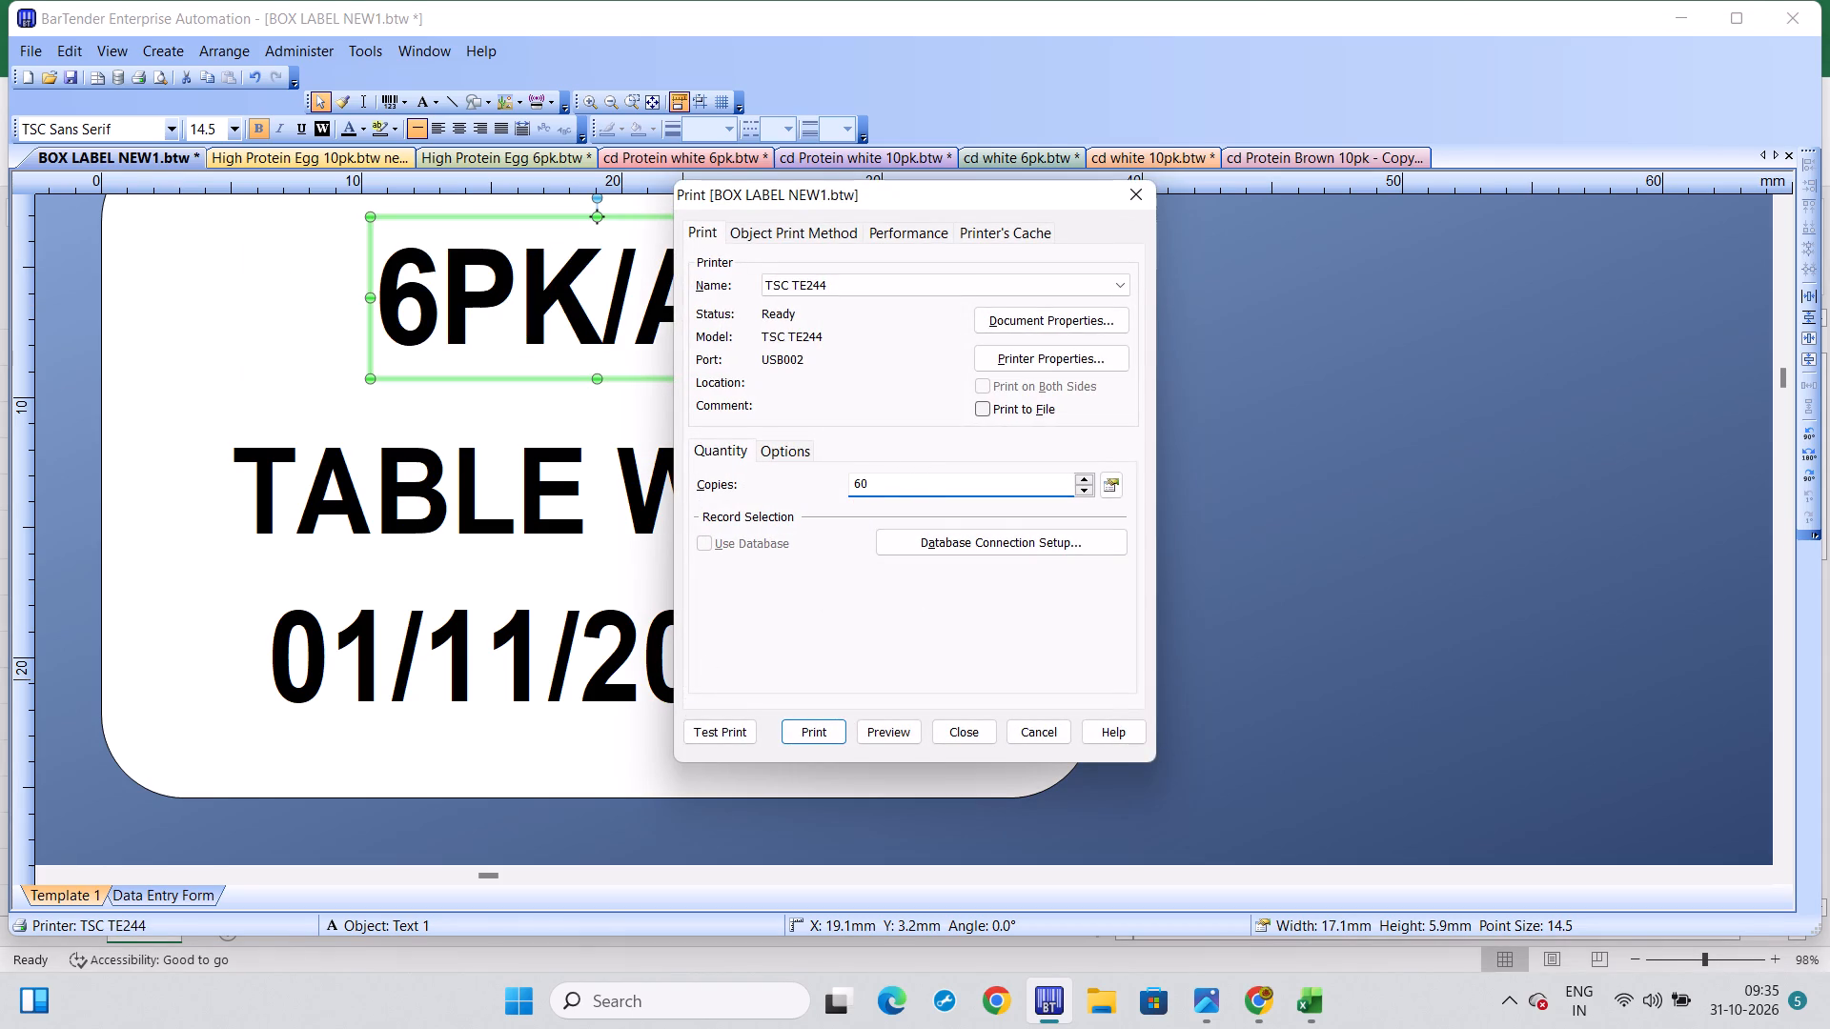
click(868, 490)
key(BackSpace)
key(BackSpace)
key(2)
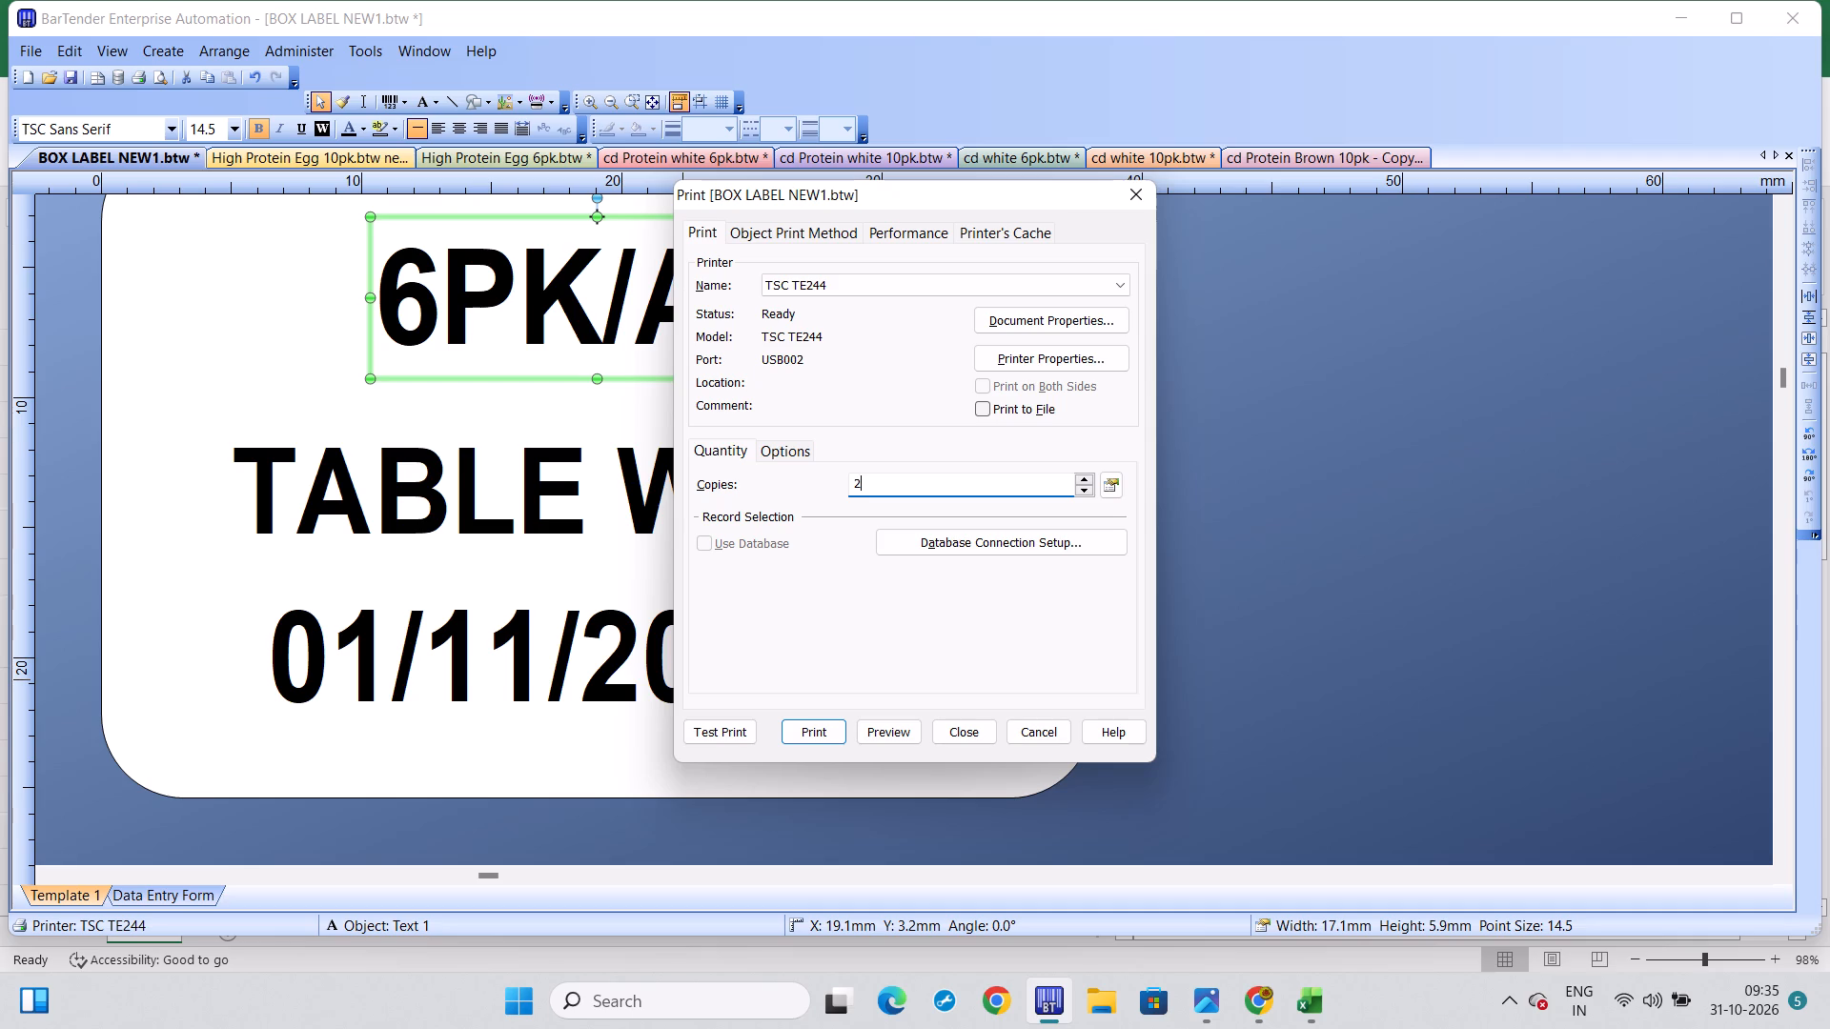
key(BackSpace)
text(30)
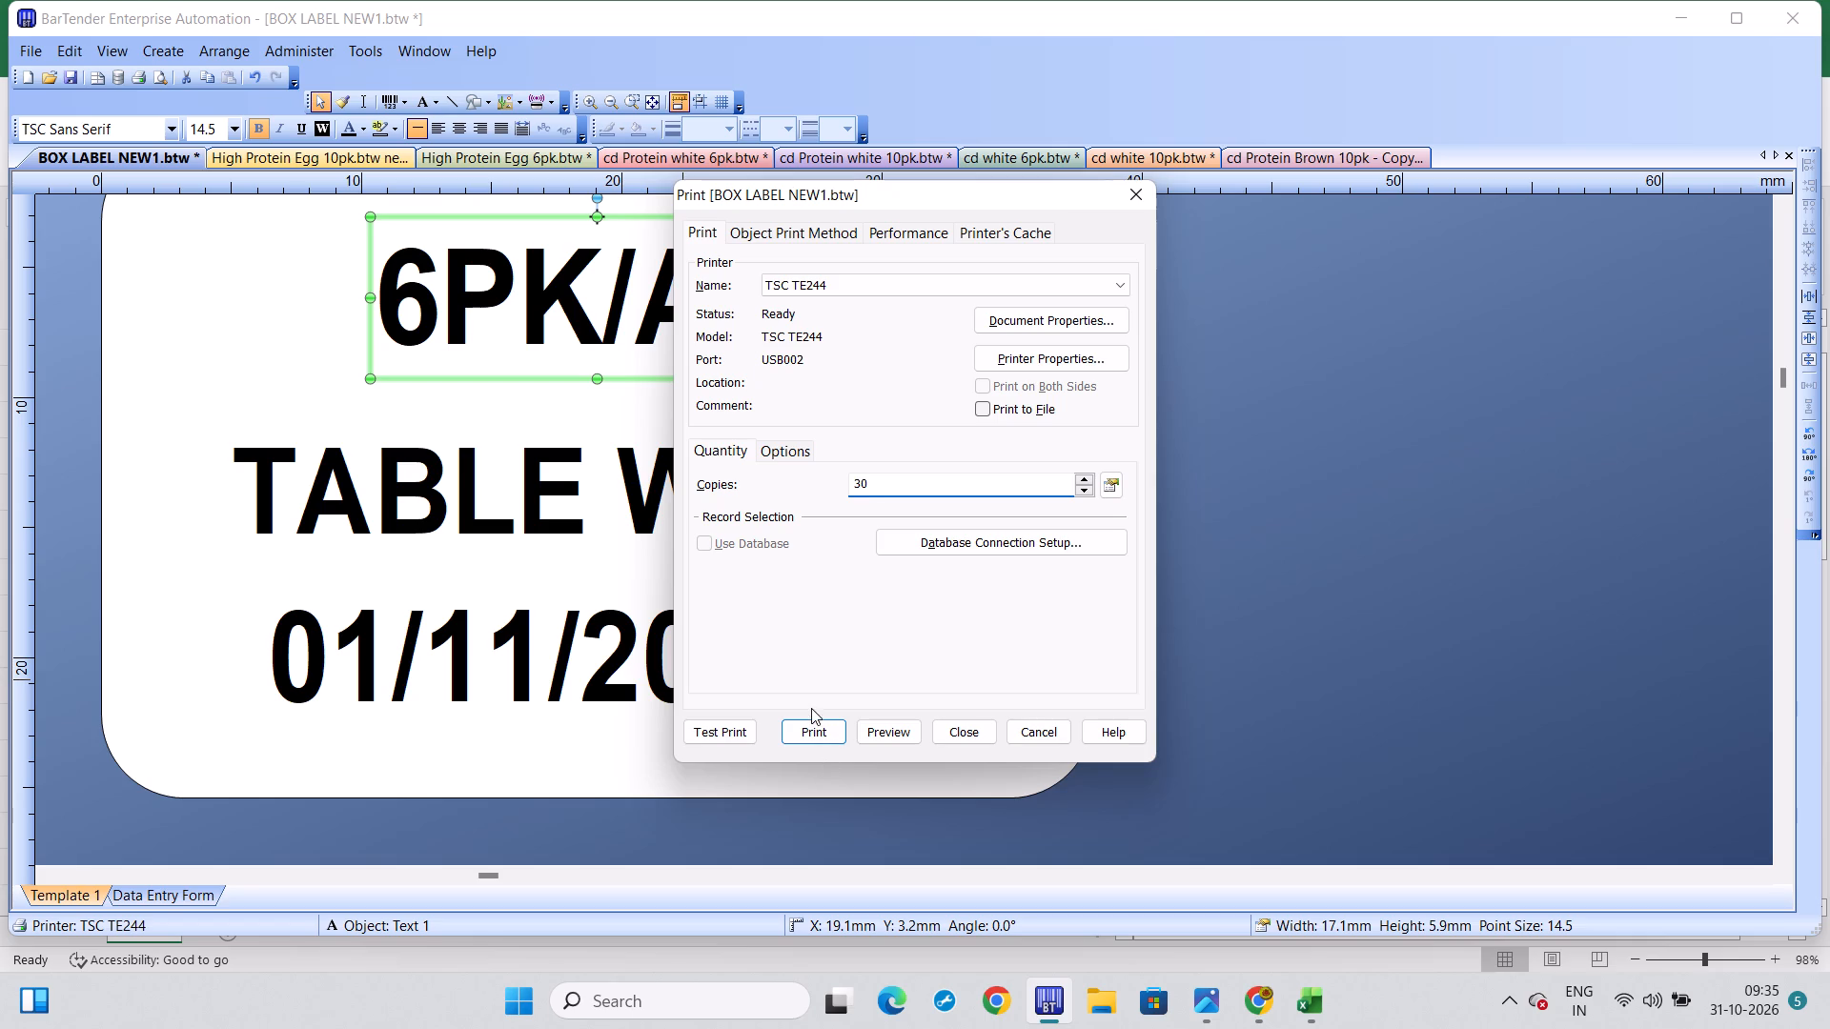
click(815, 724)
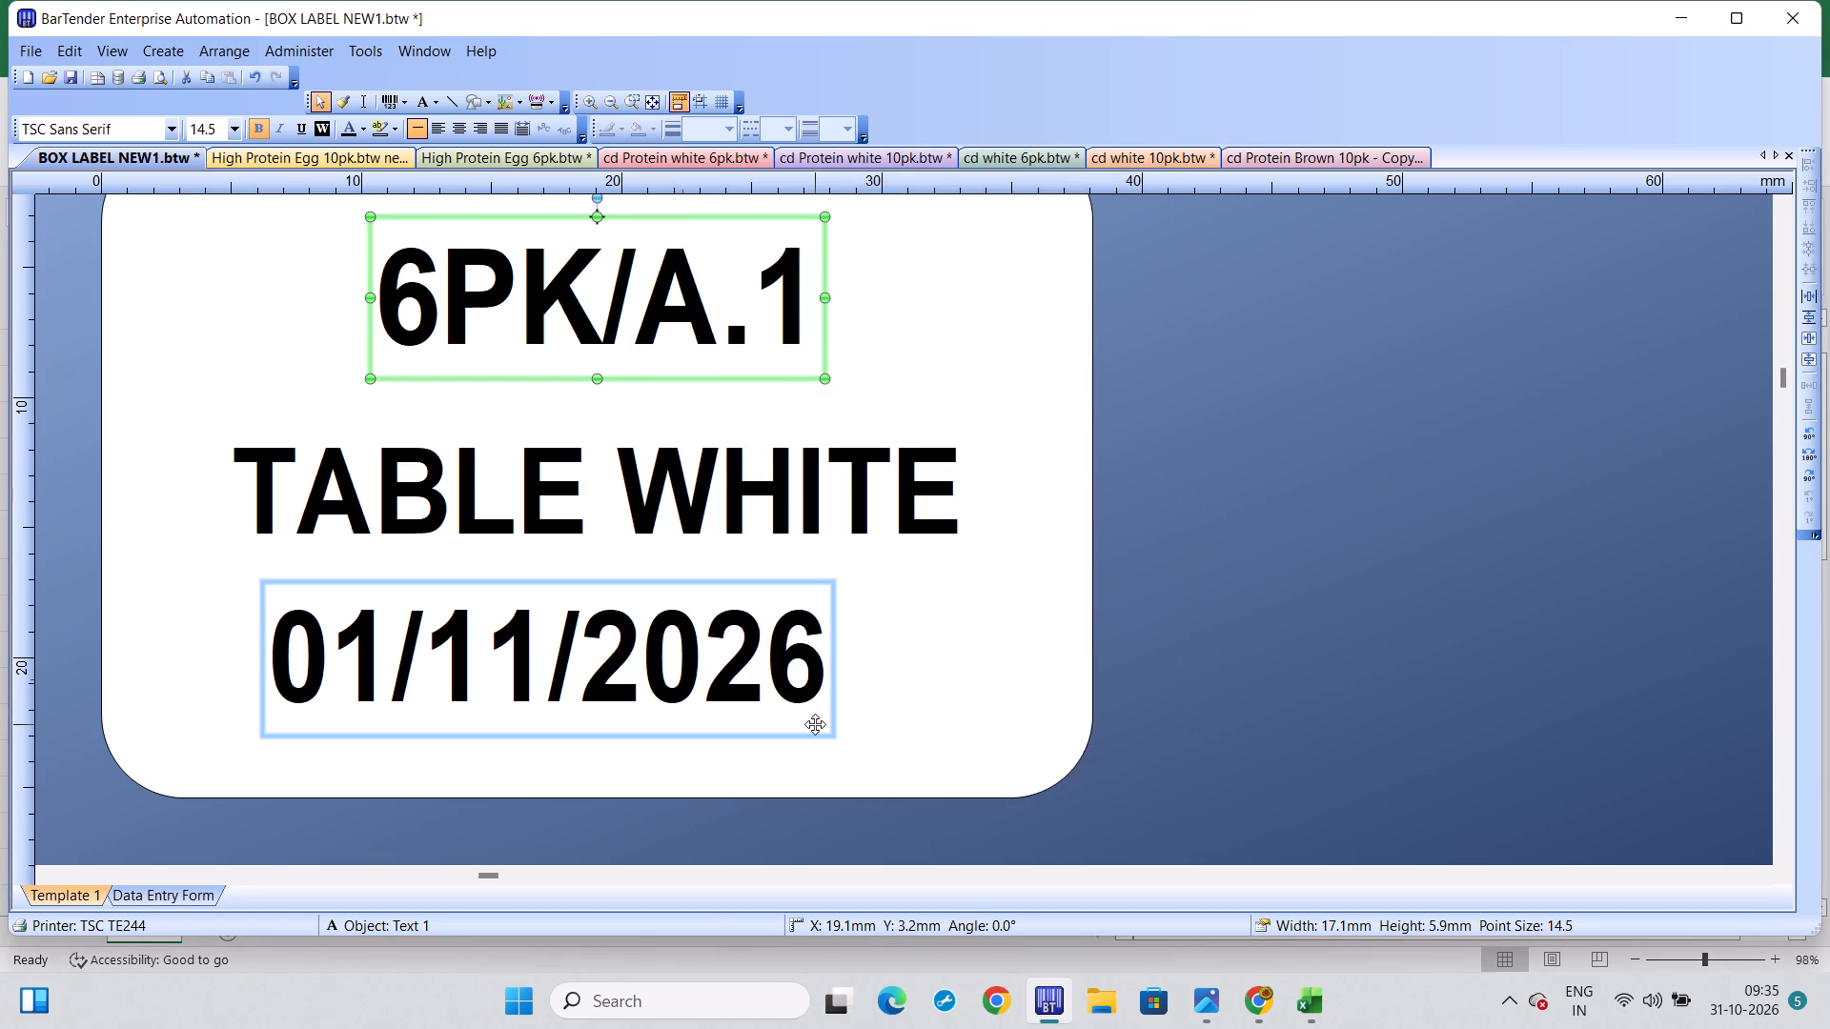
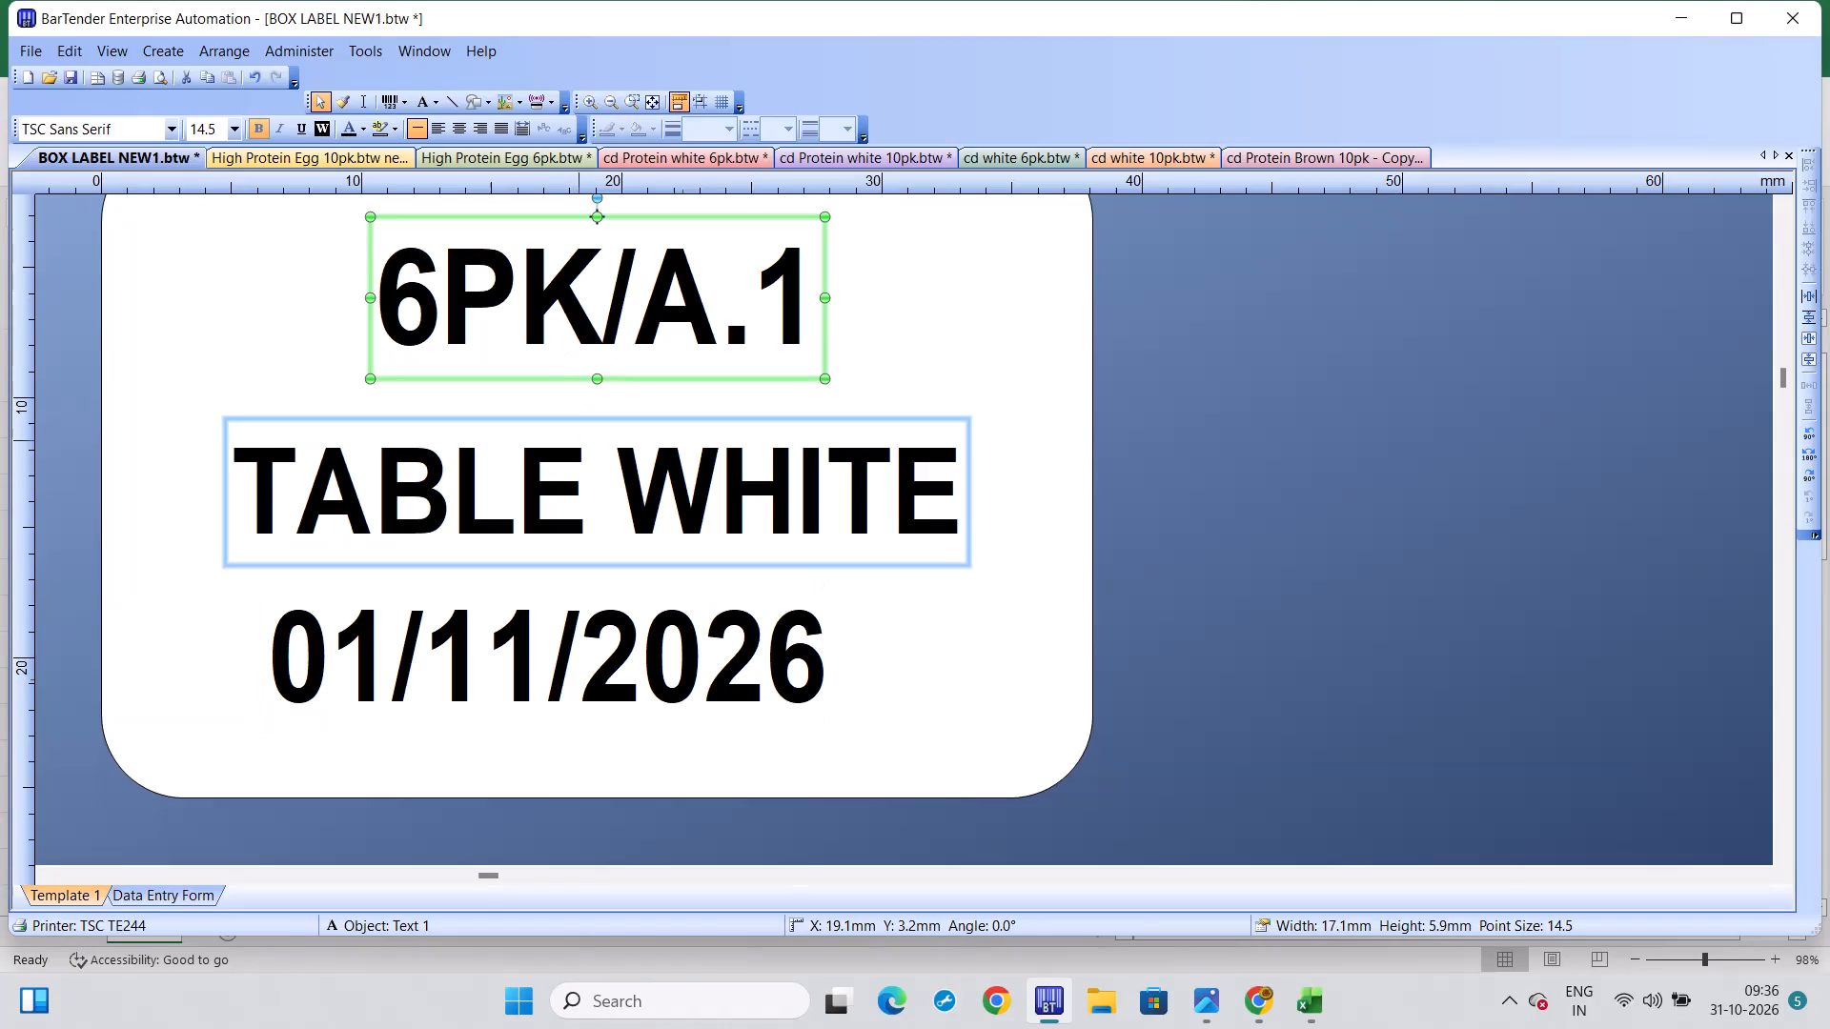
Change the product name line in the middle of the BOX LABEL NEW1 label to ORANGE YOLK.
click(587, 474)
click(504, 474)
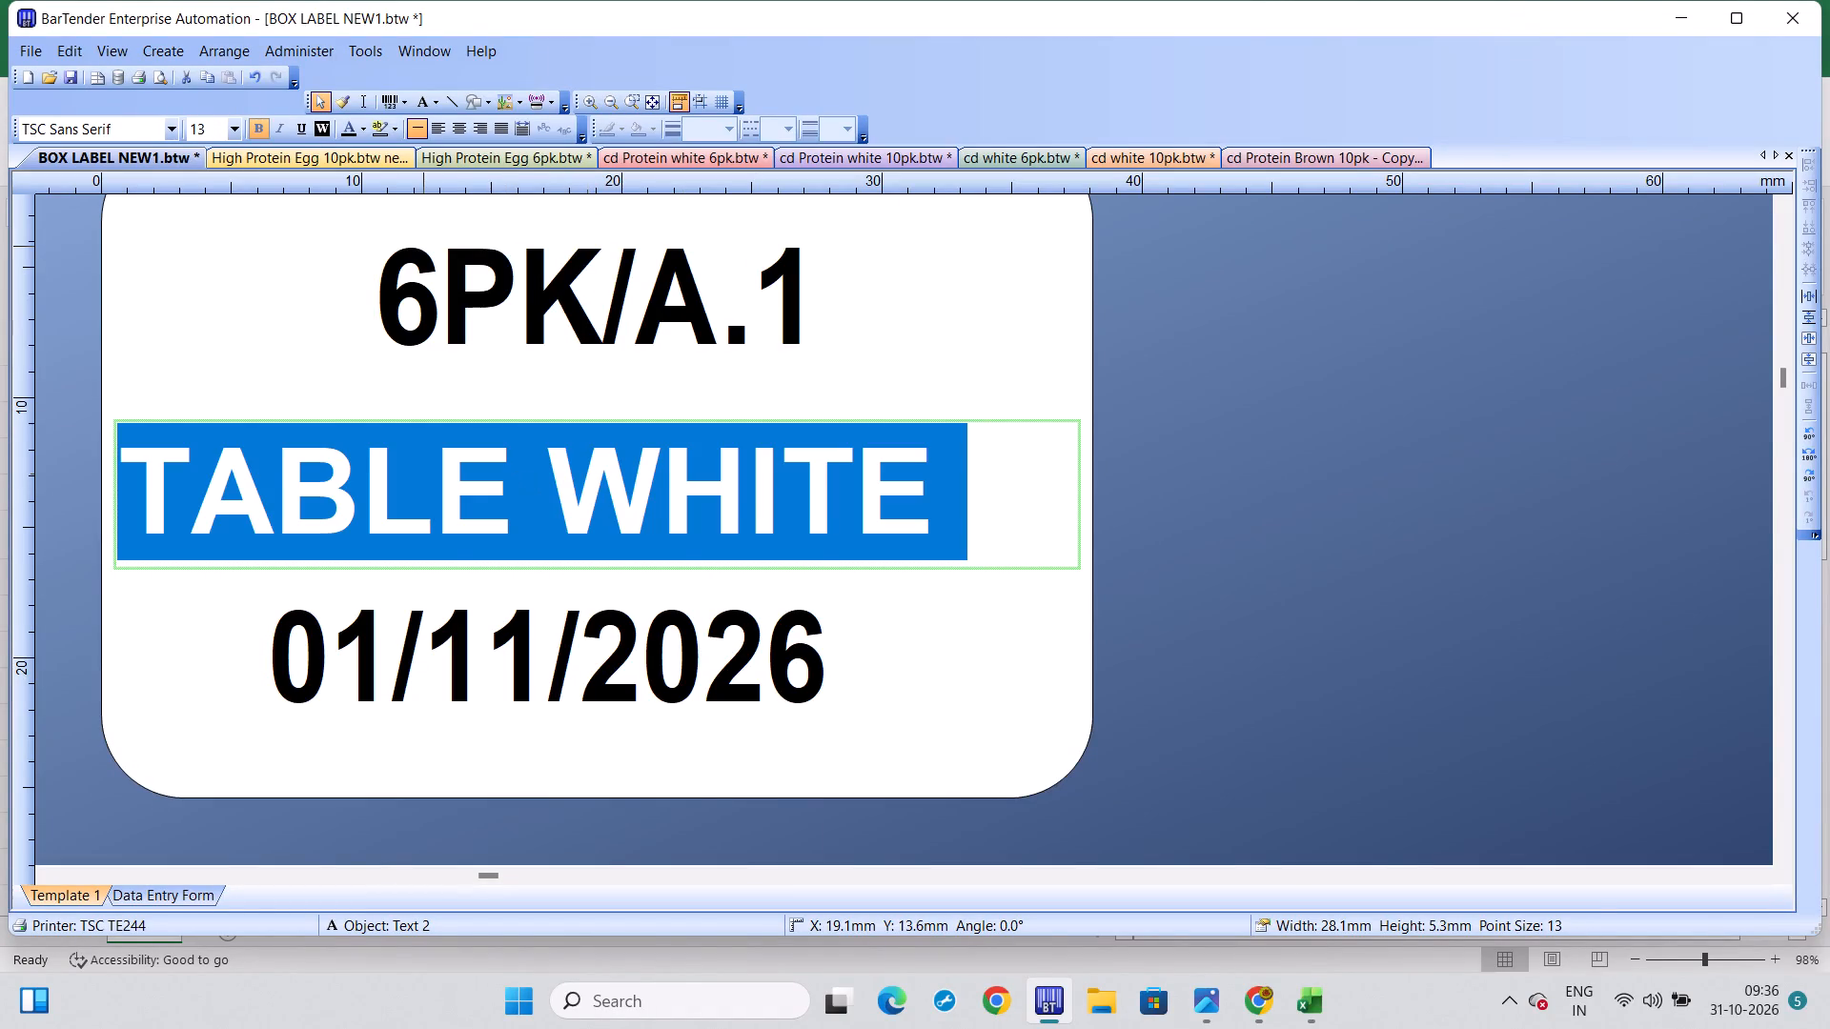
key(BackSpace)
key(BackSpace)
key(BackSpace)
key(BackSpace)
key(BackSpace)
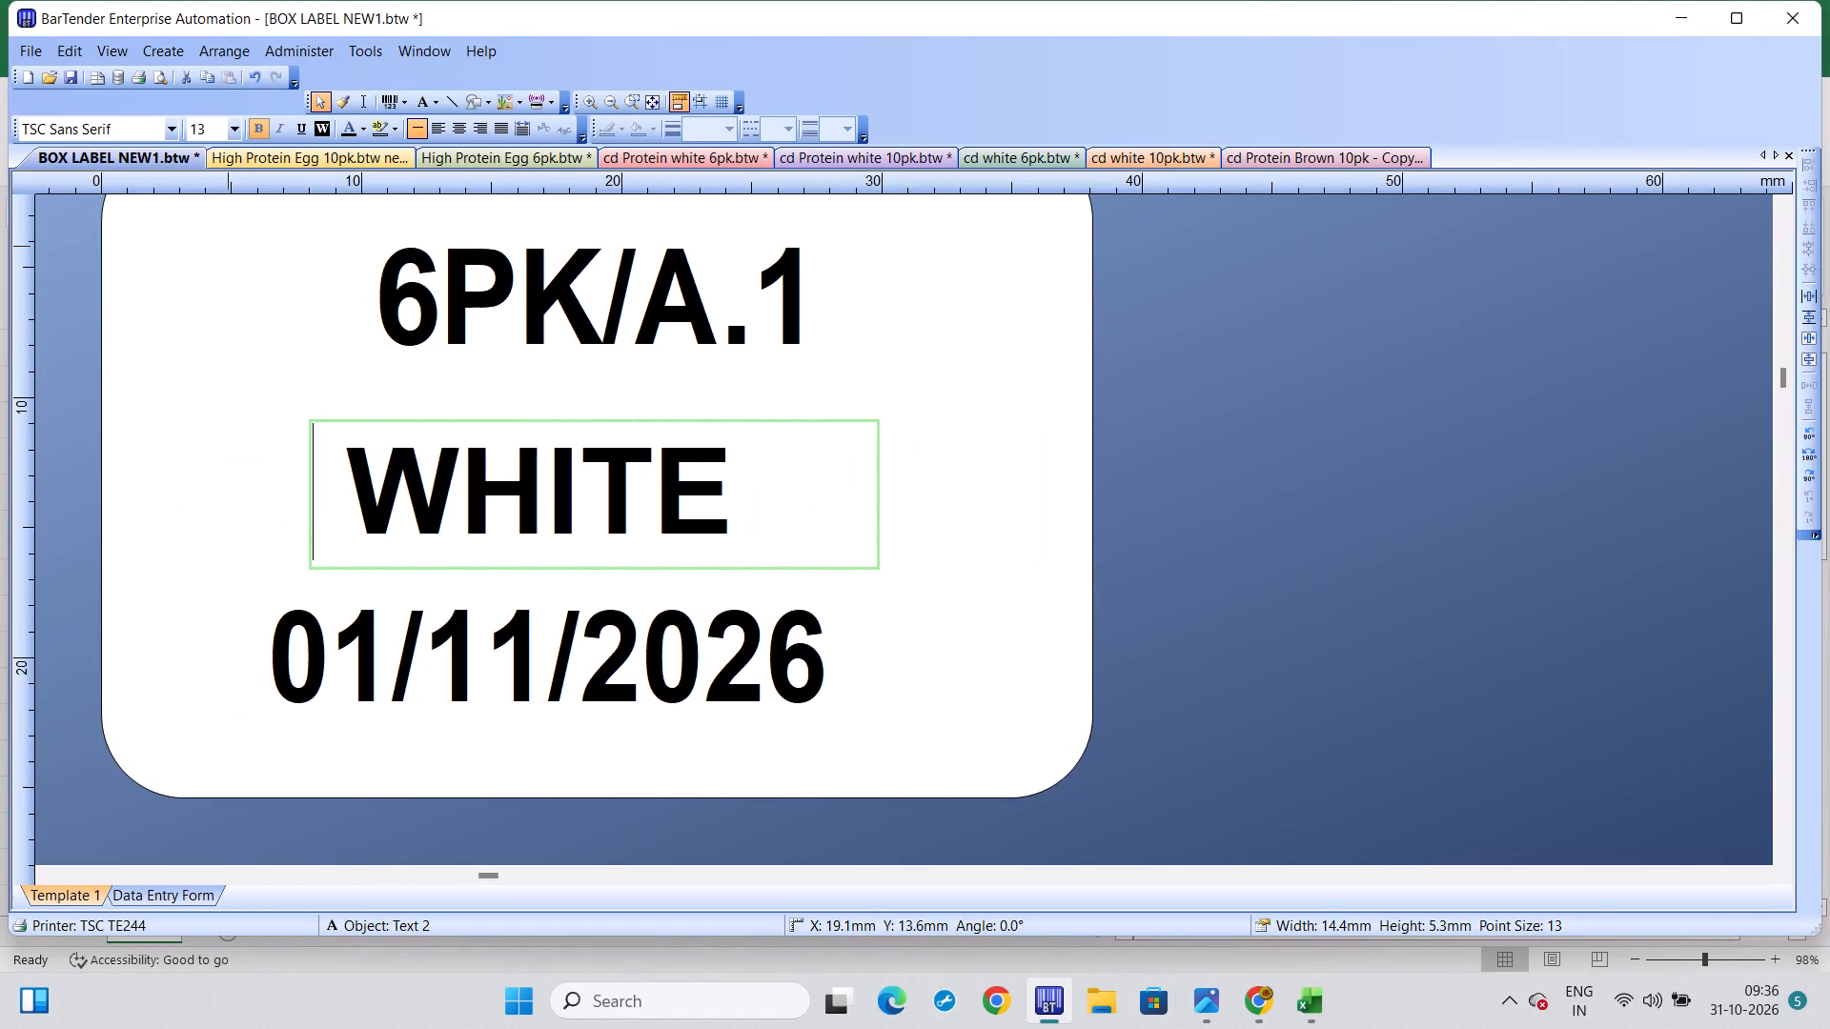
text(ORANGR)
key(BackSpace)
key(e)
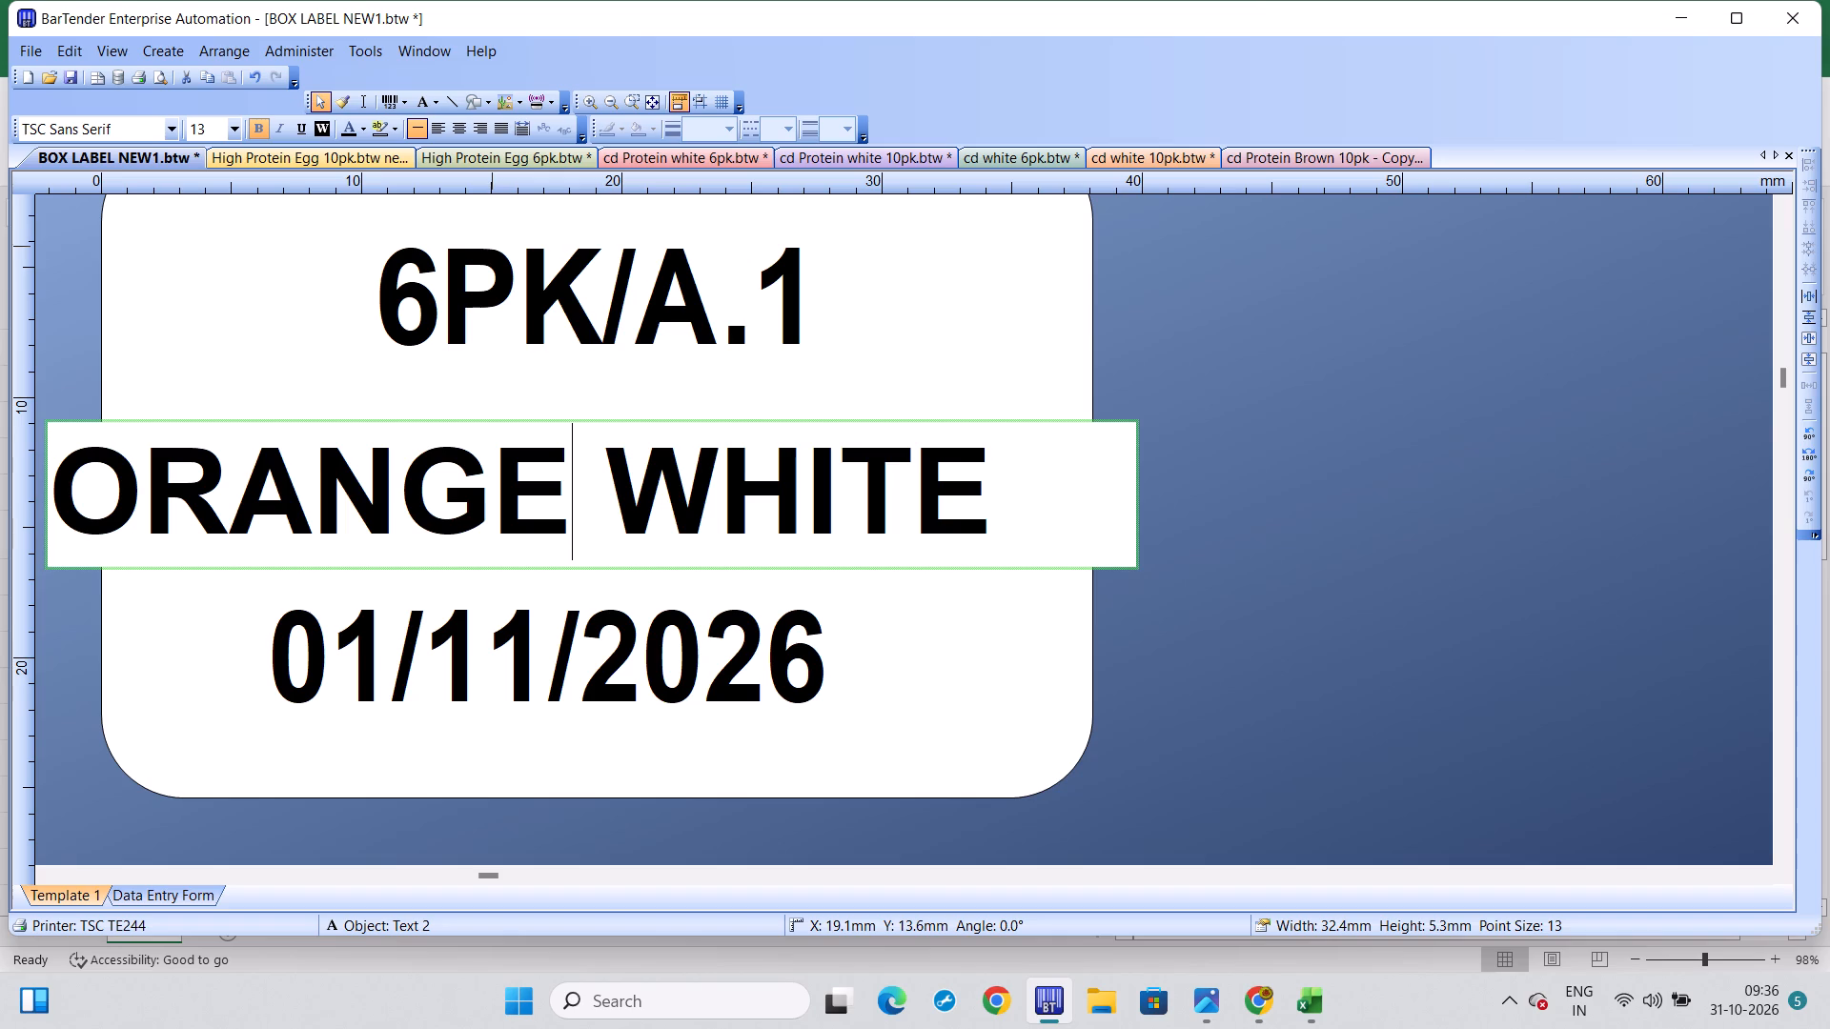
click(994, 470)
key(BackSpace)
key(BackSpace)
key(BackSpace)
key(BackSpace)
key(BackSpace)
text(YOLK)
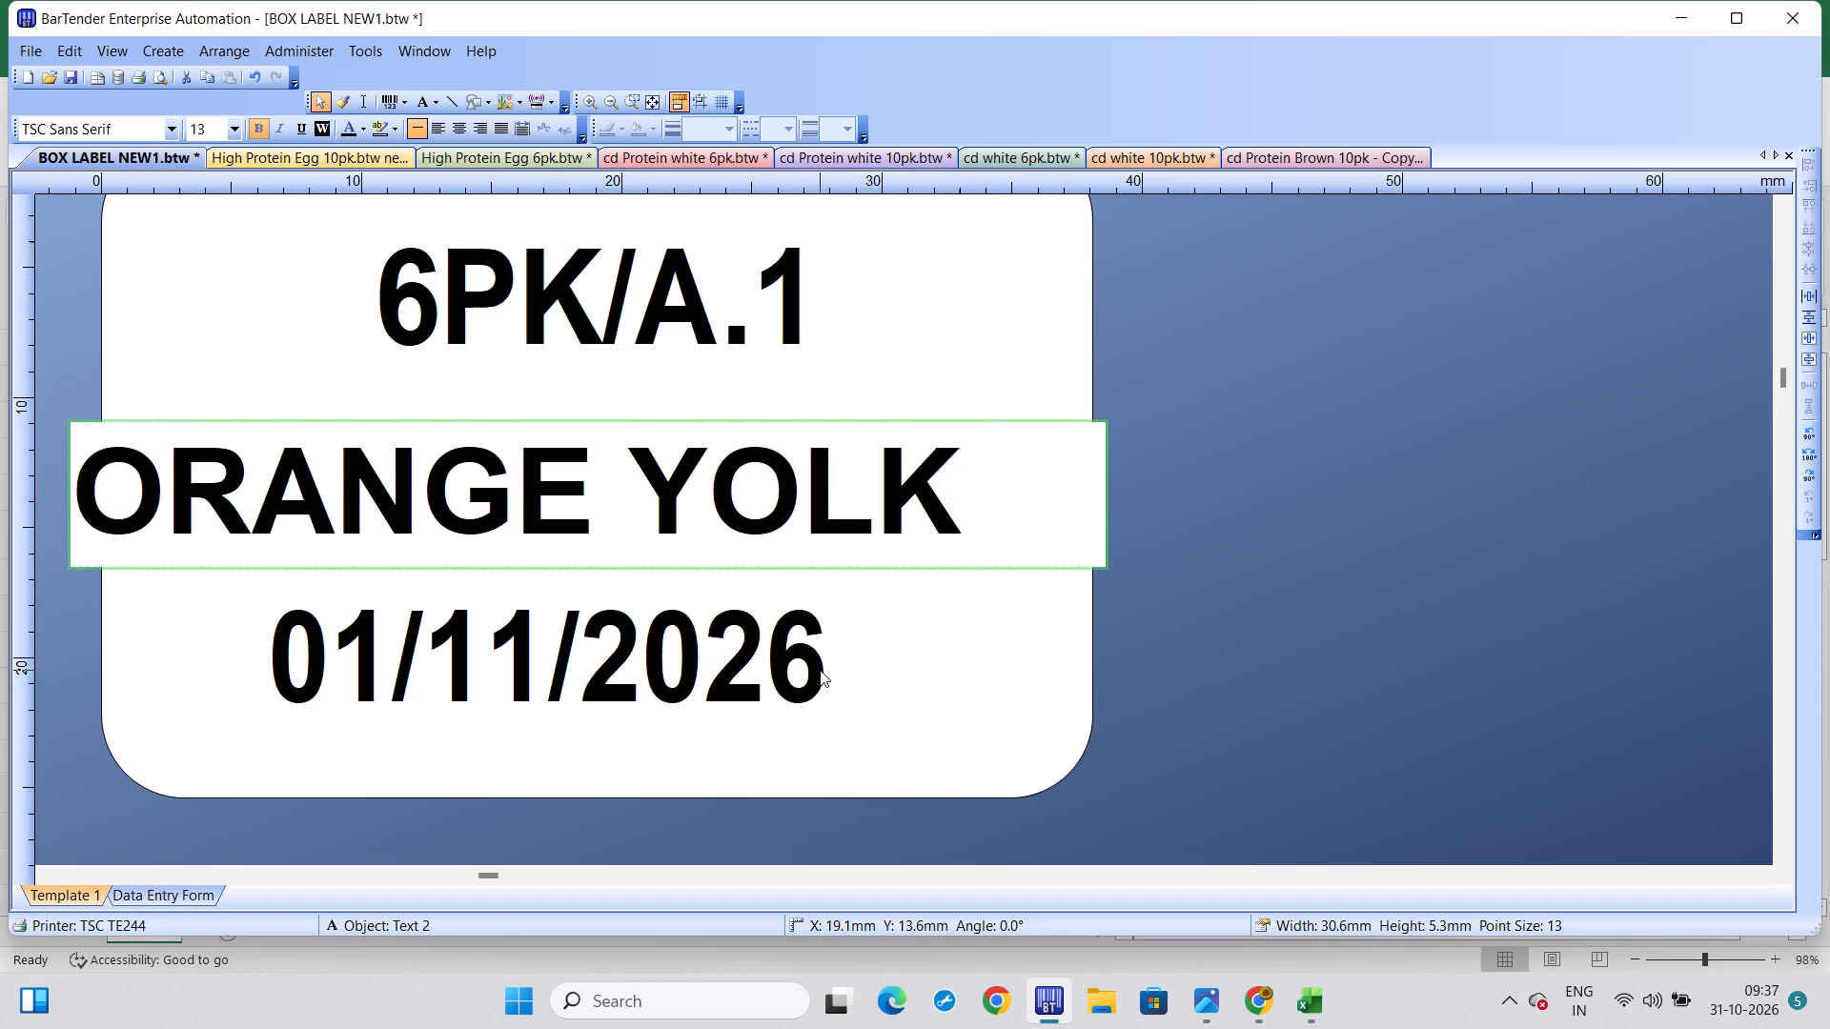
Print 16 copies of the 6PK/A.1 ORANGE YOLK label on the TSC TE244 printer.
key(ctrl+p)
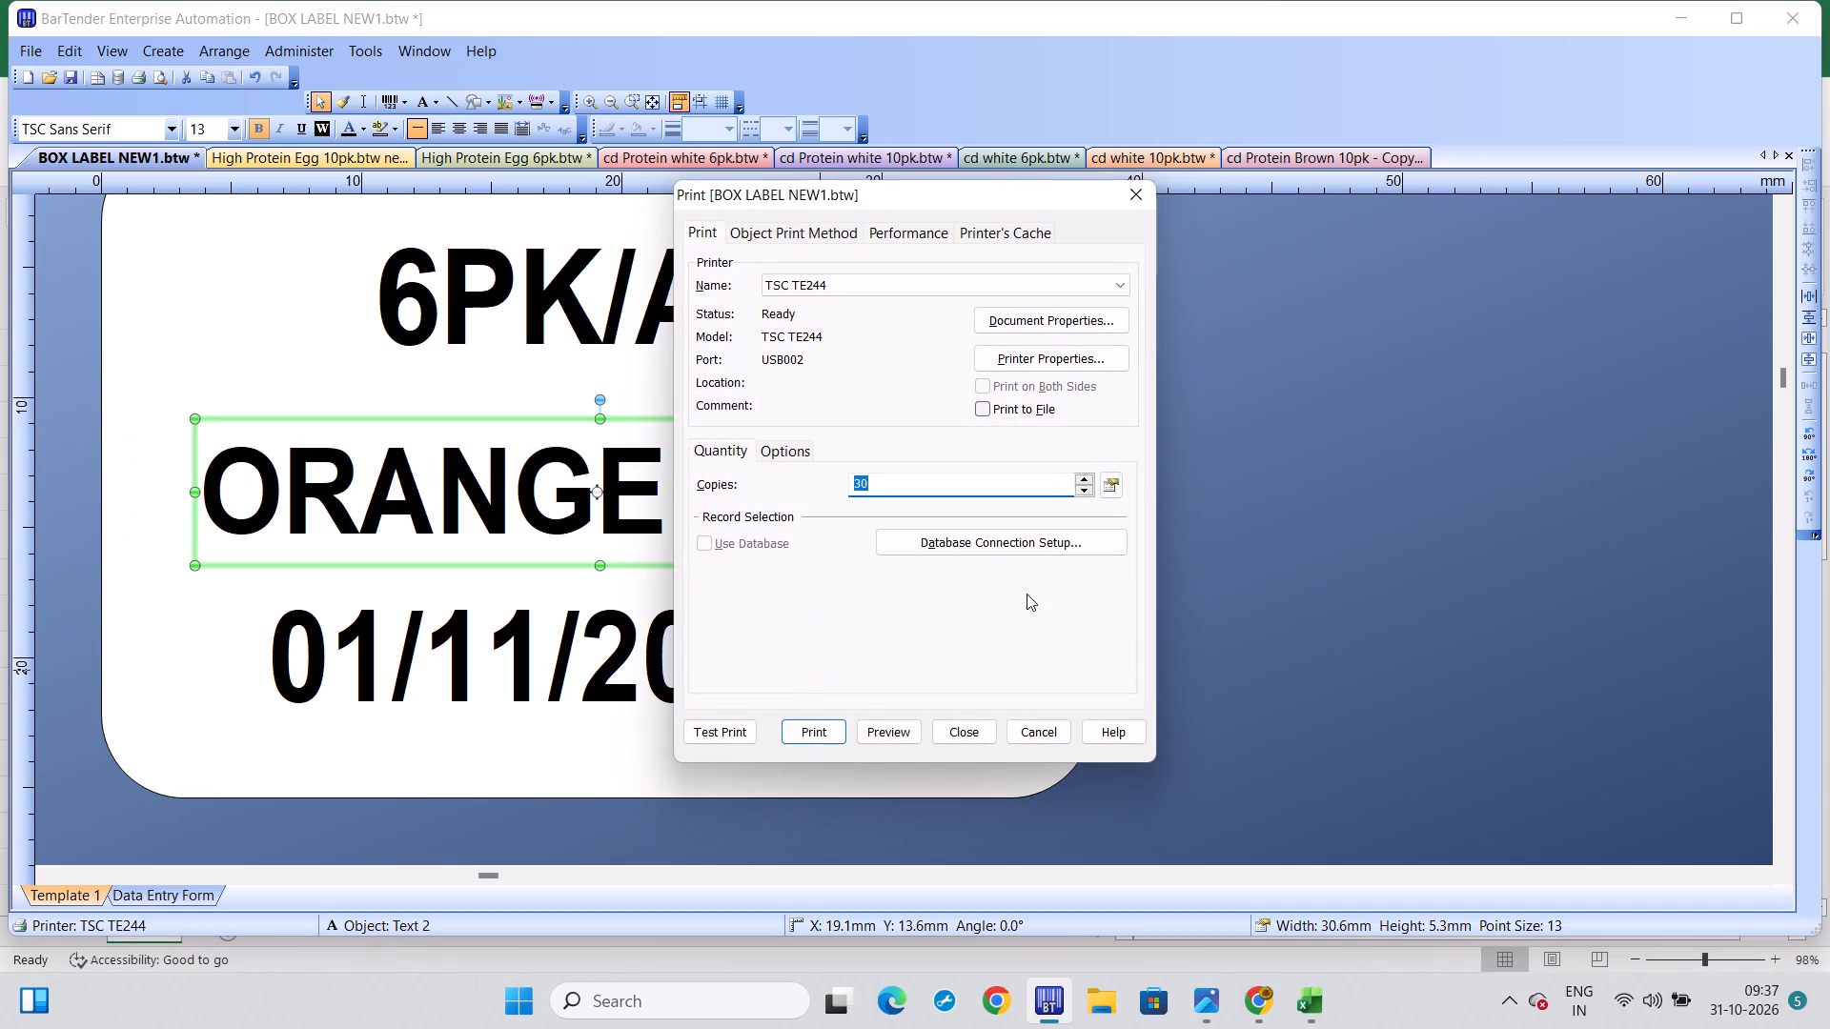
click(866, 474)
key(BackSpace)
key(BackSpace)
text(16)
click(815, 731)
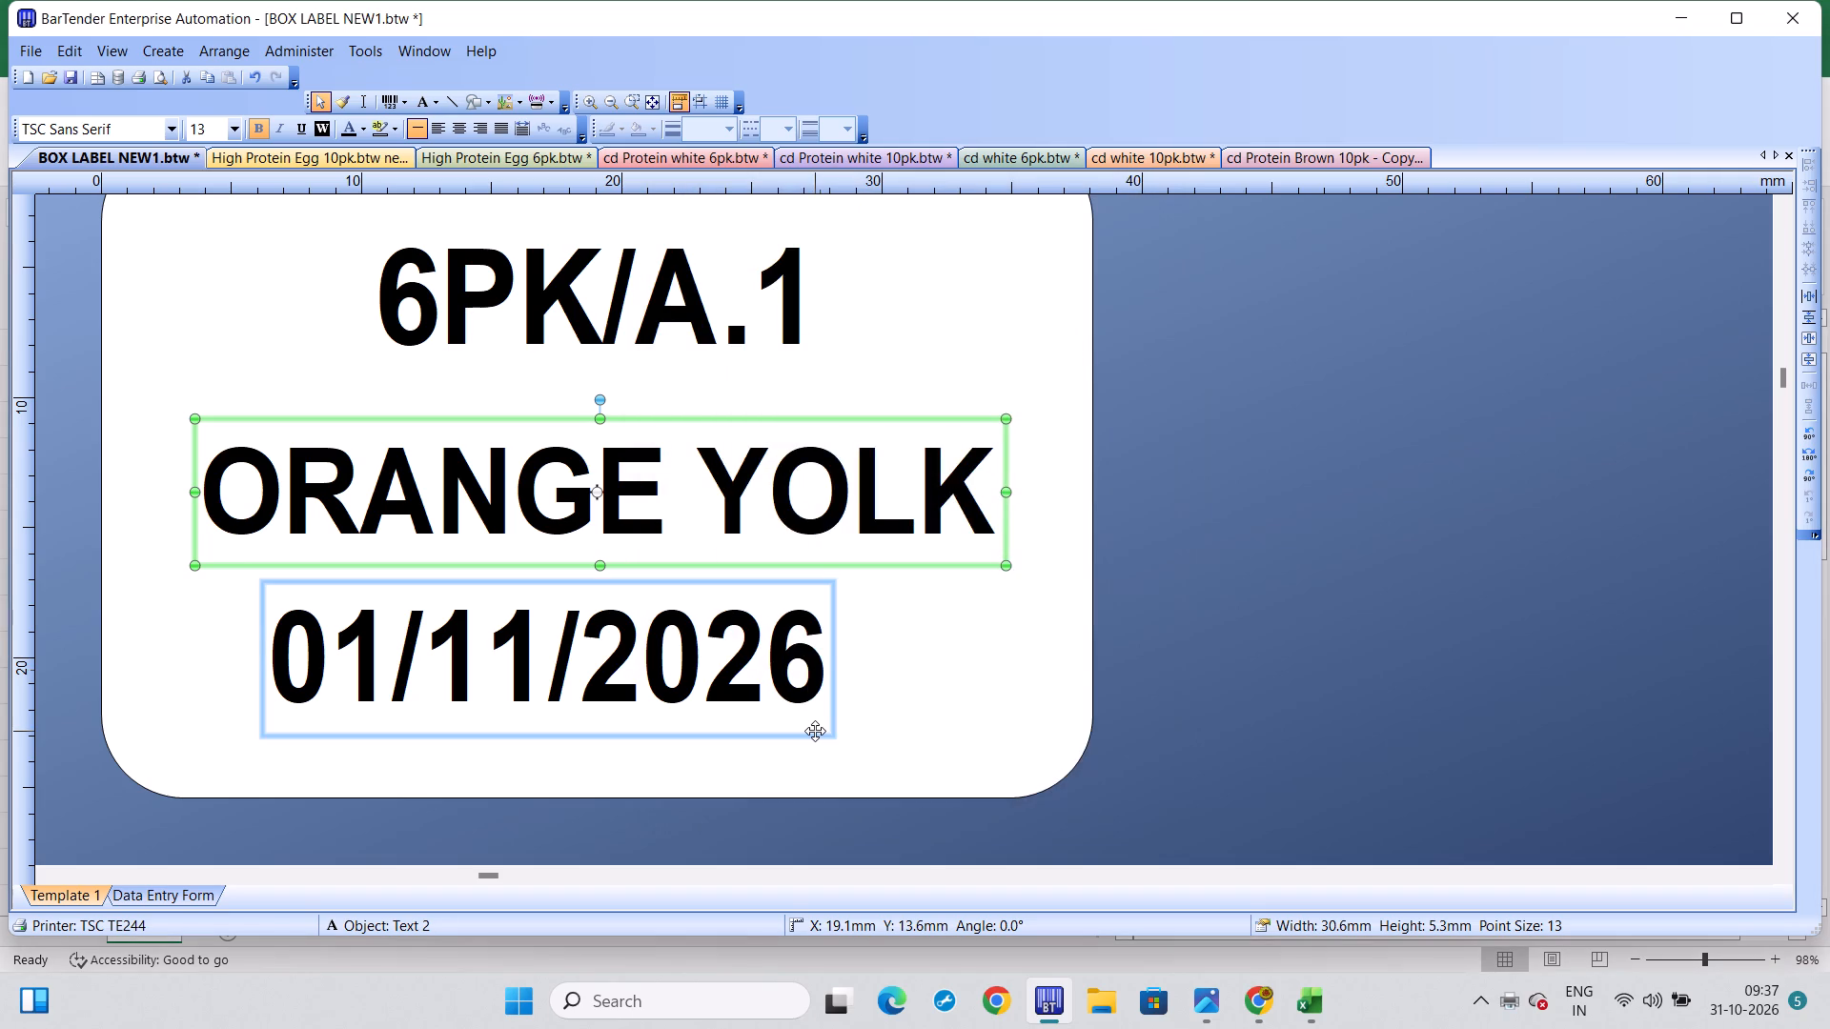
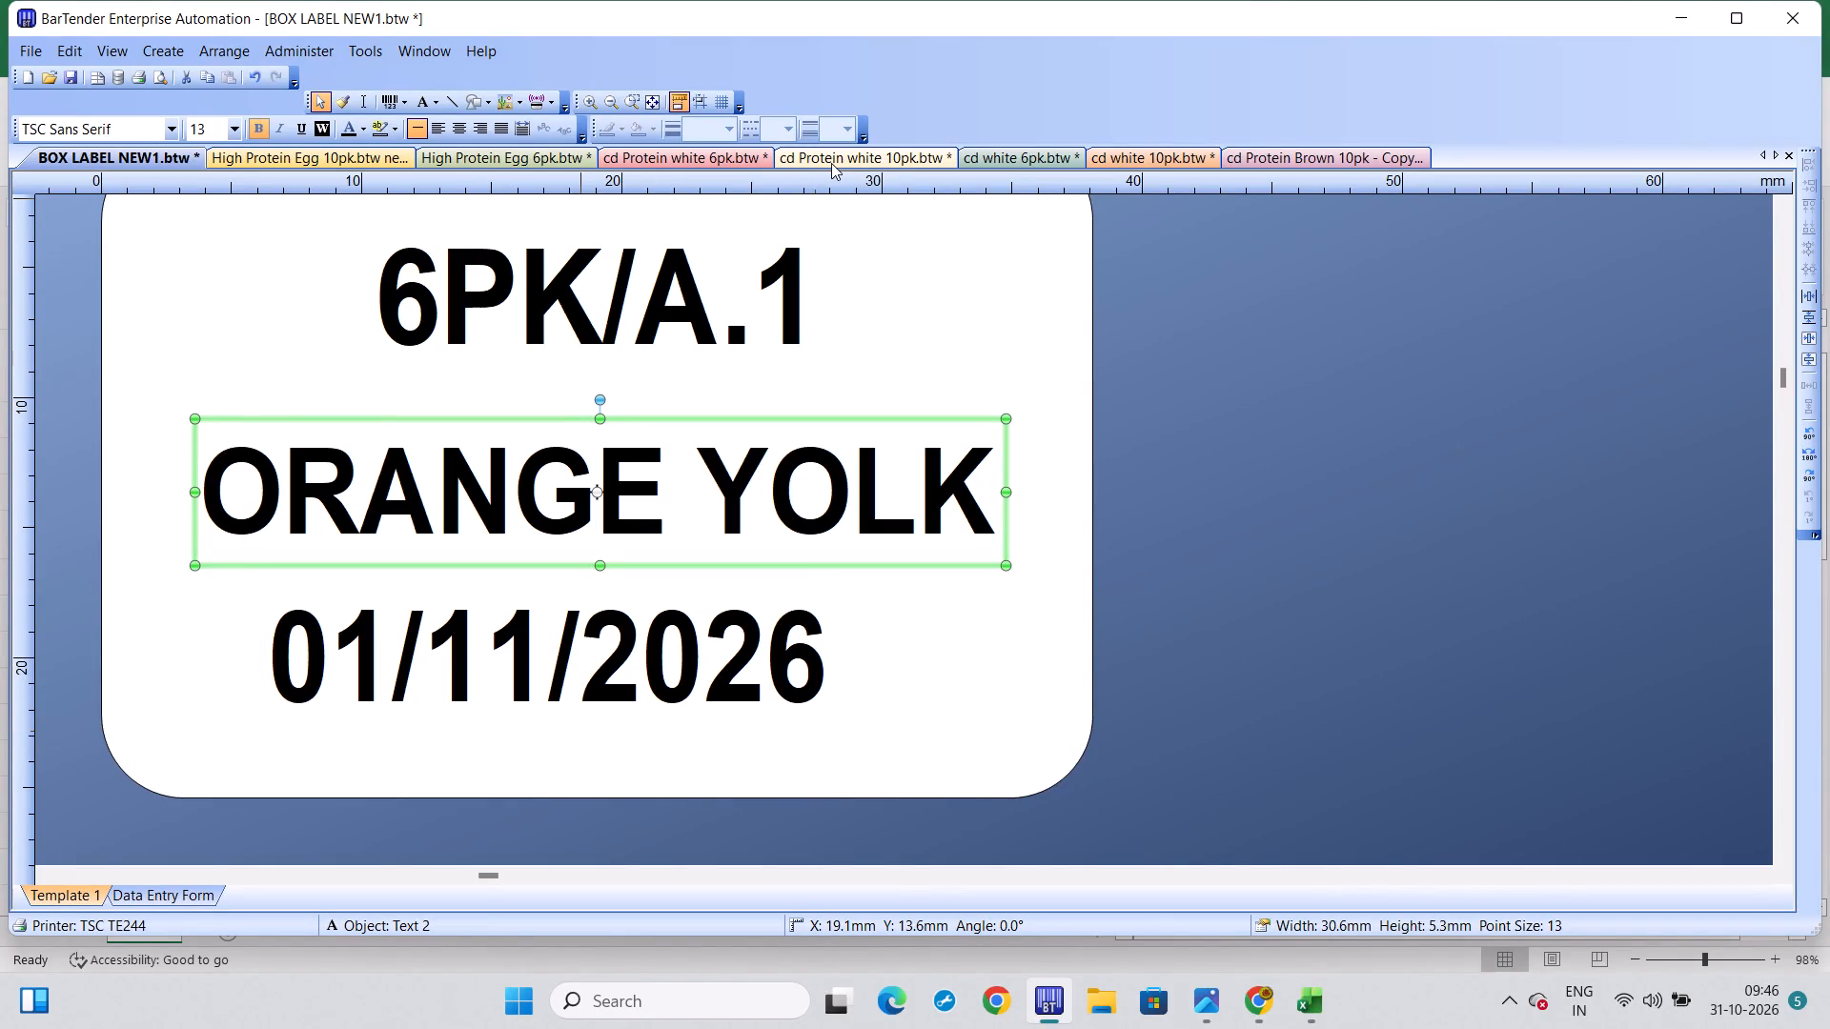
In the cd white 6pk label, change the final segment of the QR code's embedded data to 000001.
click(992, 151)
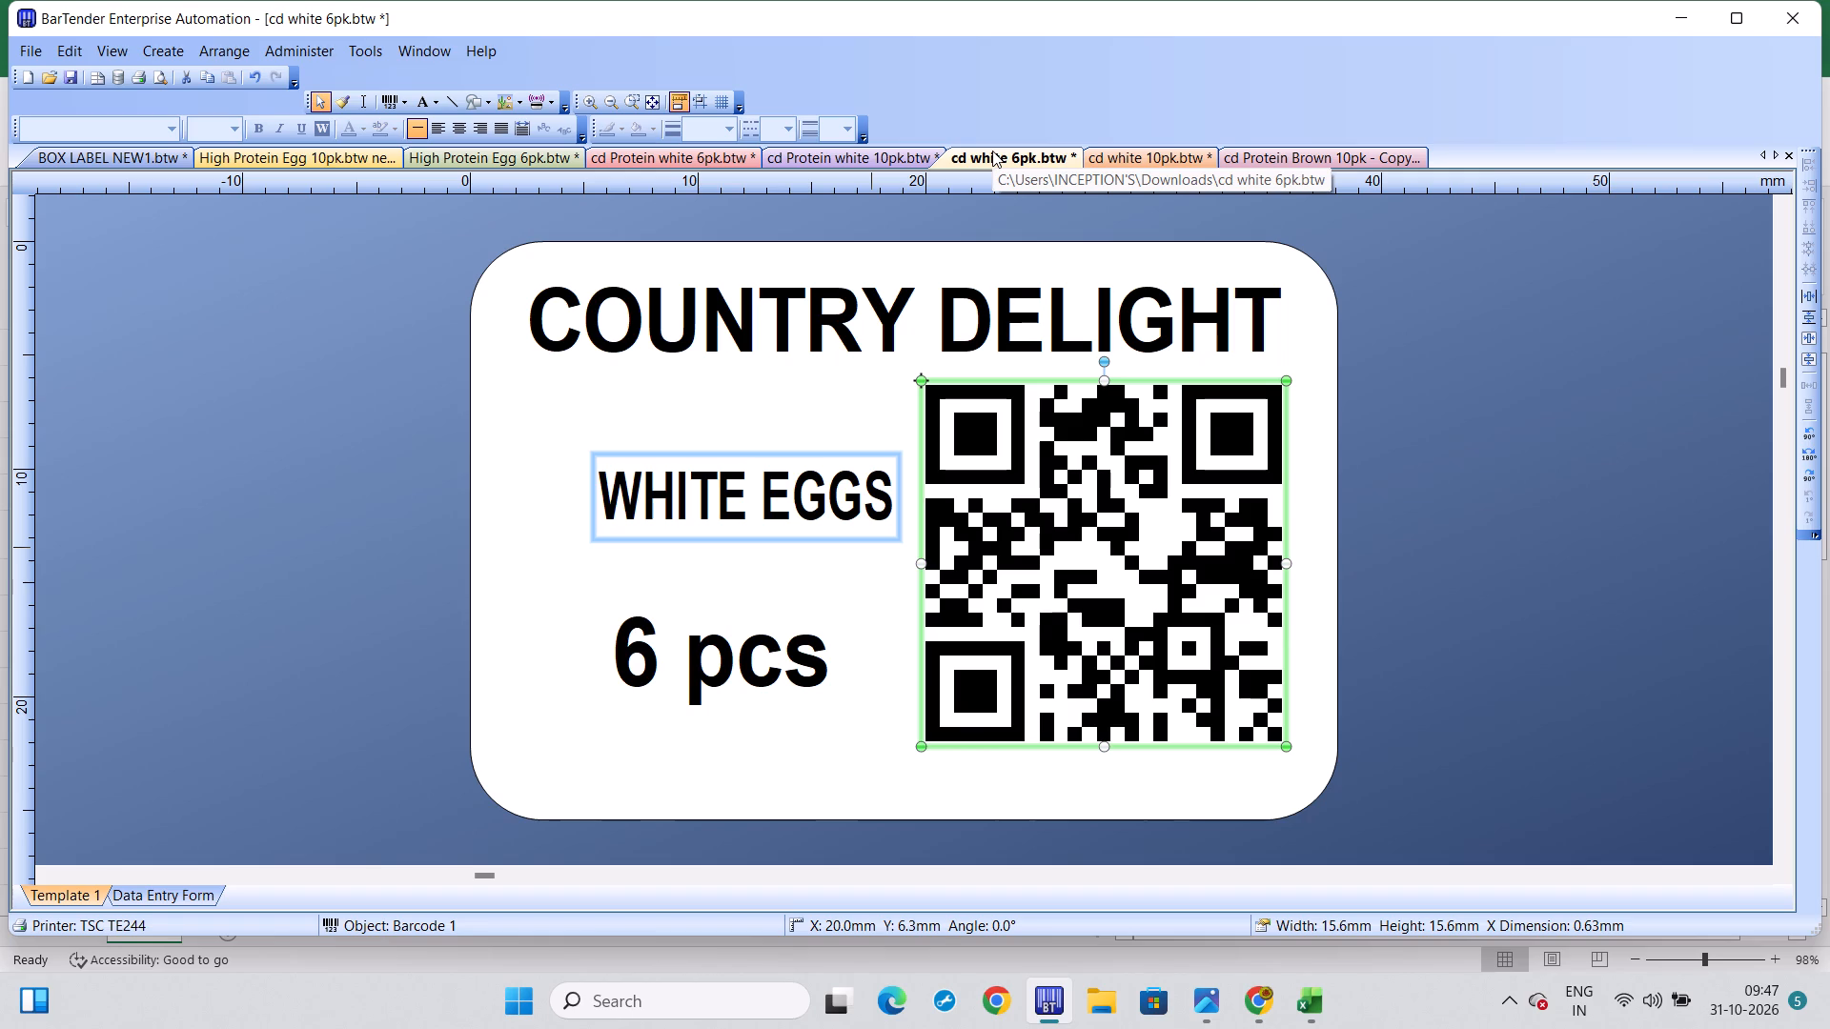
double_click(1063, 543)
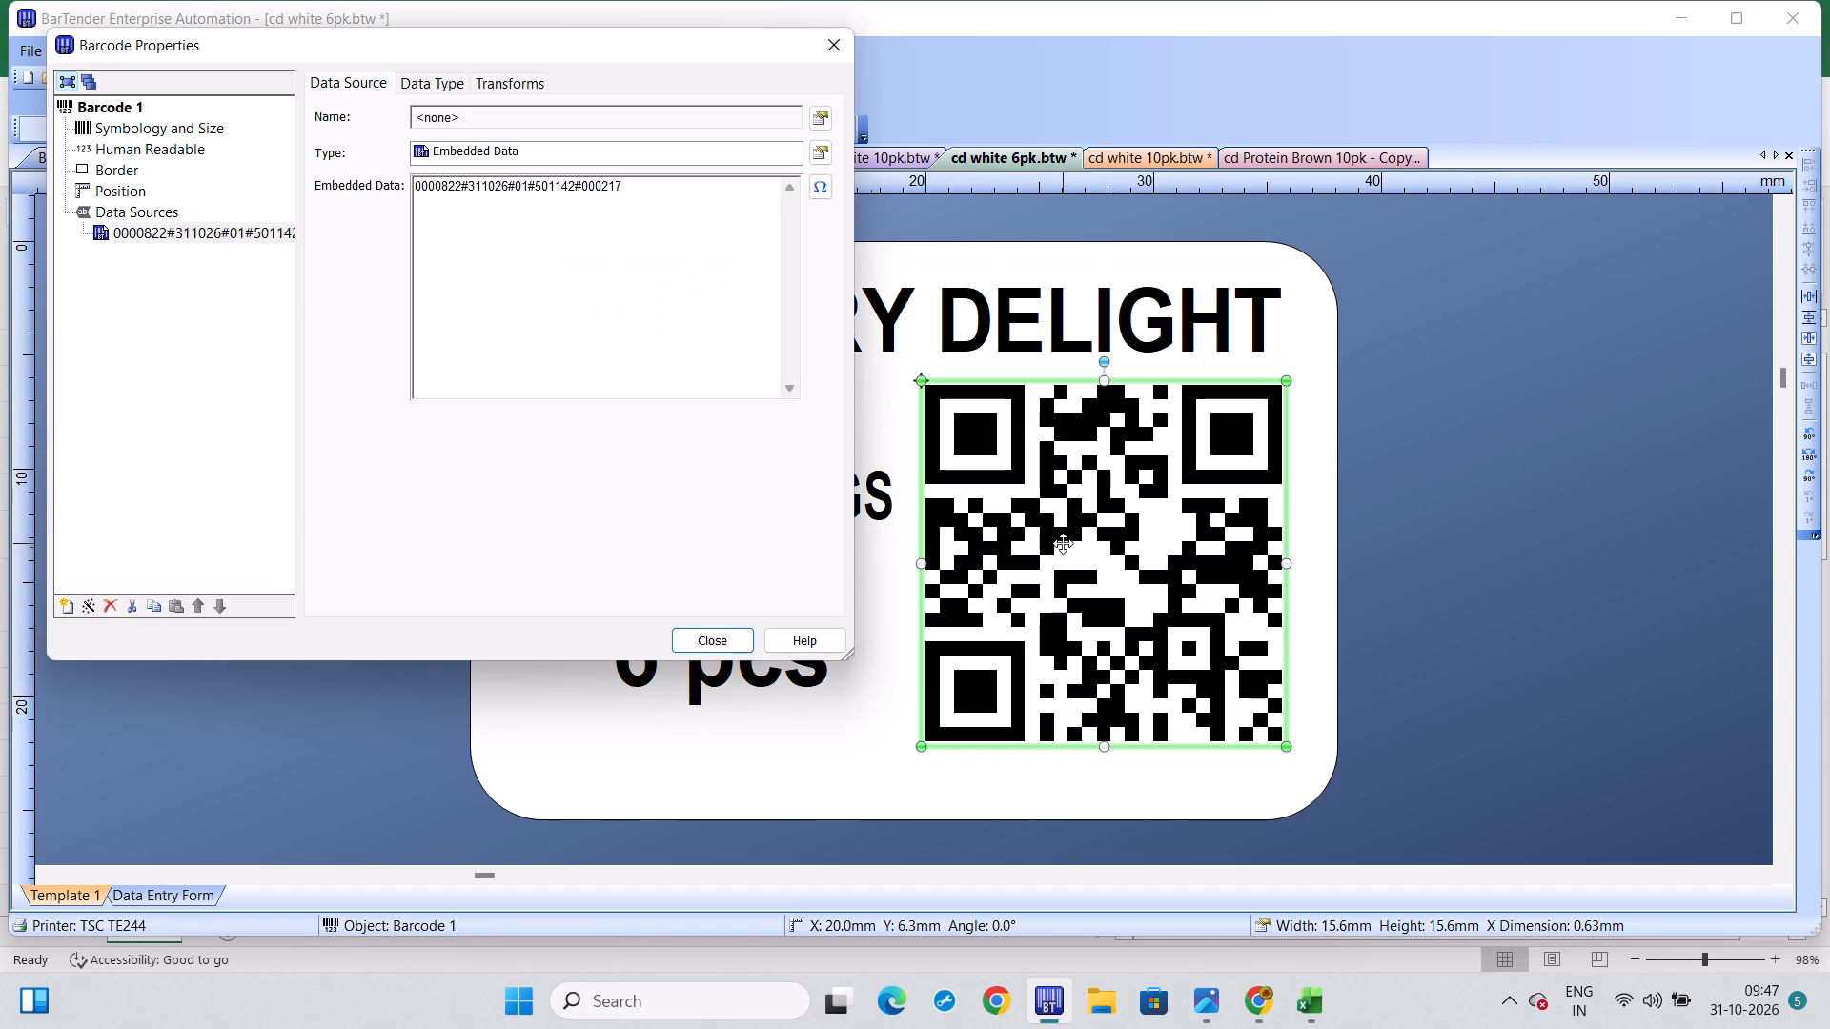
click(656, 229)
key(BackSpace)
key(BackSpace)
key(BackSpace)
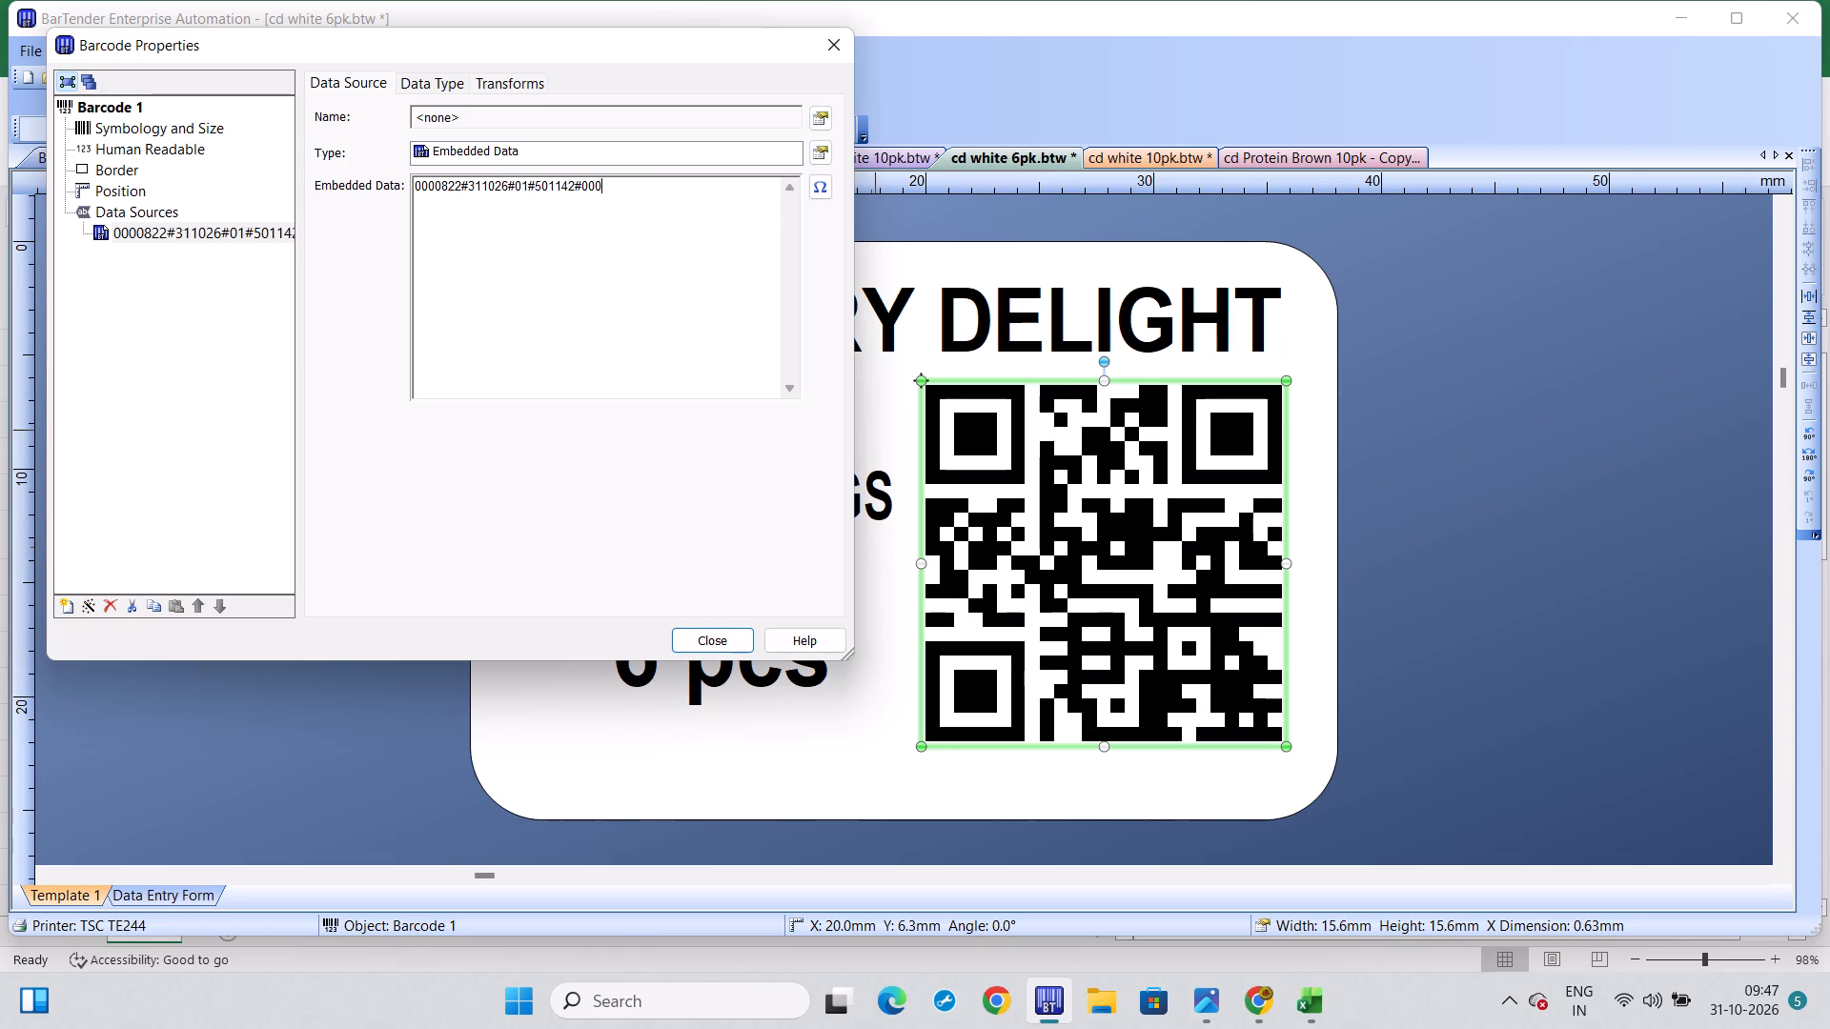
text(00)
key(1)
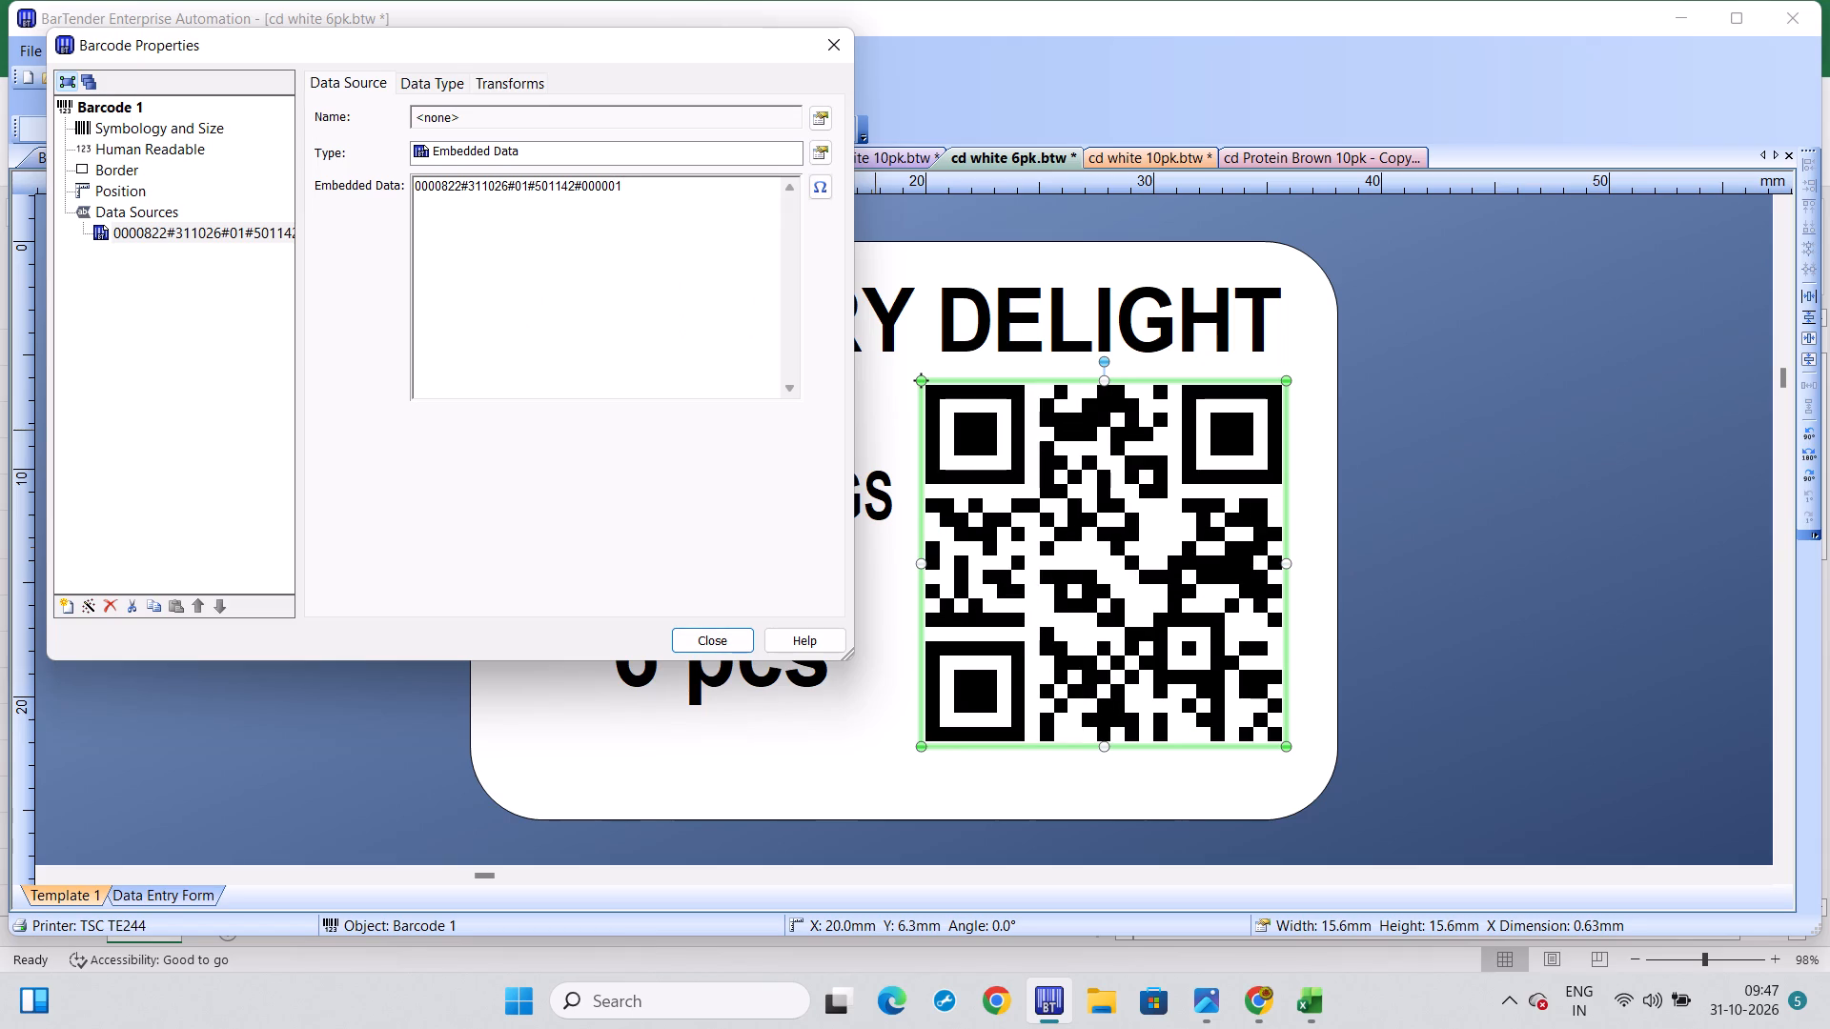
Change the date segment of the QR code's embedded data to 011126.
click(496, 212)
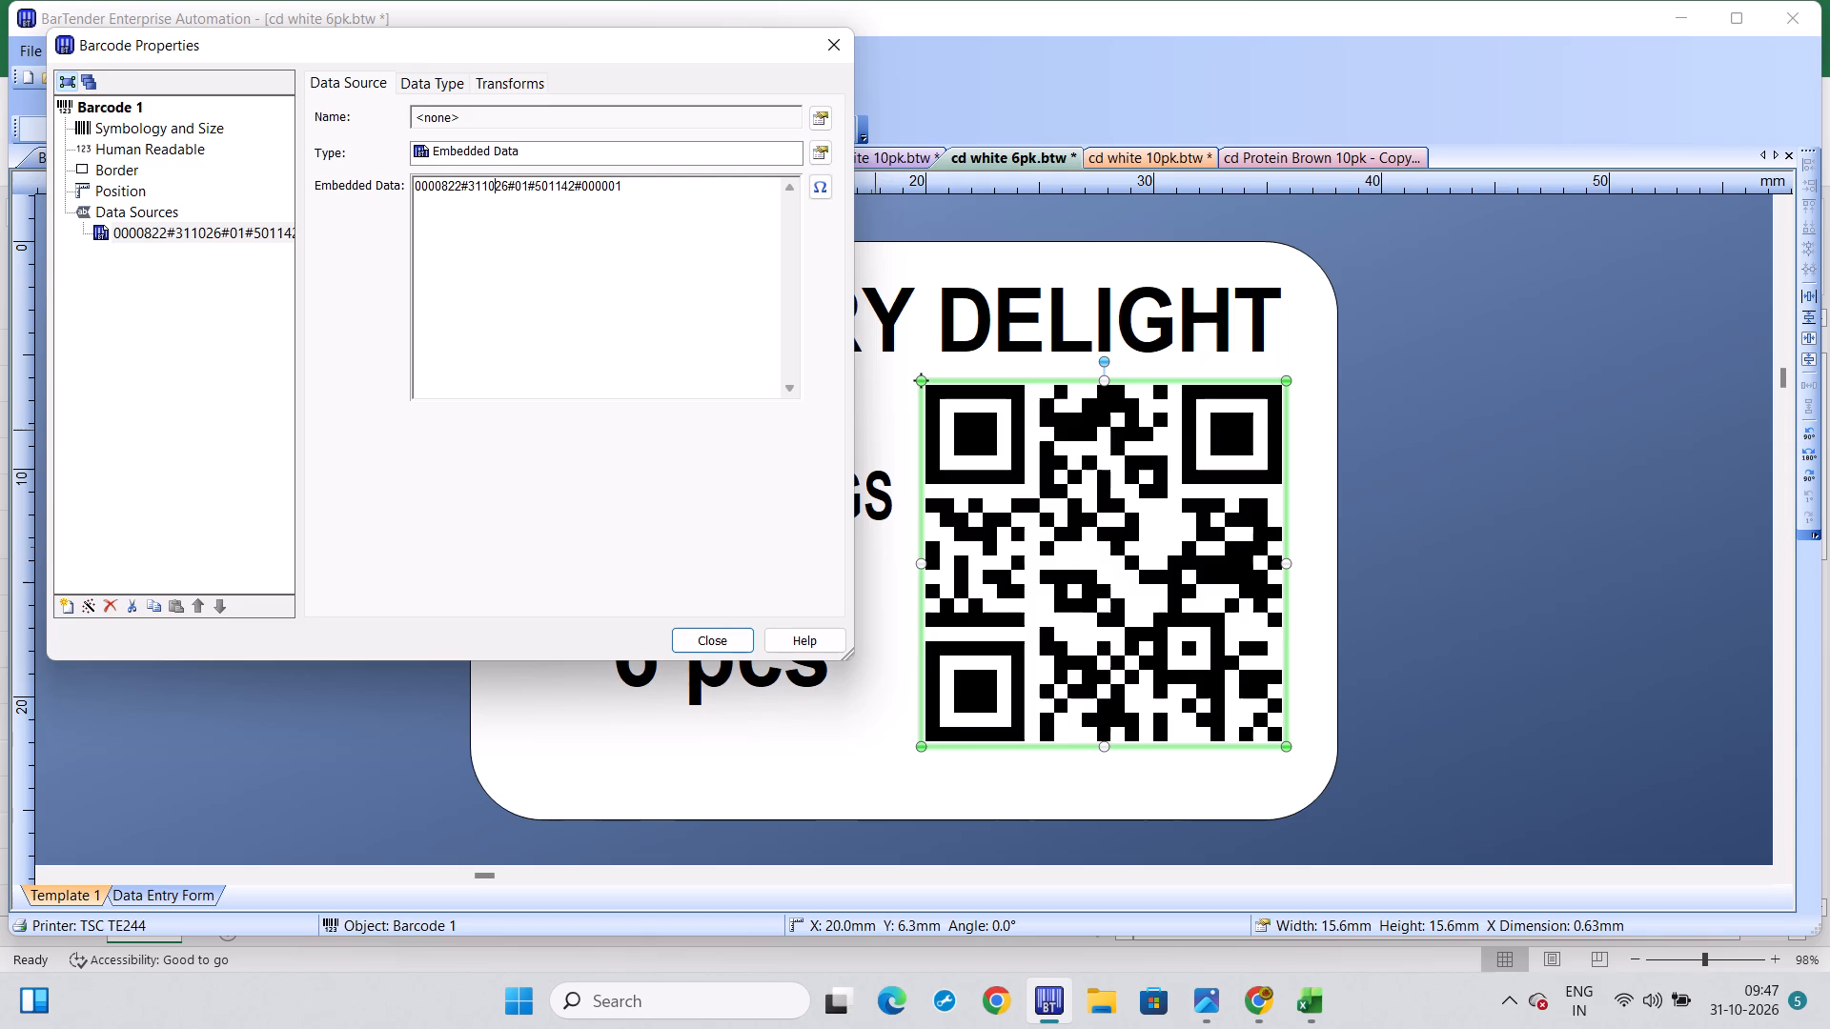
key(BackSpace)
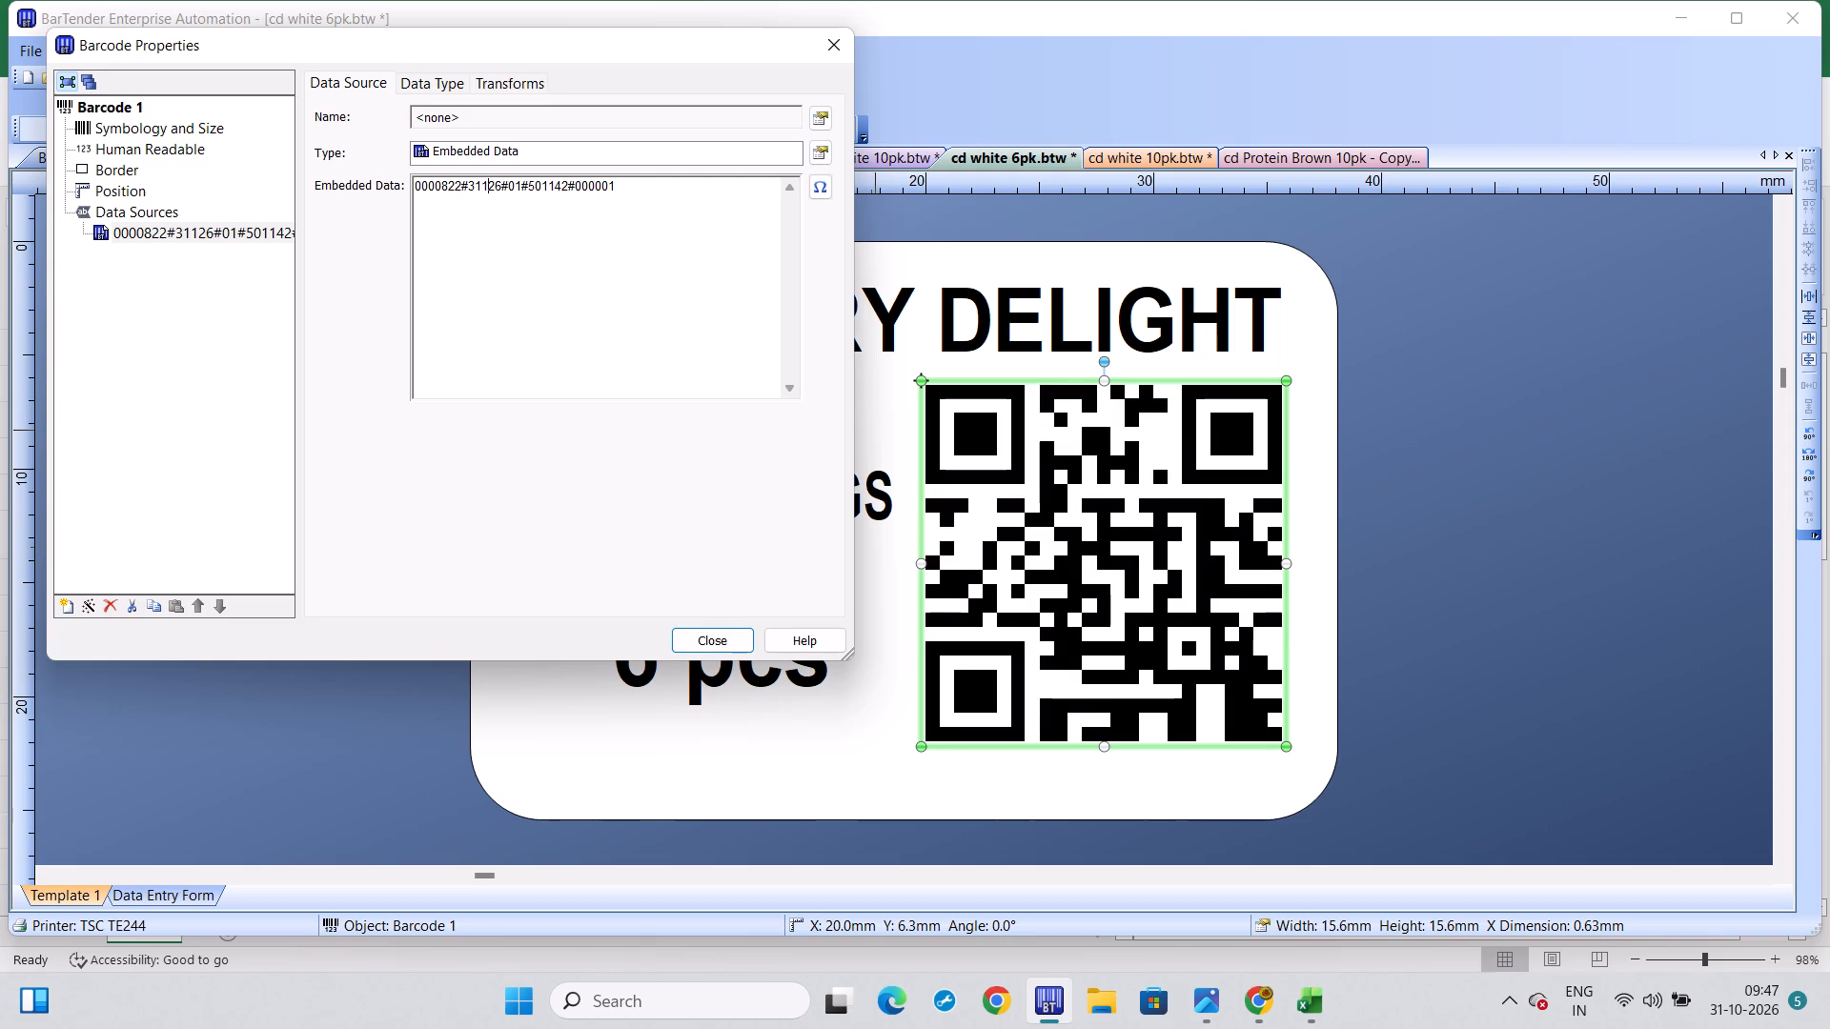
click(476, 212)
key(BackSpace)
text(01)
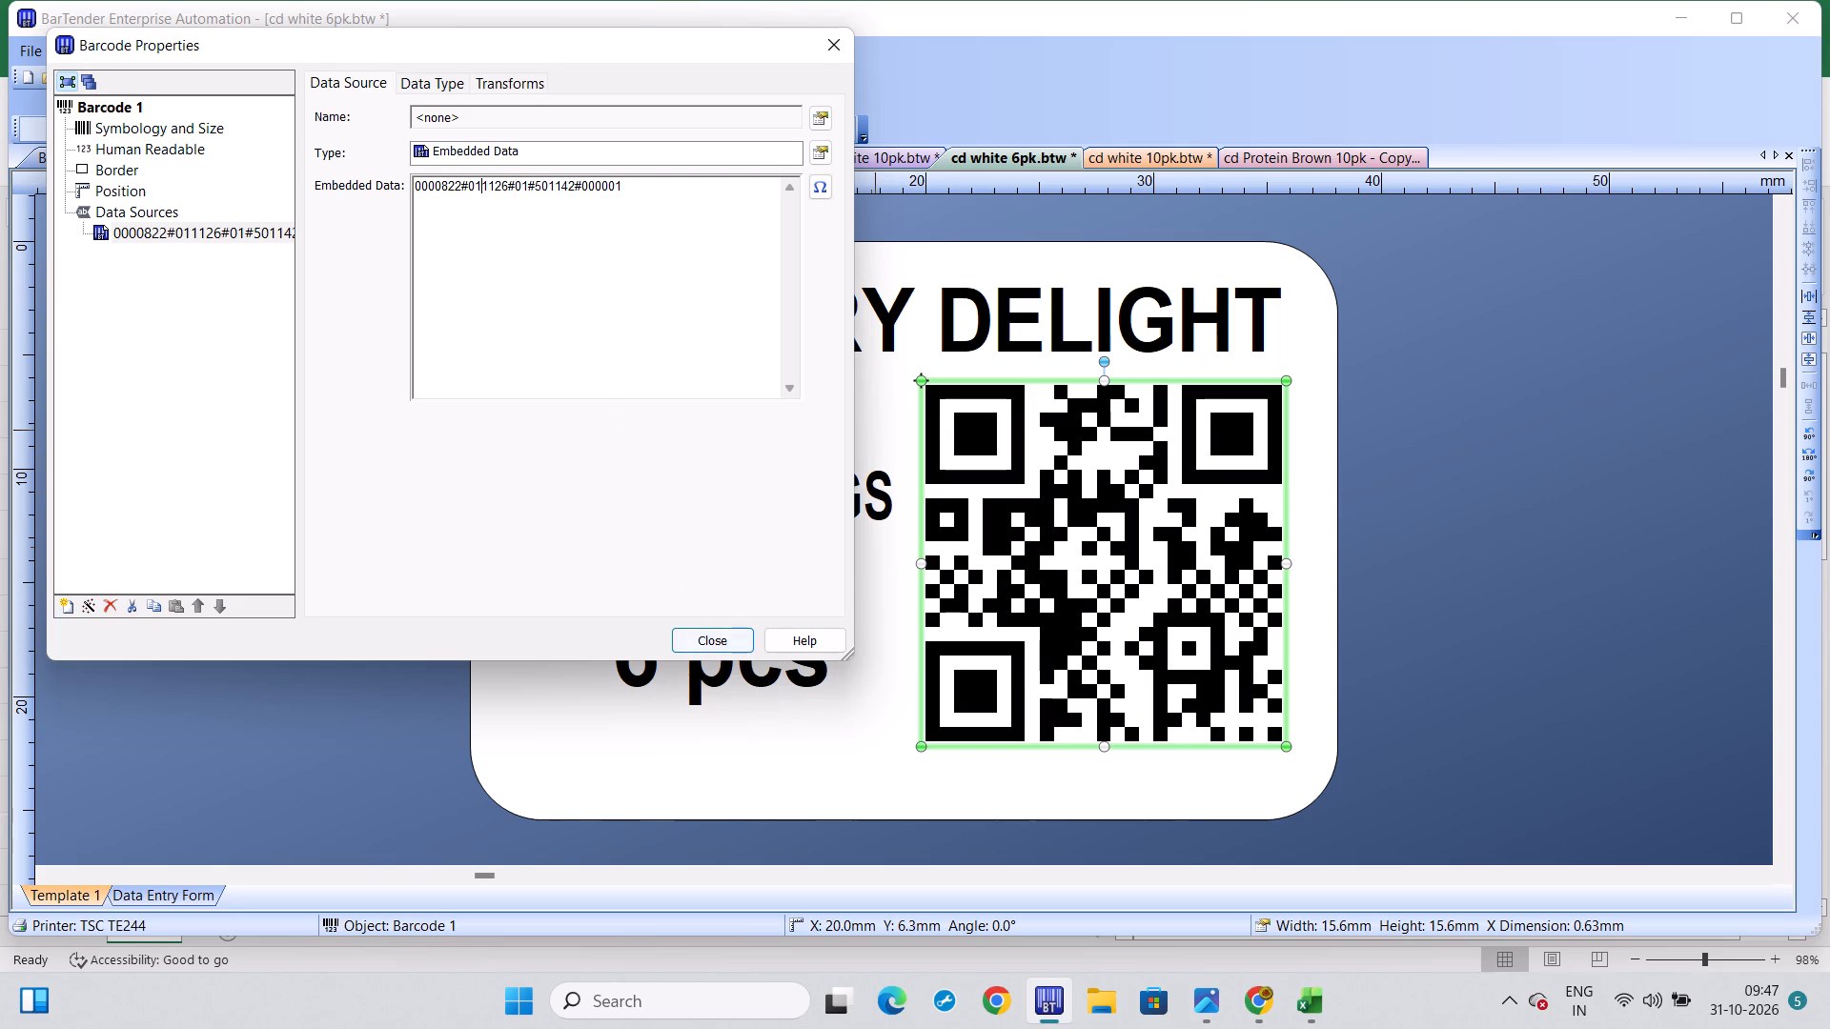
Change the segment before #000001 in the QR code's embedded data to 500947 and close the barcode properties.
click(576, 212)
key(BackSpace)
key(BackSpace)
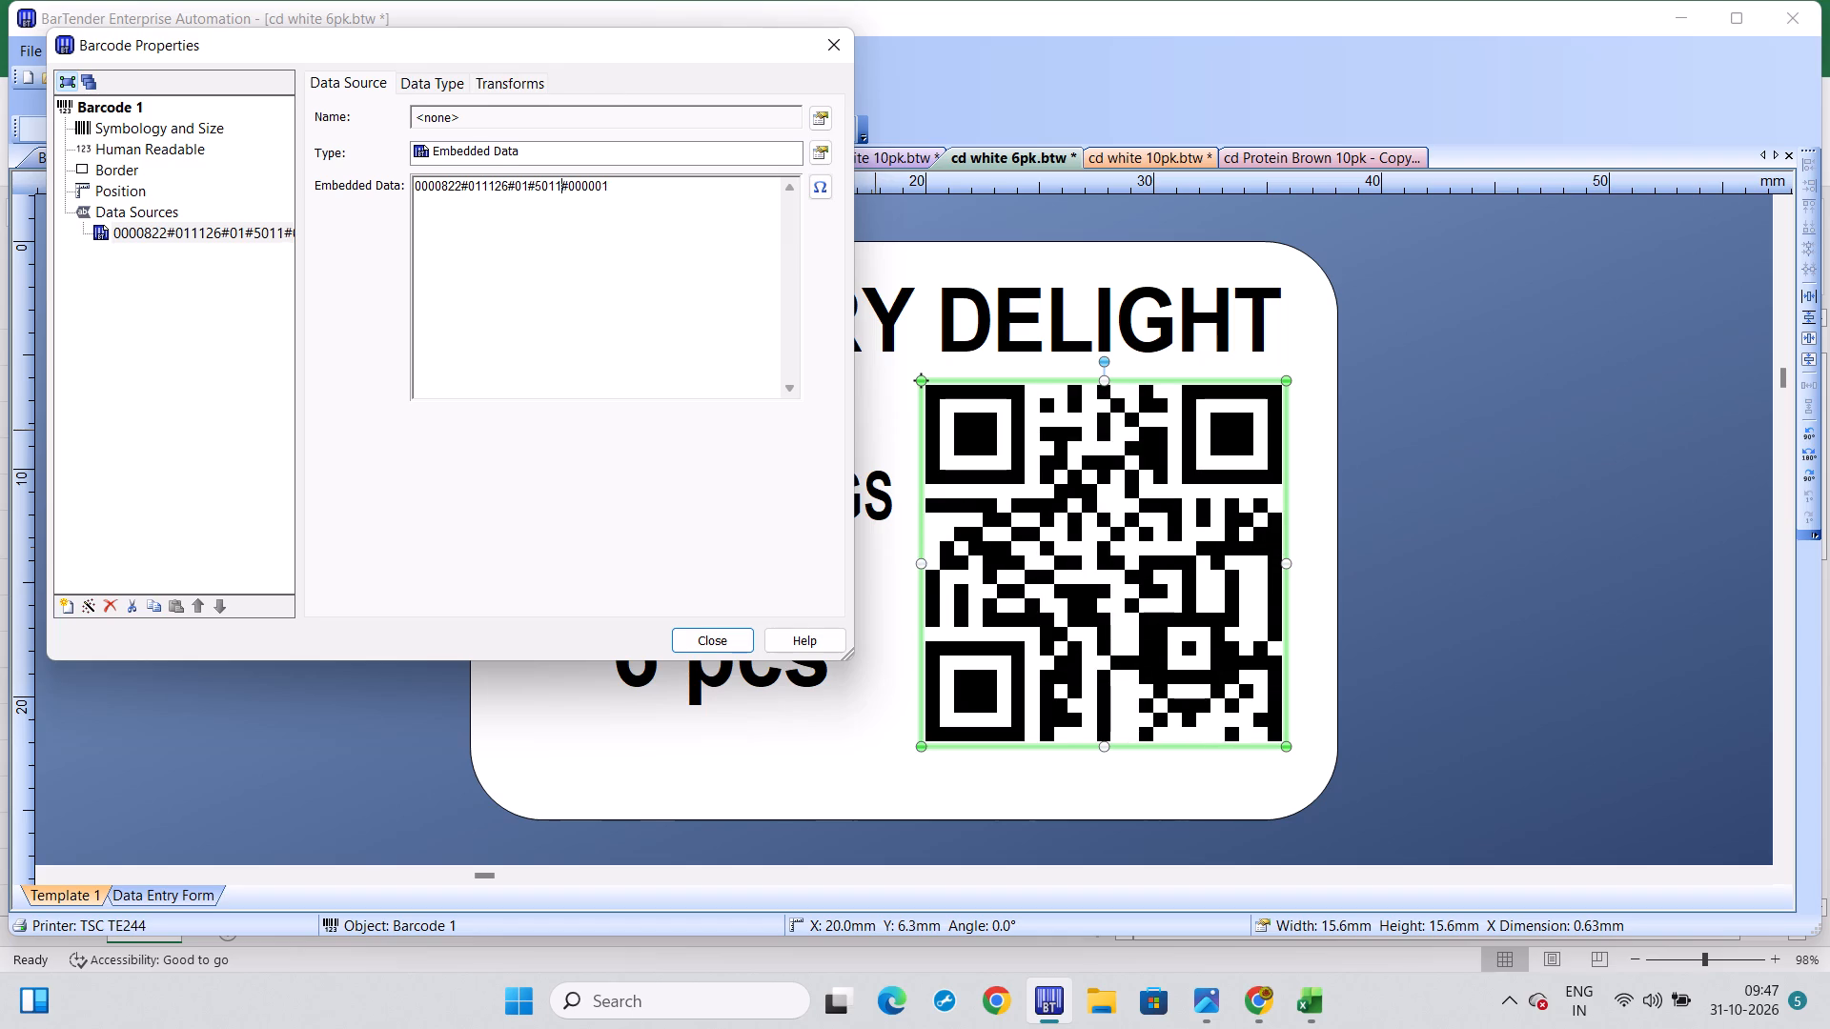
key(BackSpace)
key(BackSpace)
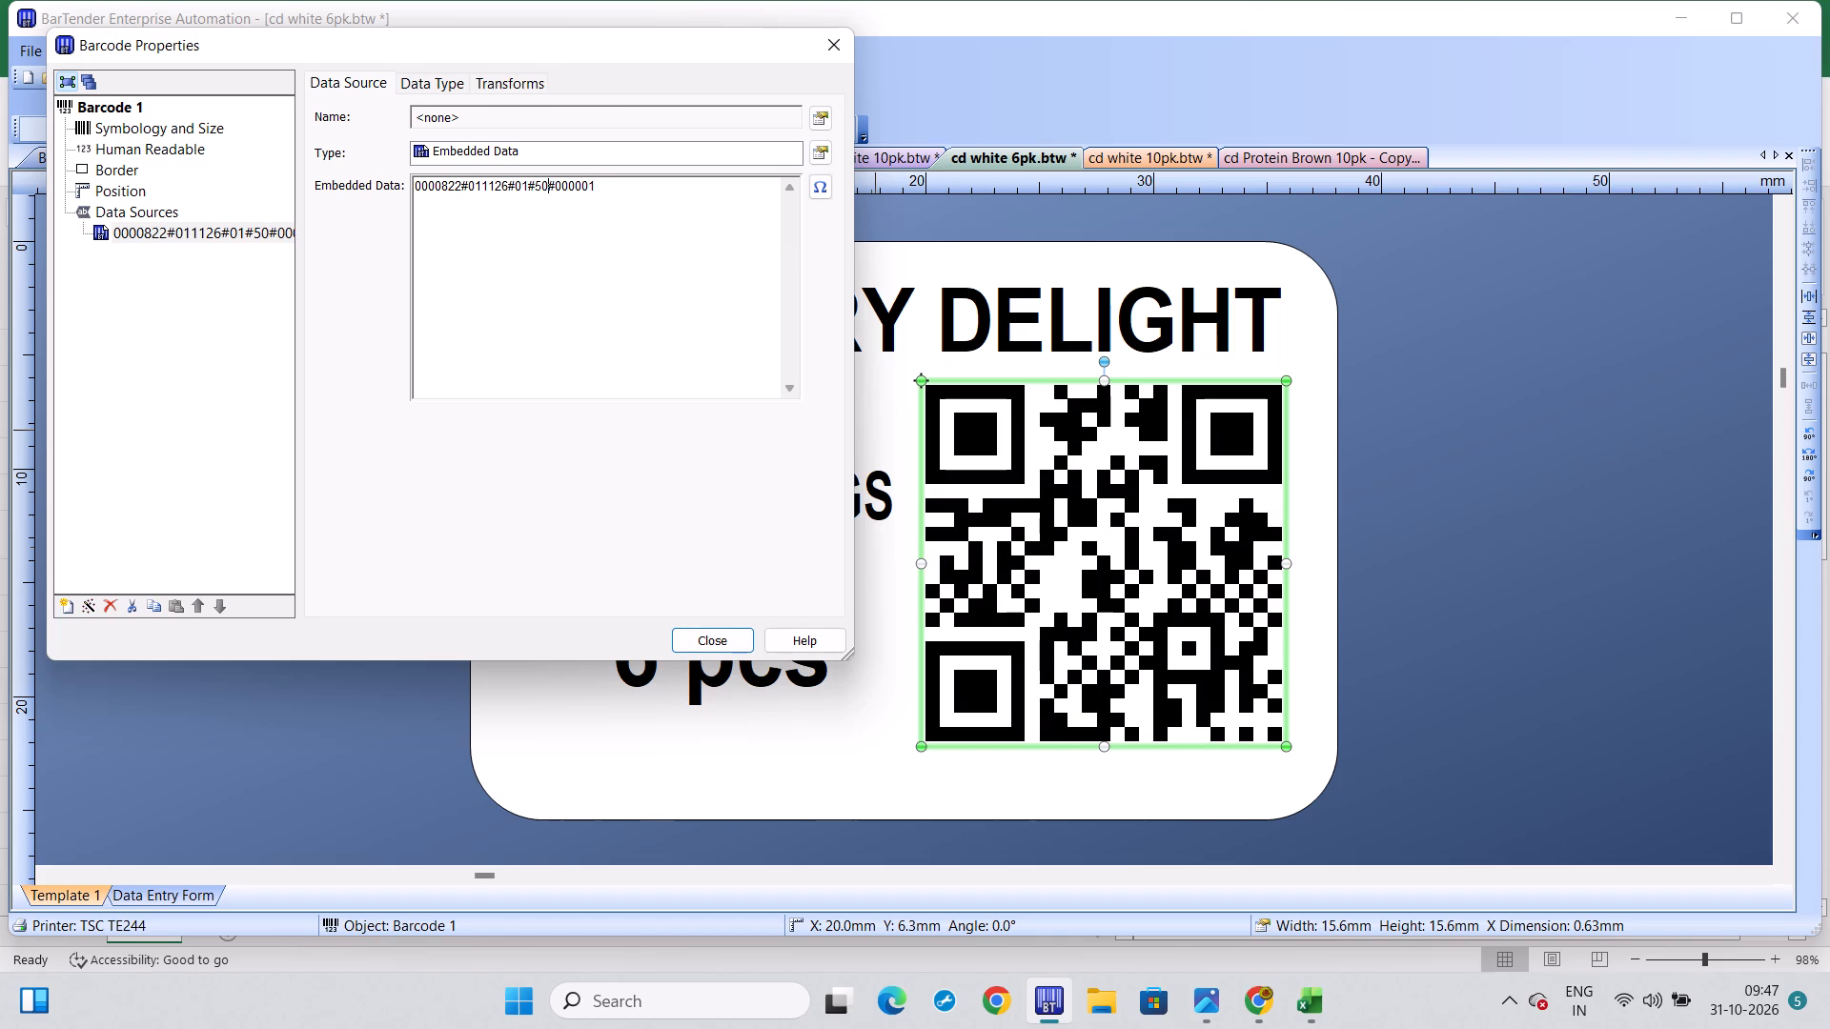
key(0)
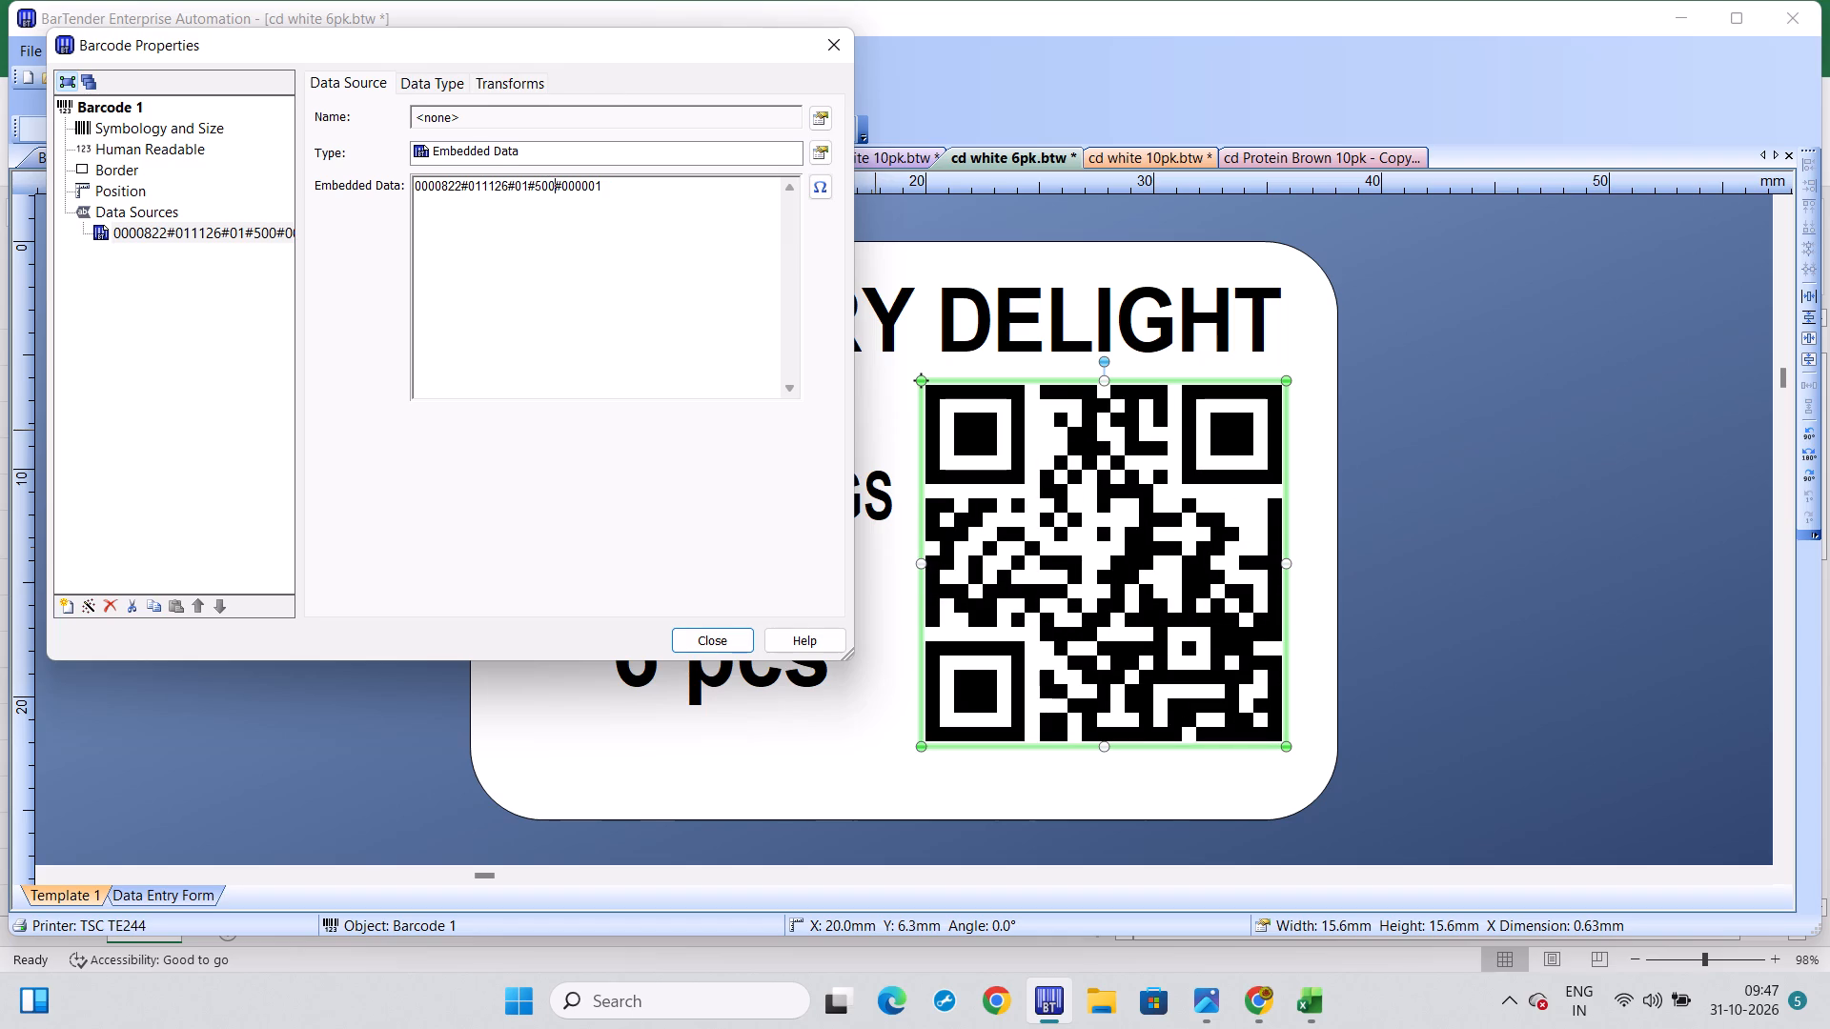
key(9)
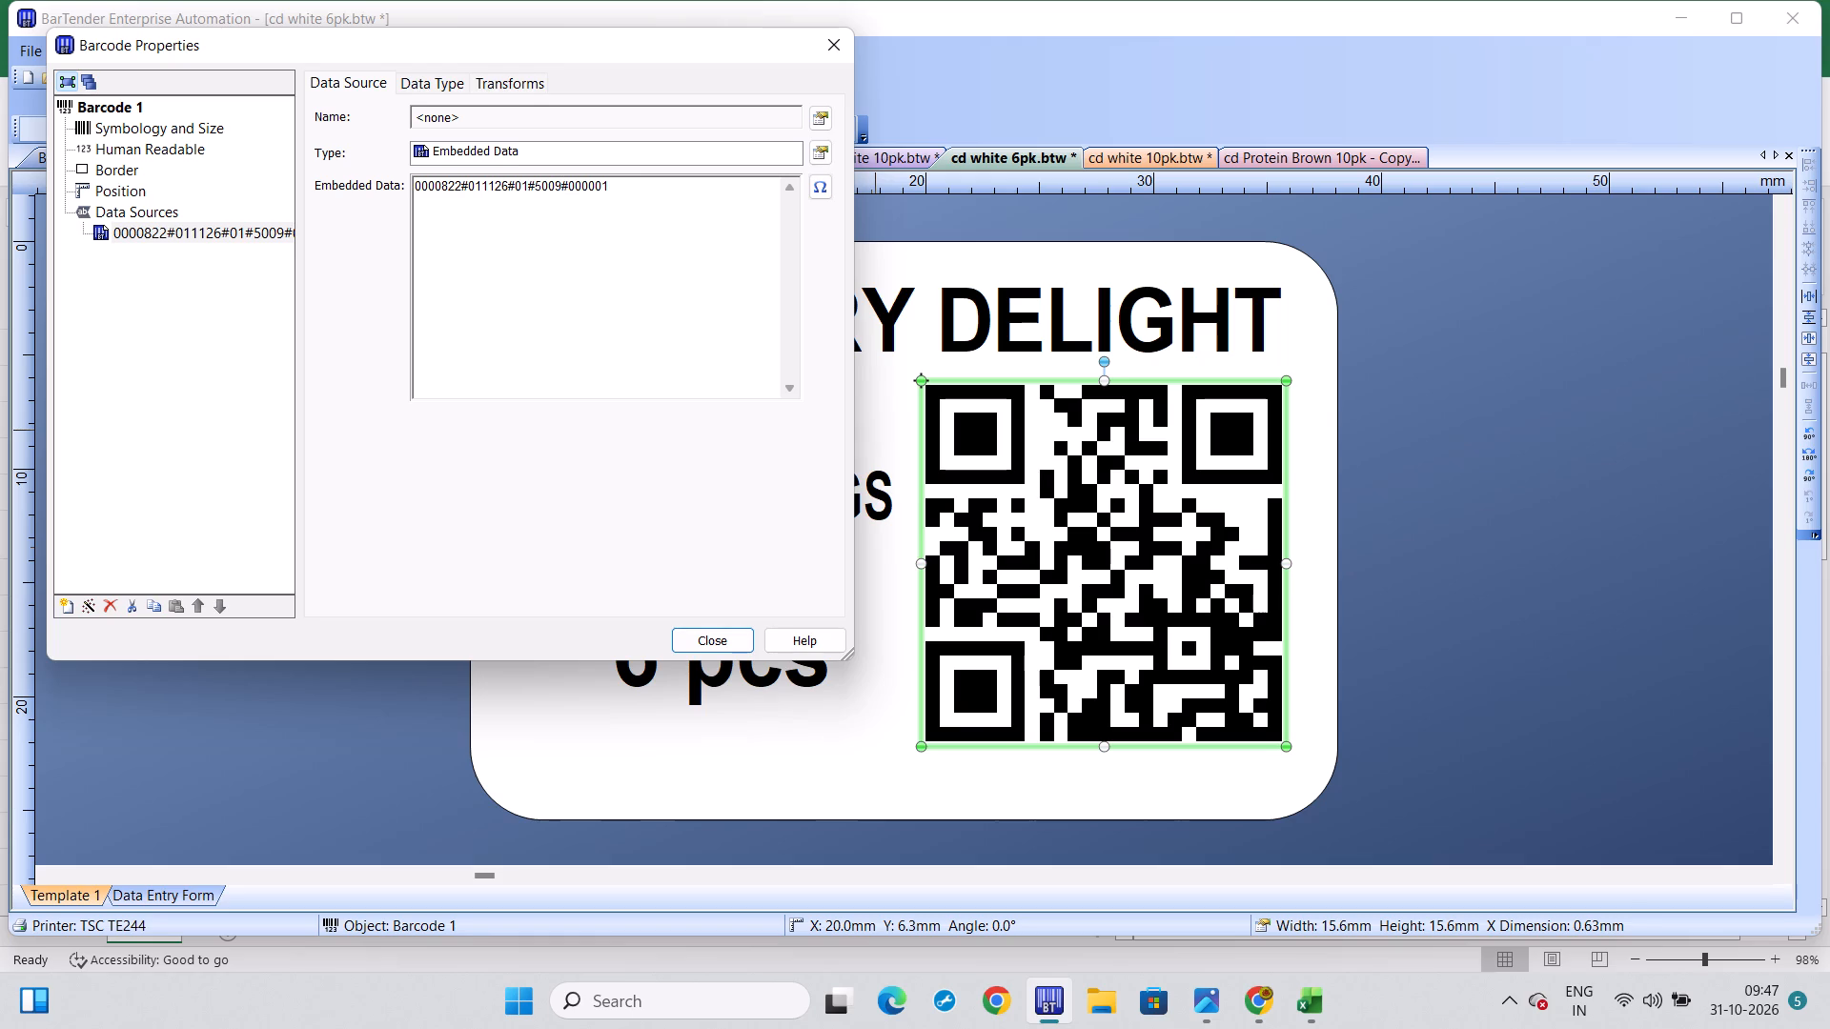
key(4)
key(7)
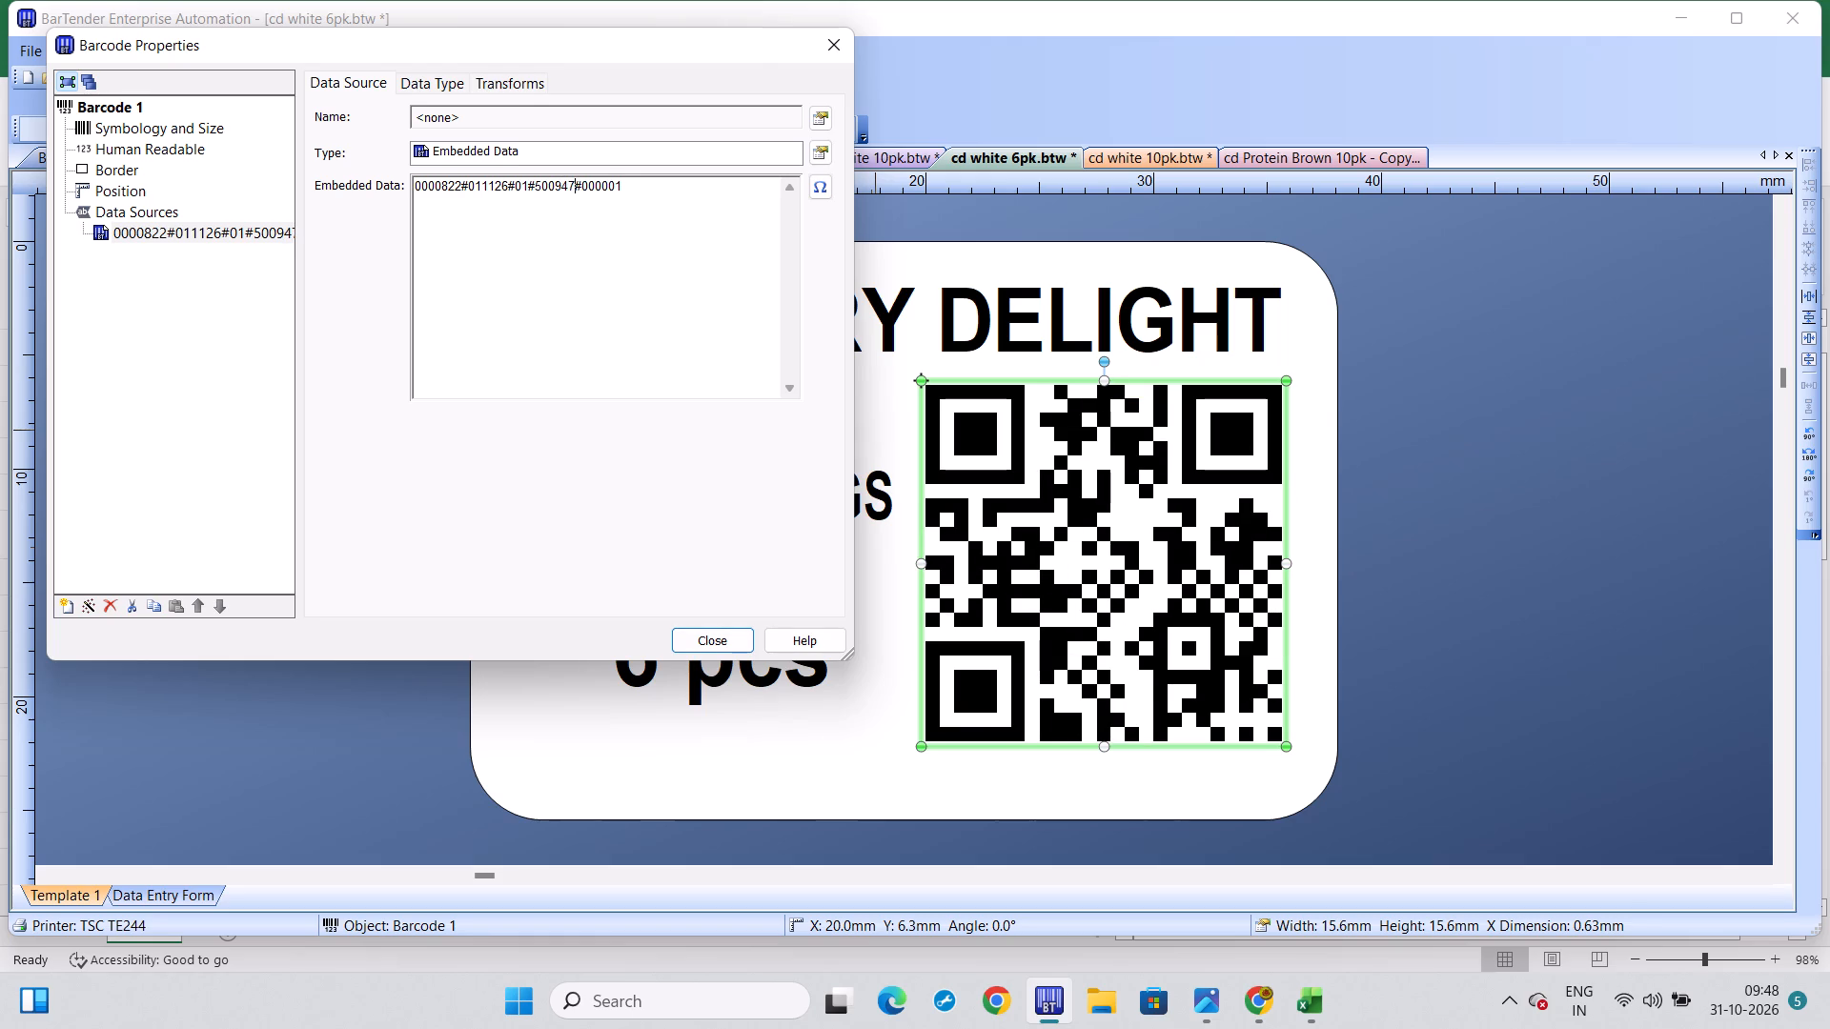
key(Return)
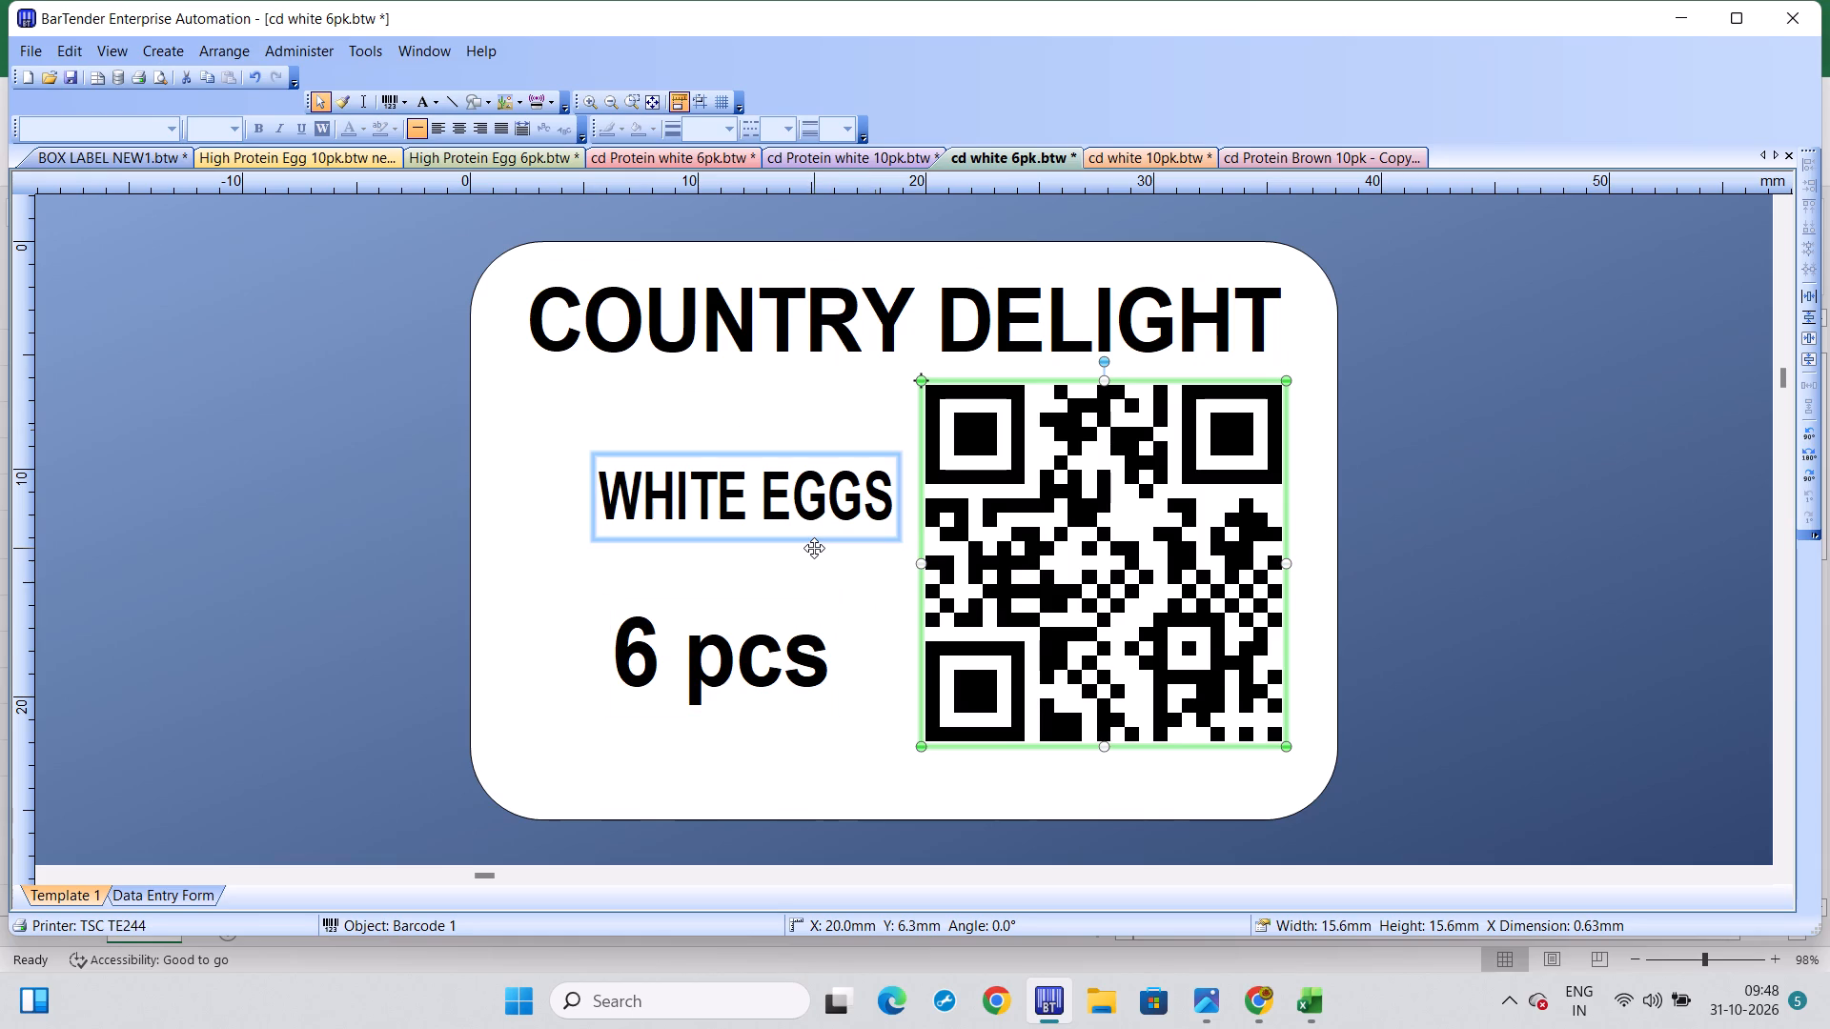
Print the cd white 6pk label on the TSC TE244 with 125 serial numbers.
key(ctrl+p)
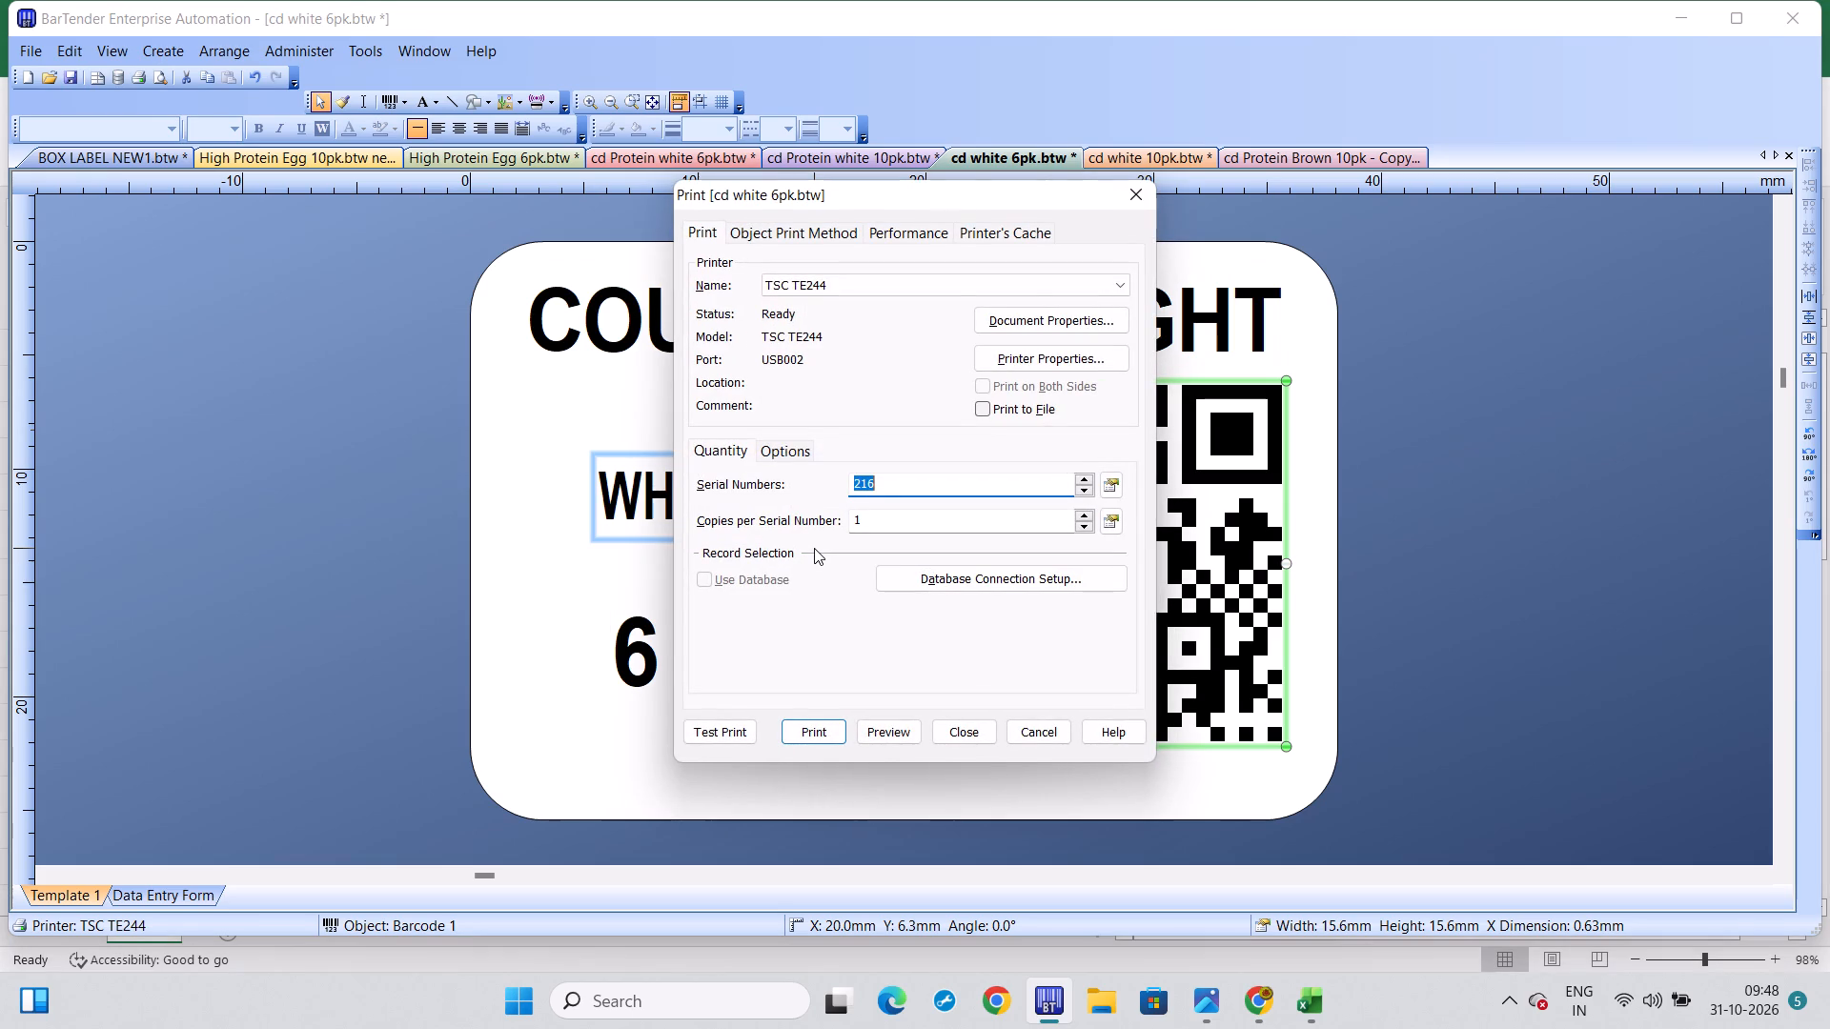
key(1)
key(2)
key(5)
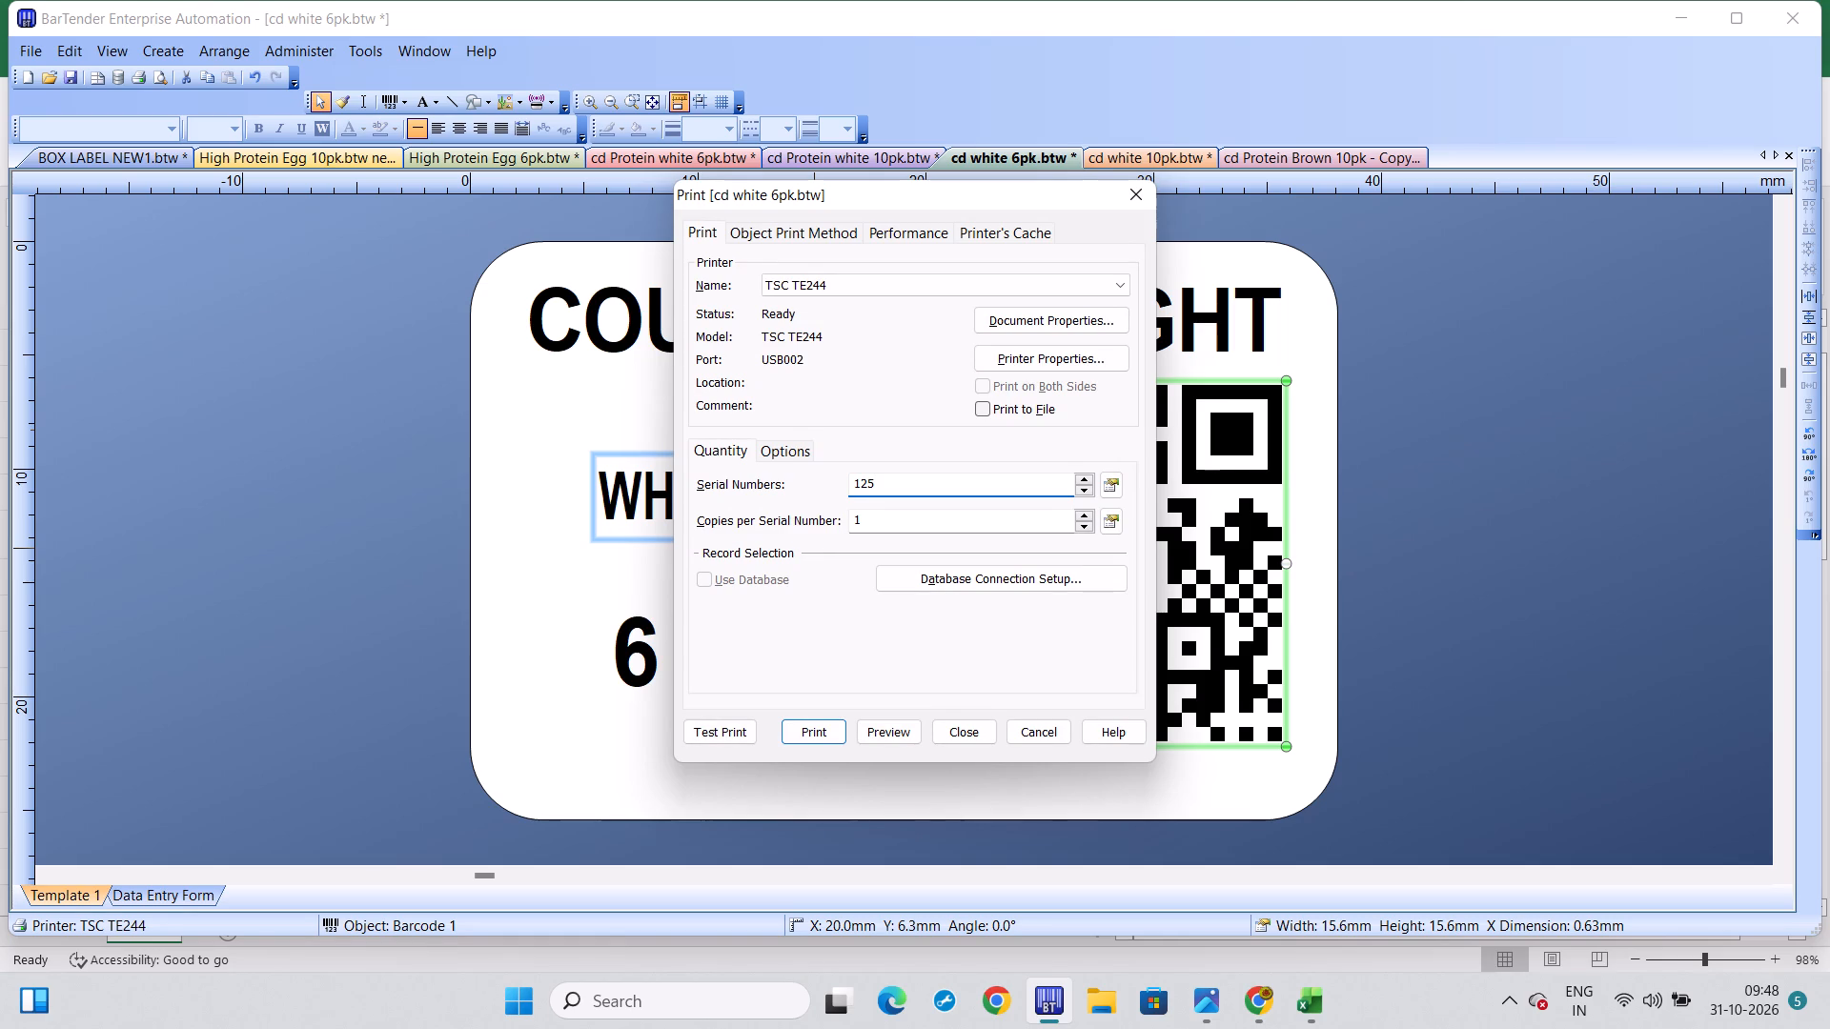
key(Return)
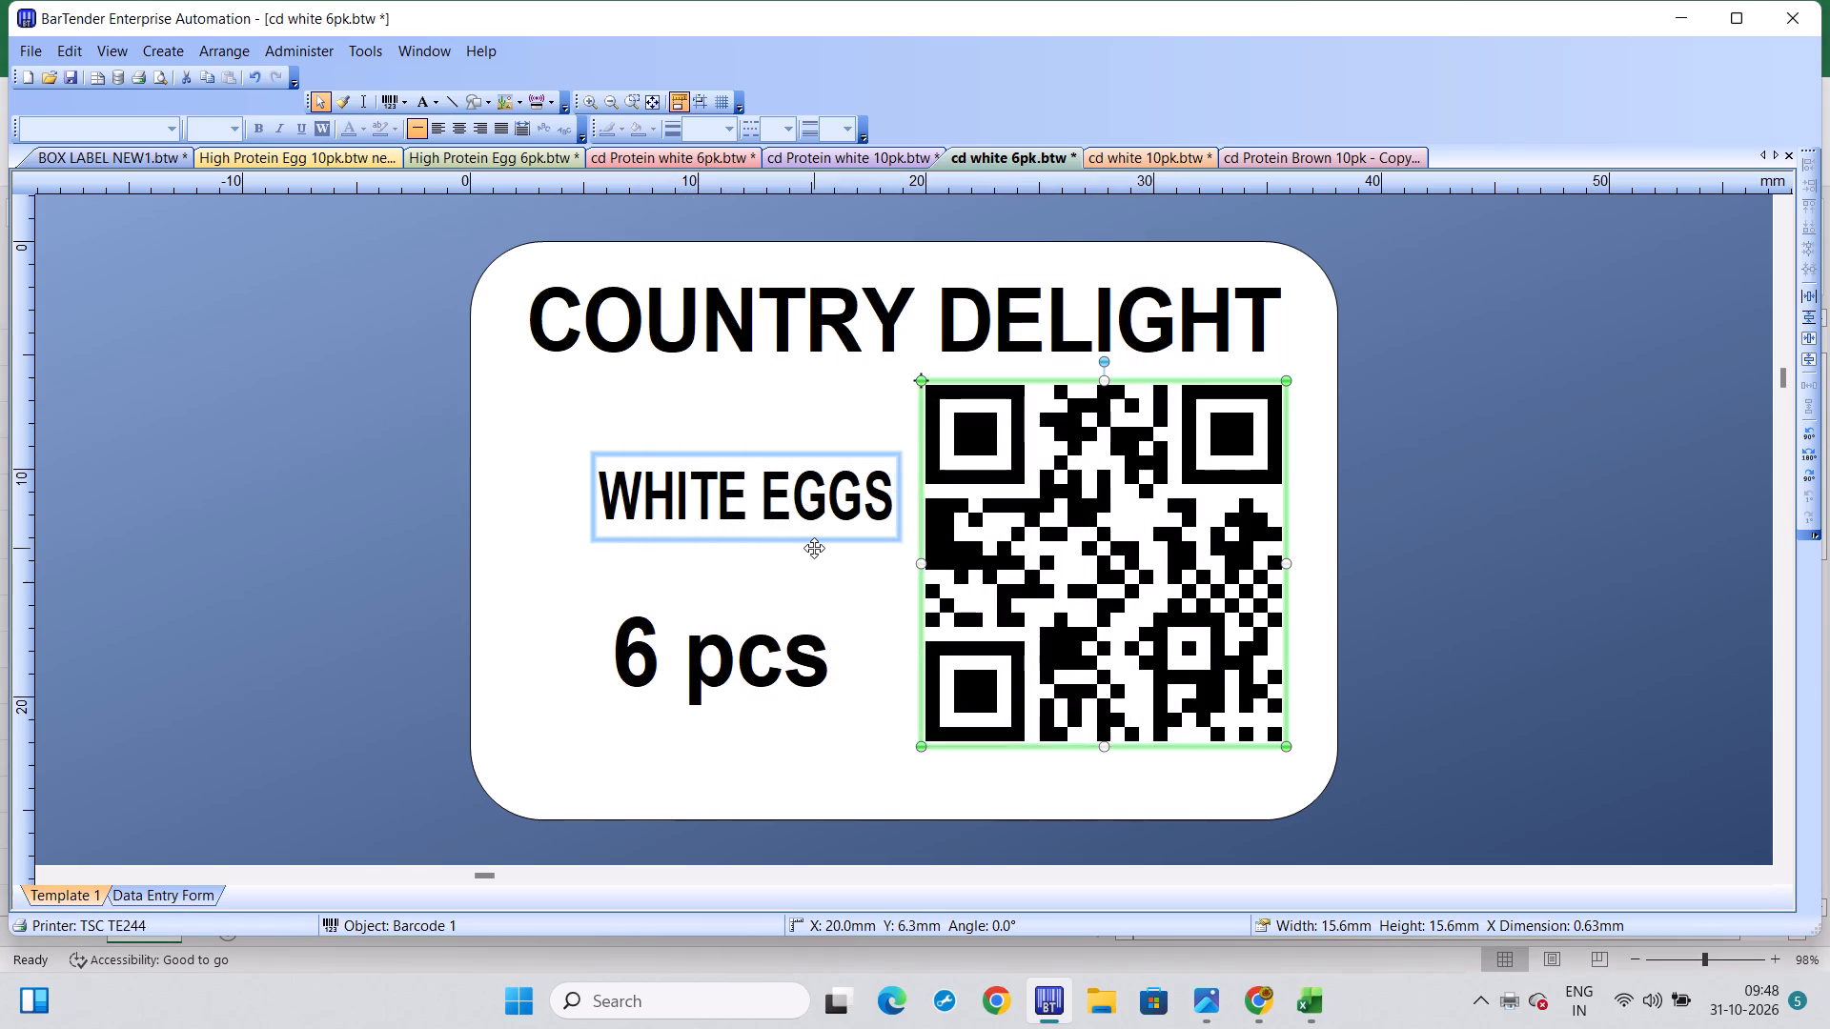
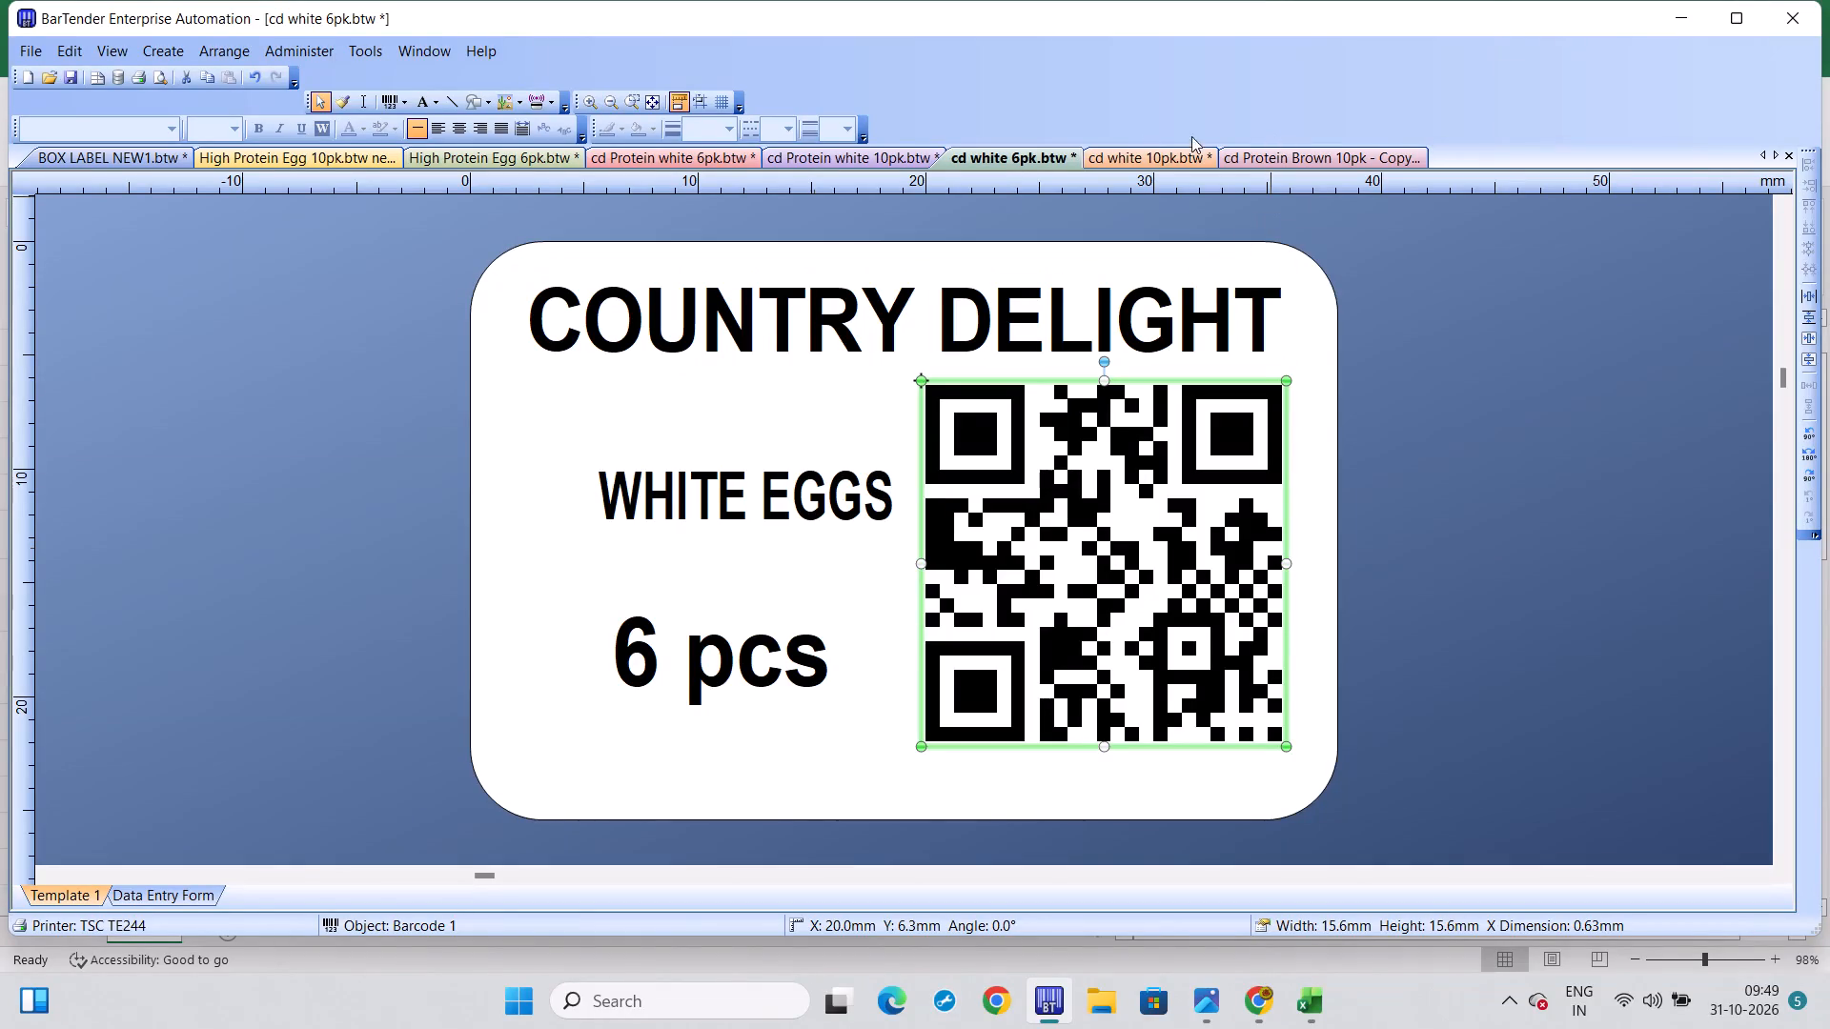
In the cd white 10pk label, change the final segment of the QR code's embedded data to 000001.
click(1148, 160)
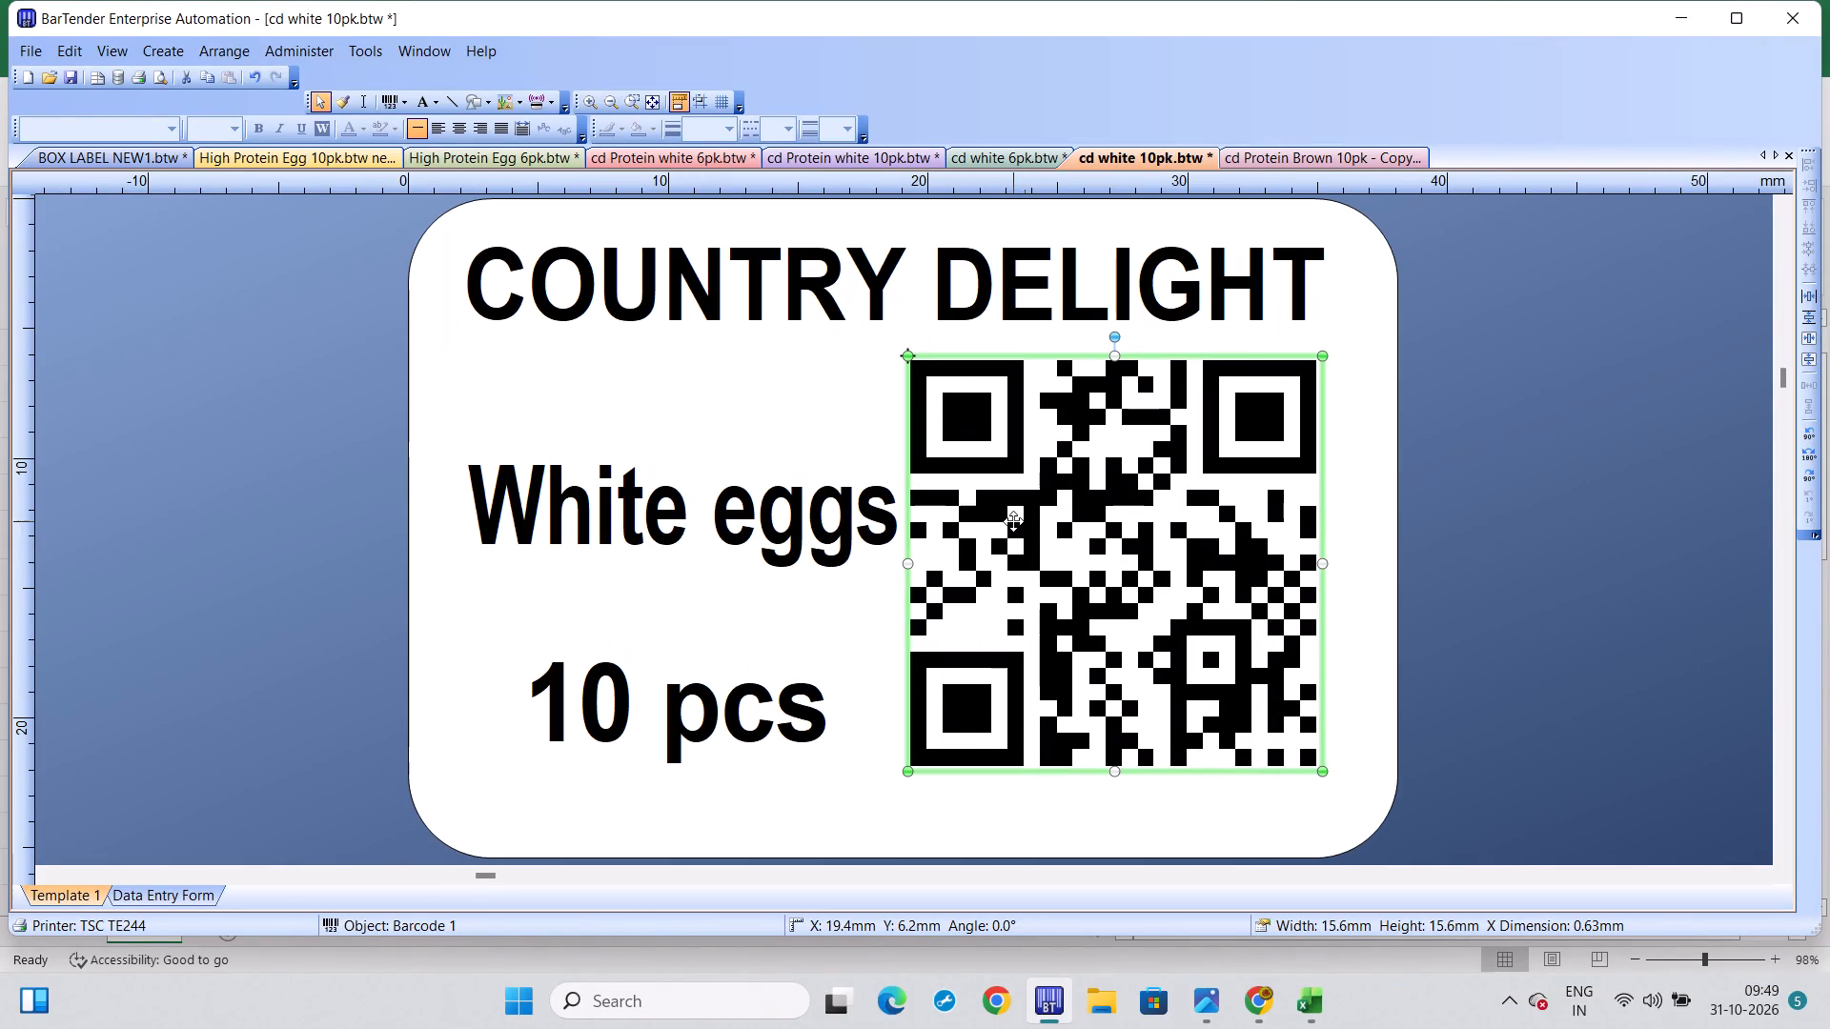
double_click(1048, 575)
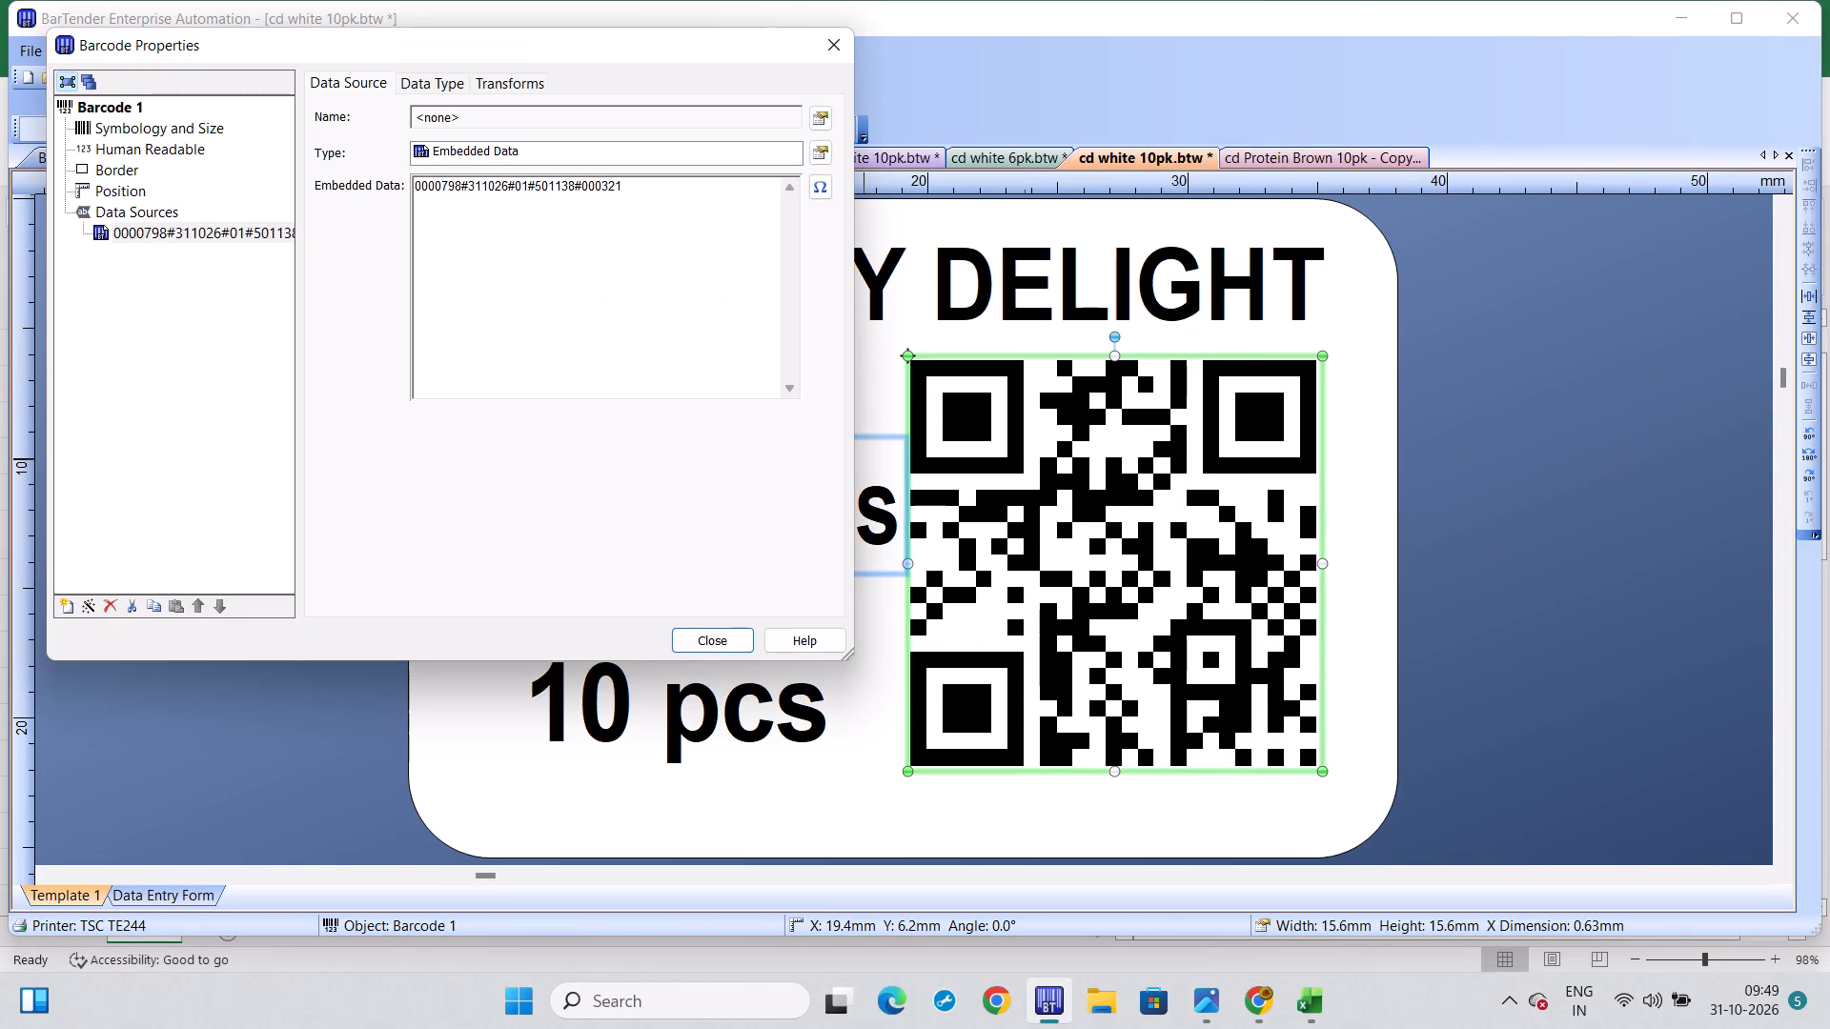
click(616, 219)
key(BackSpace)
key(BackSpace)
text(00)
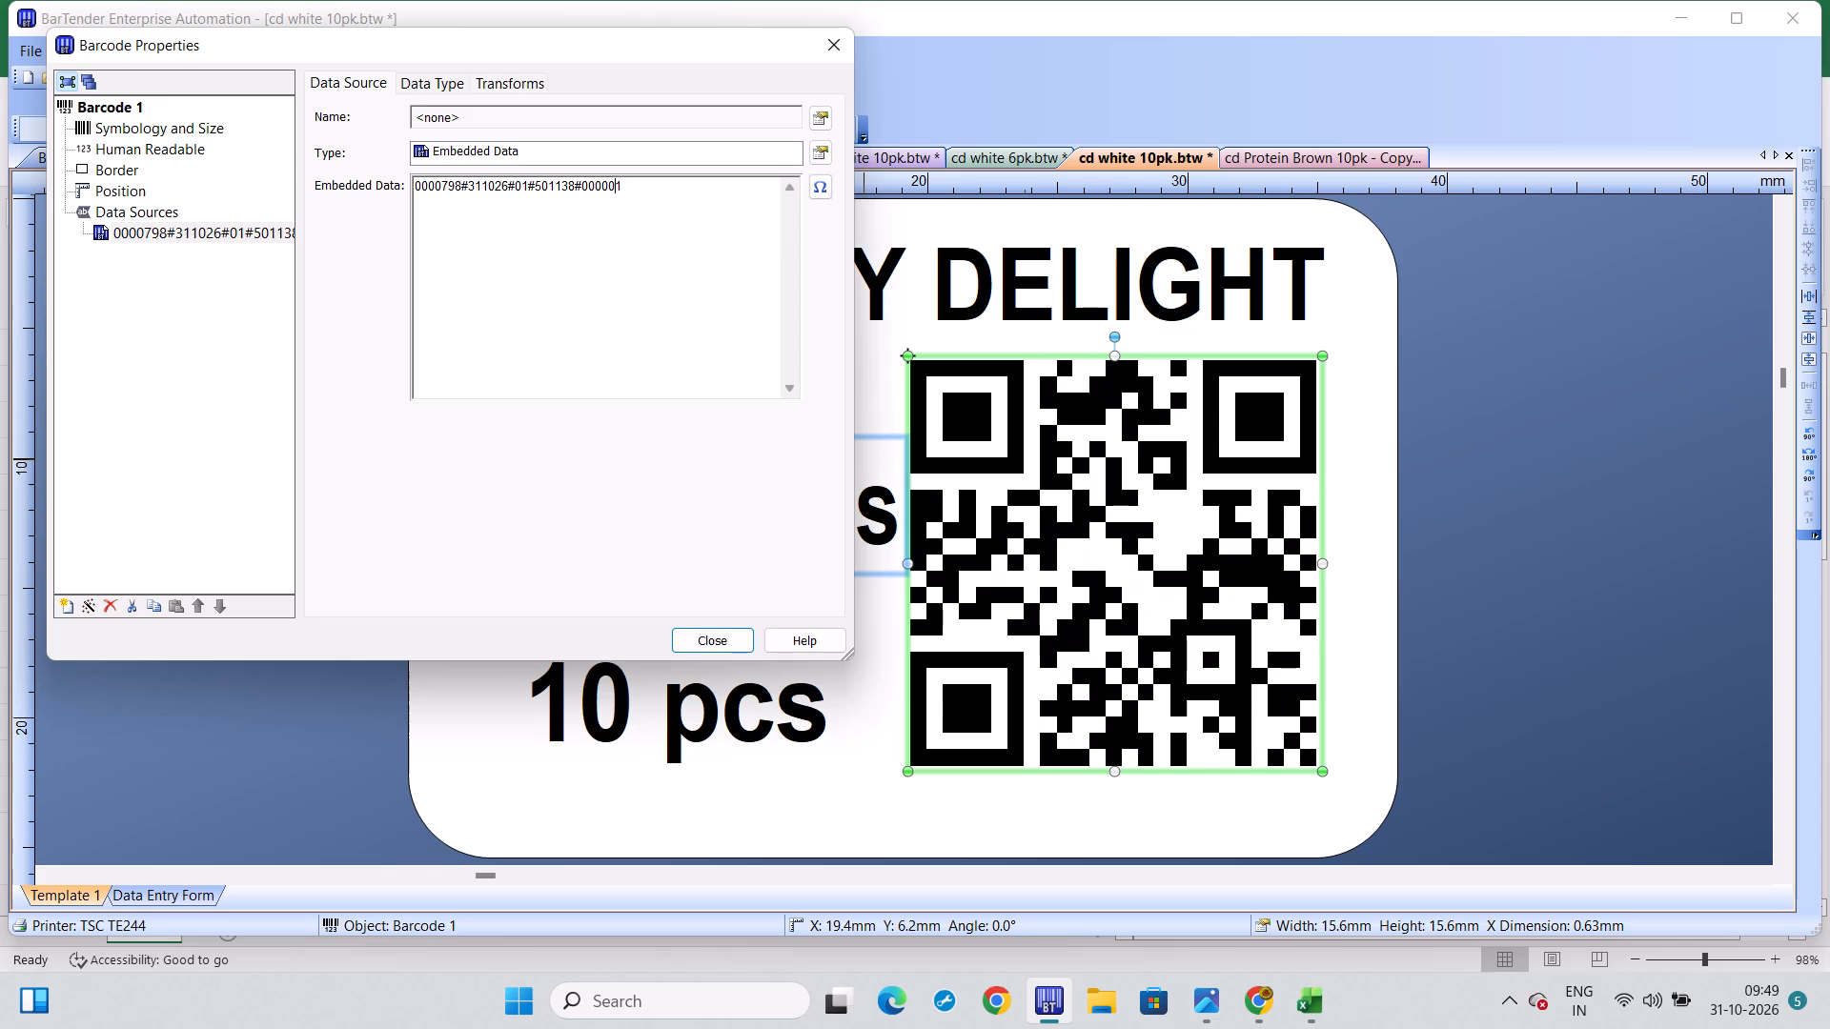
Change the date segment of the QR code's embedded data to 011126.
click(496, 211)
key(BackSpace)
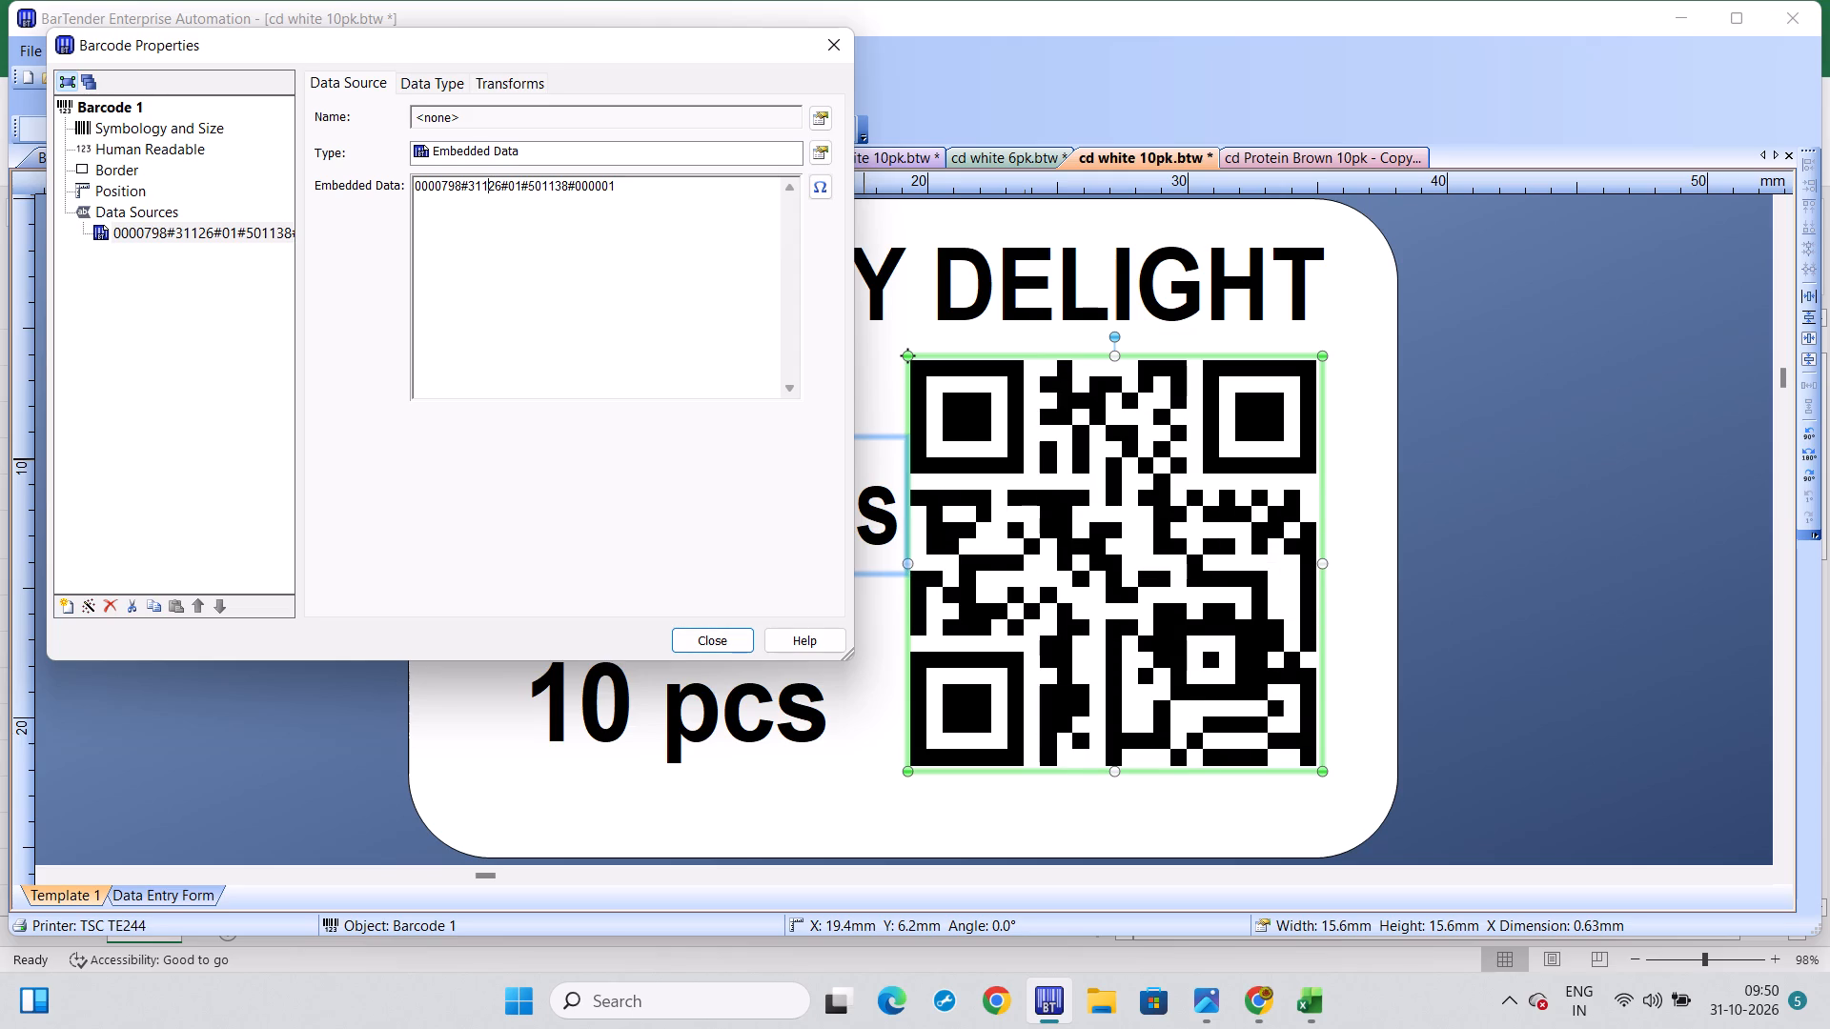
click(473, 207)
key(BackSpace)
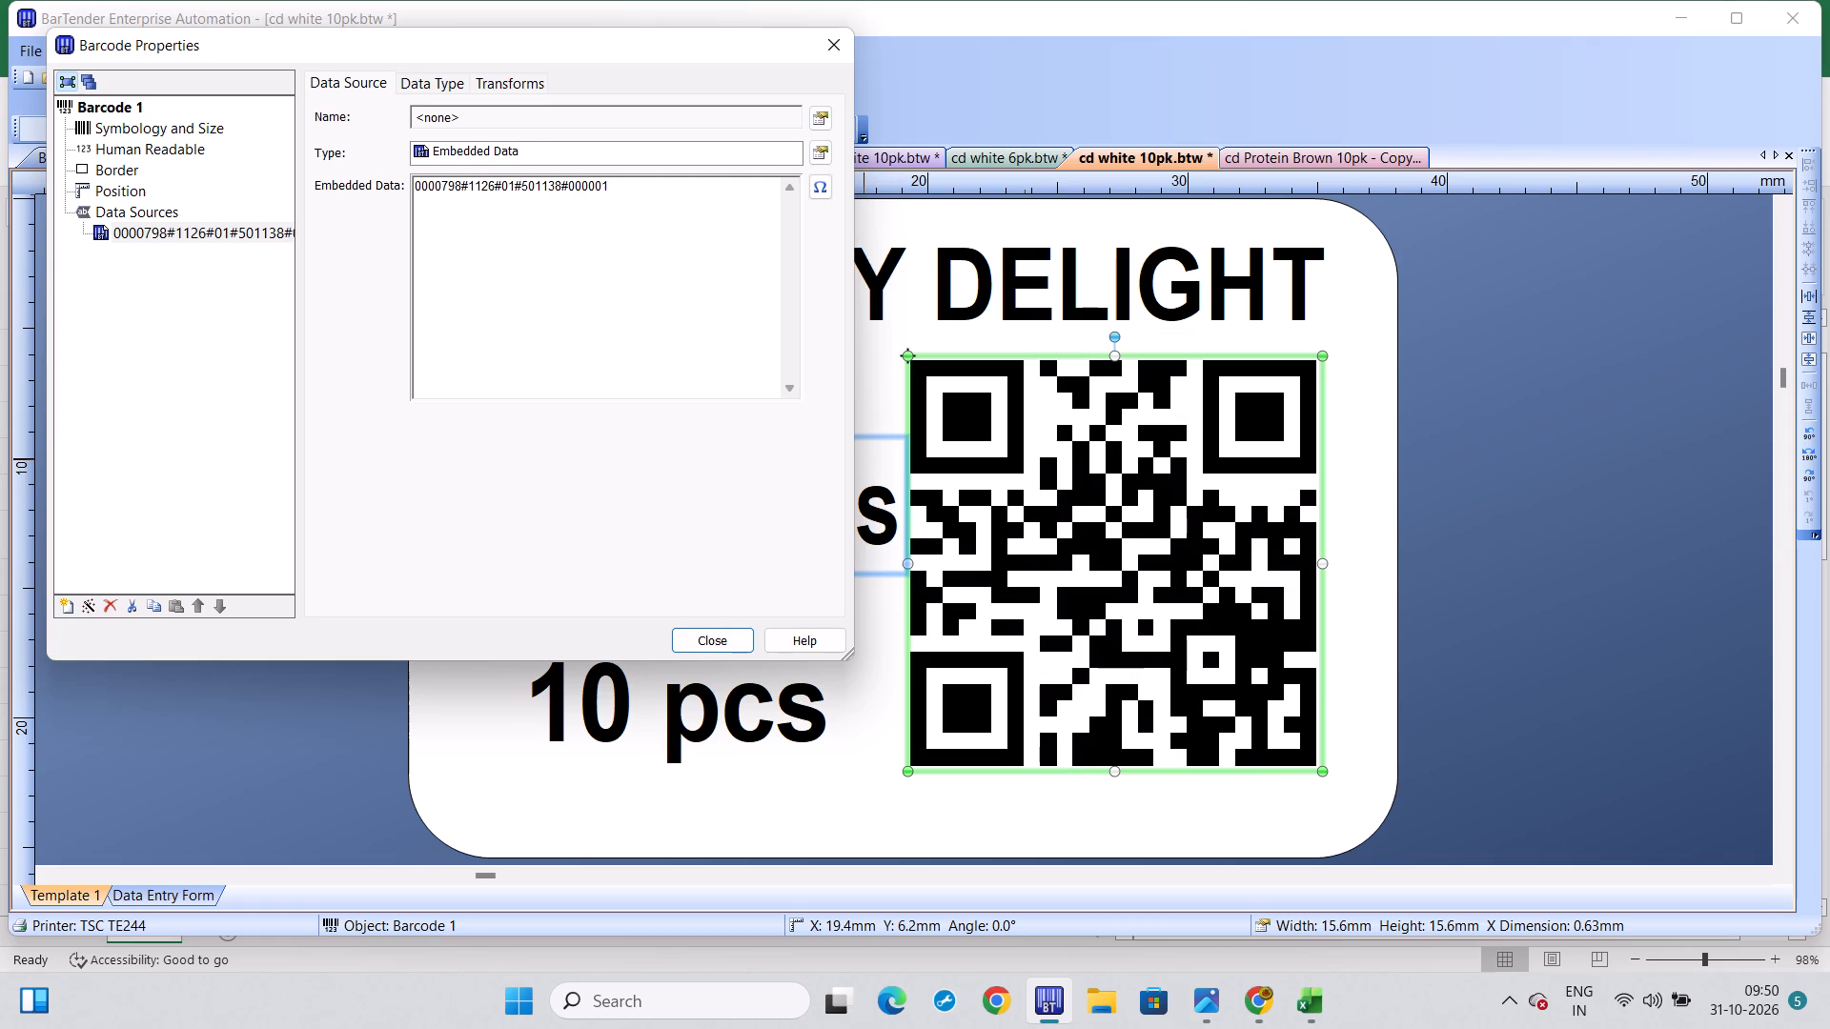
text(01)
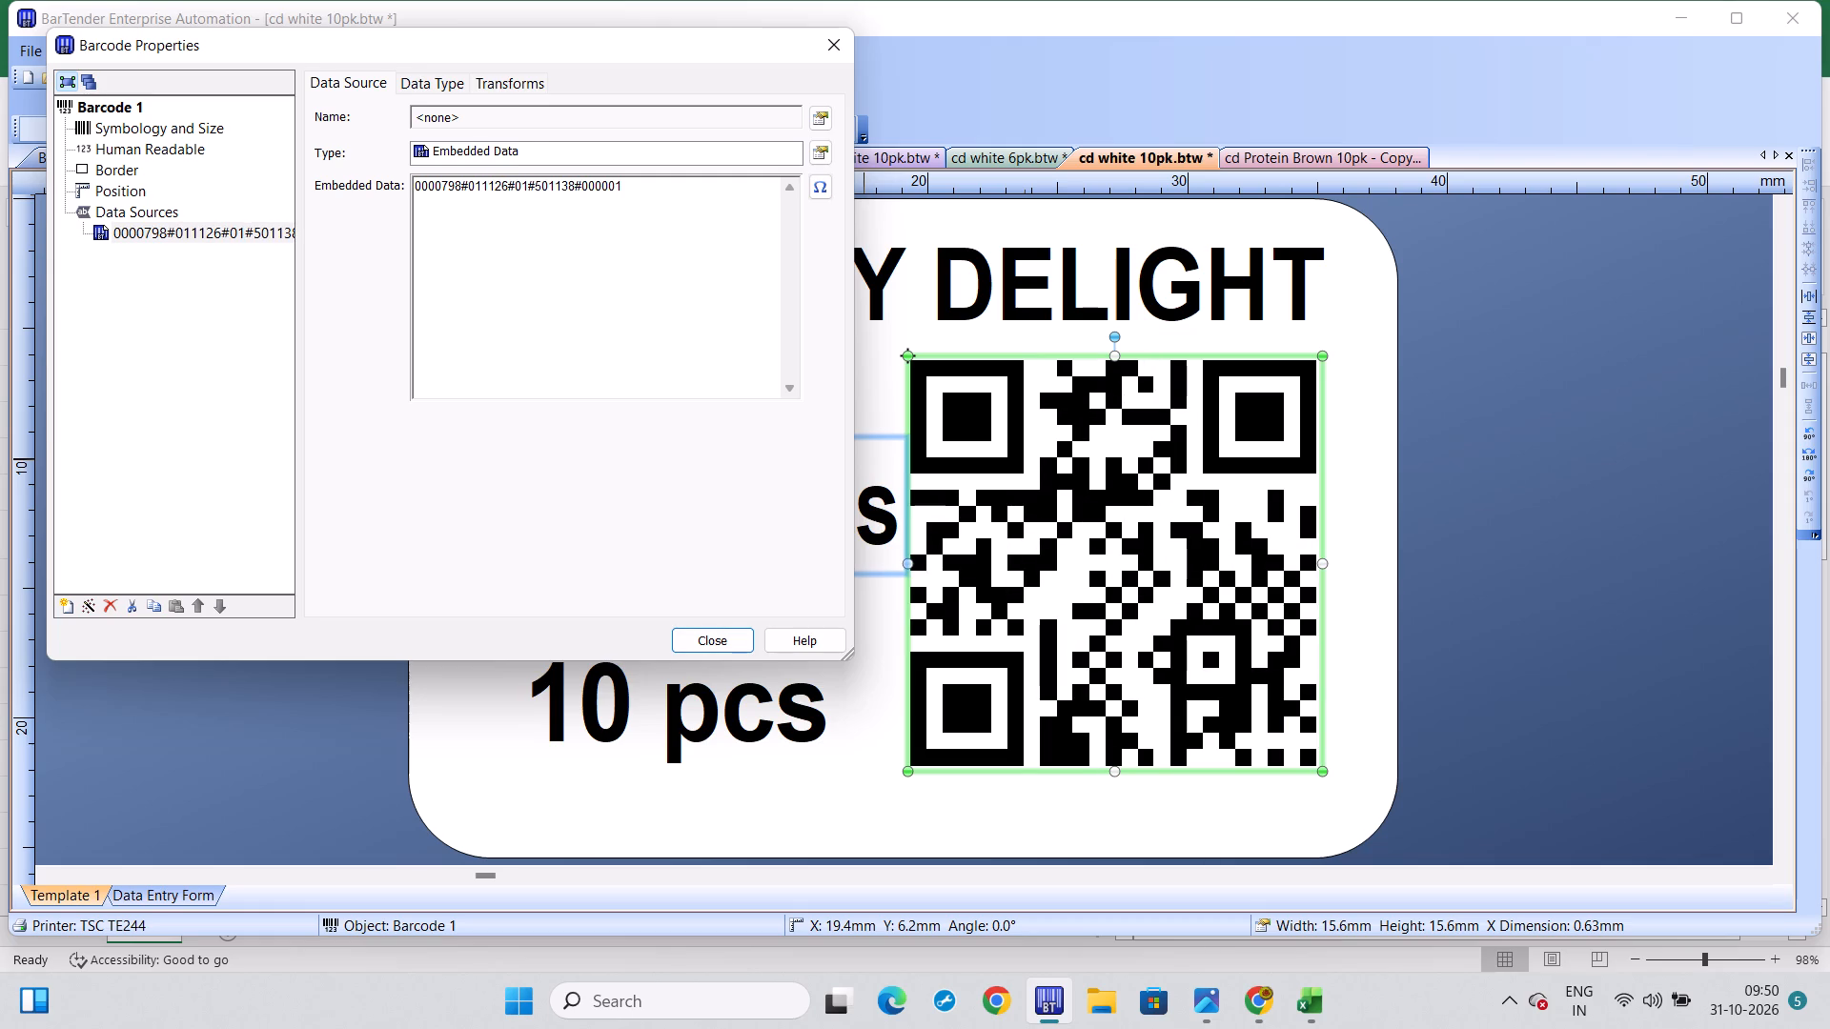
Change the segment before #000001 in the QR code's embedded data to 500950 and close the barcode properties.
click(575, 198)
key(BackSpace)
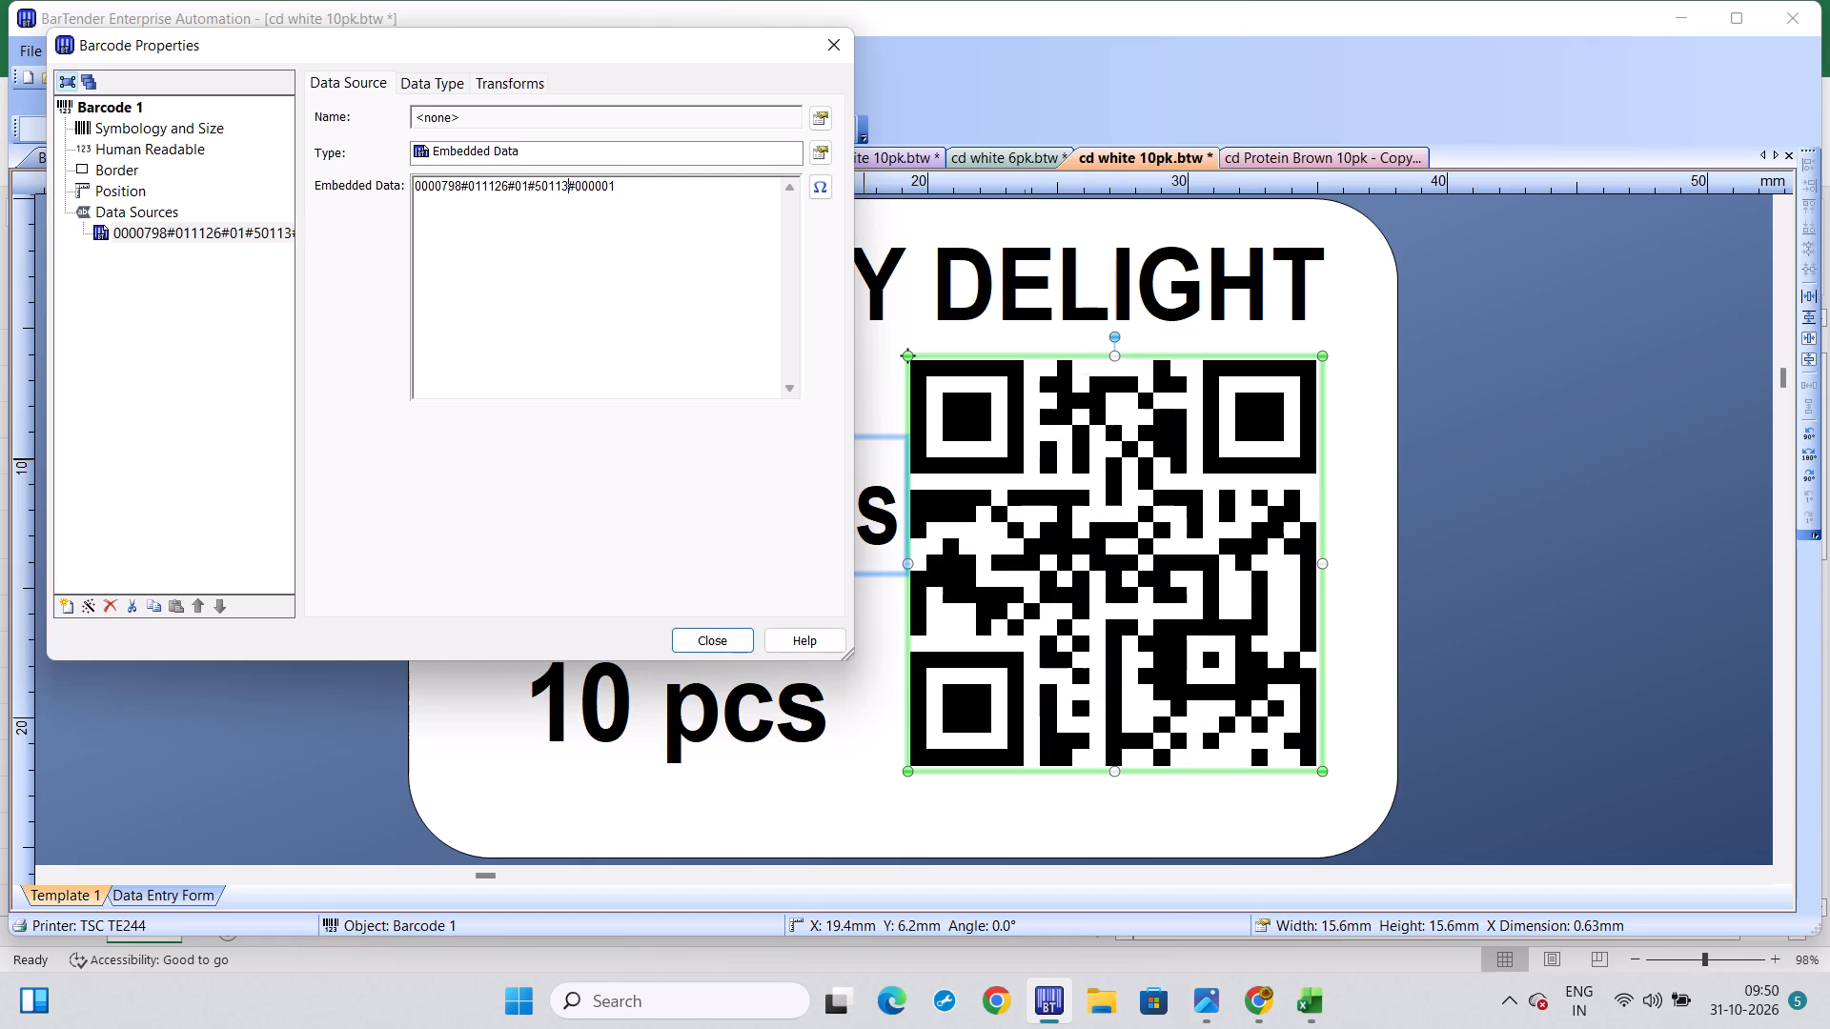
key(BackSpace)
key(BackSpace)
key(BackSpace)
text(09)
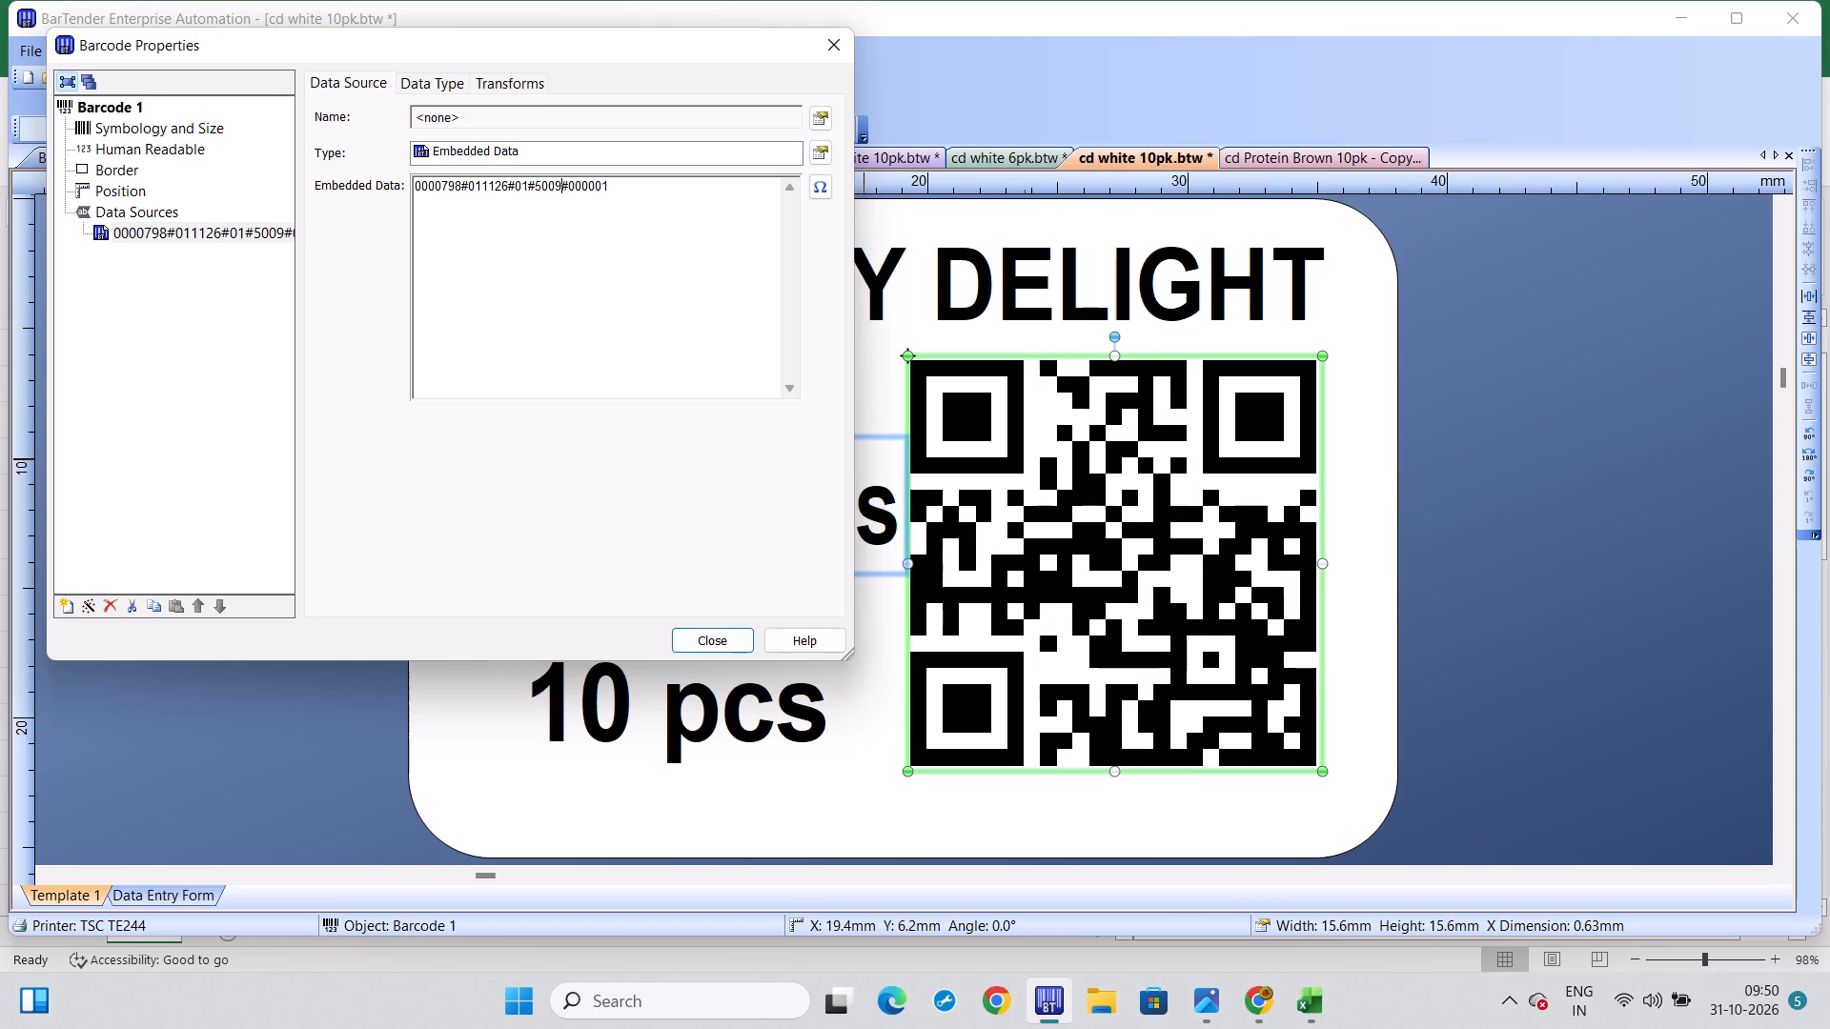
text(50)
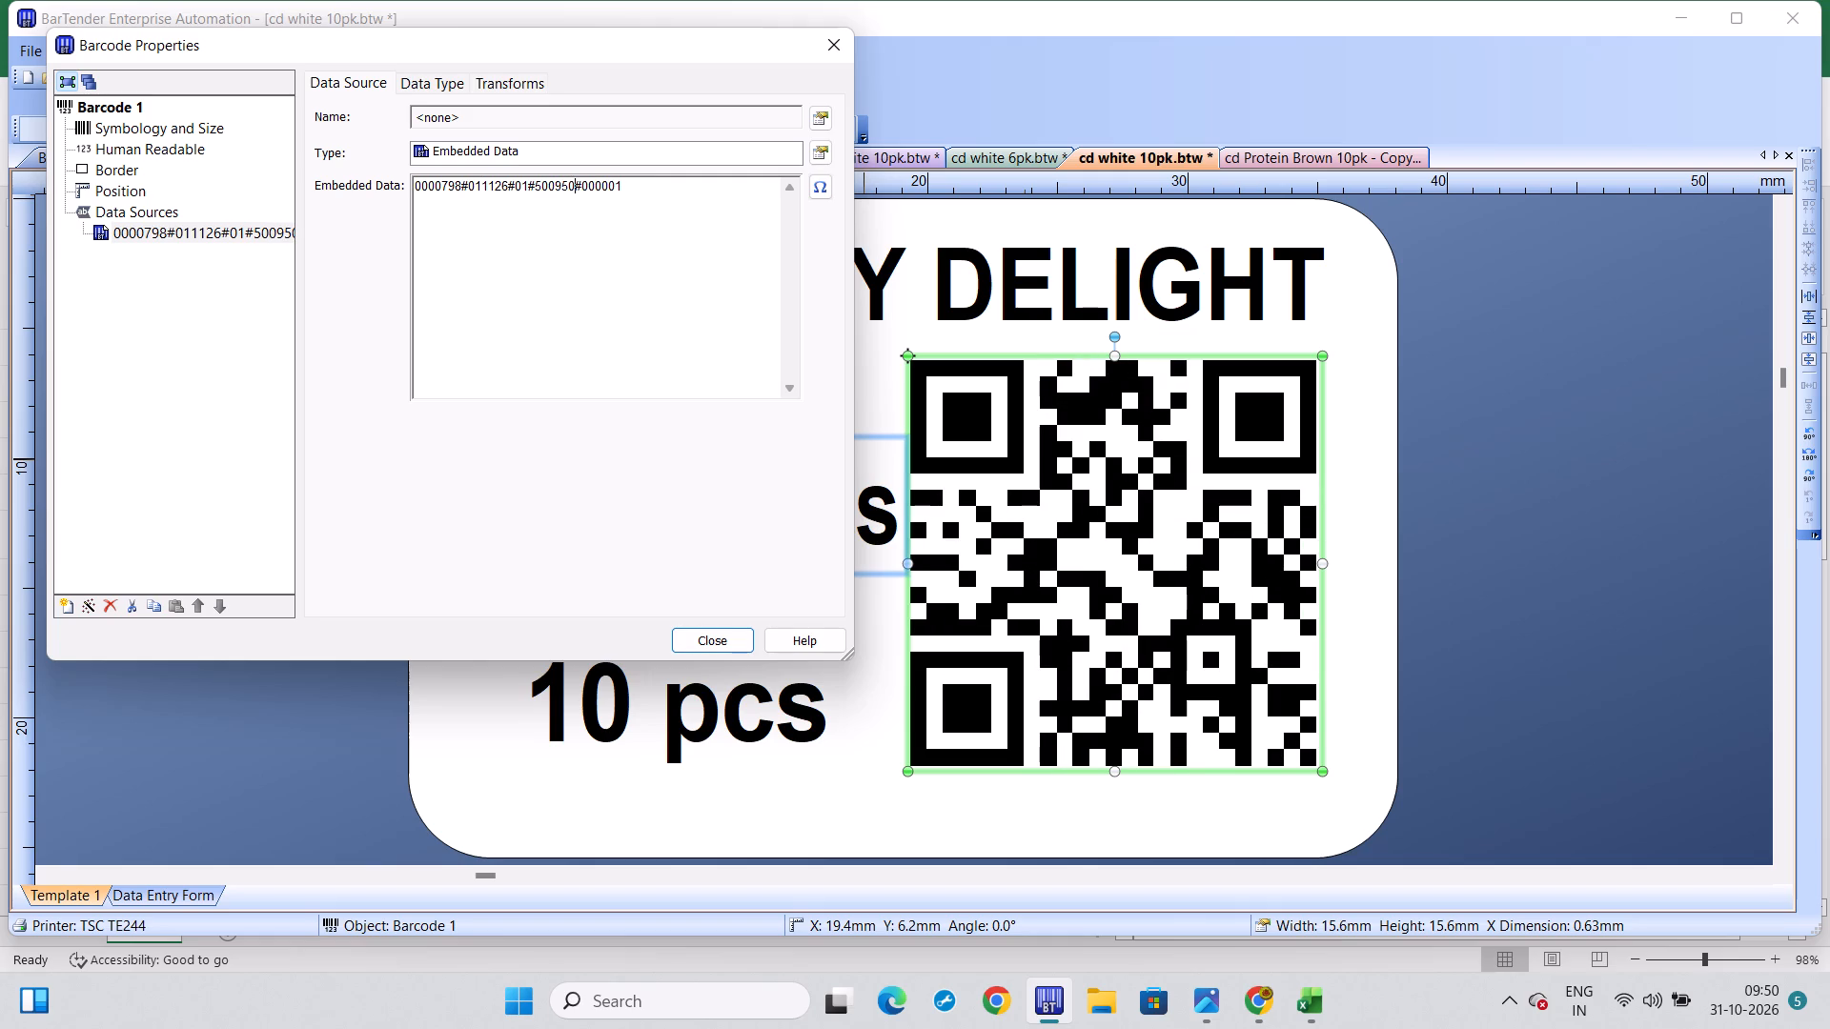
key(Return)
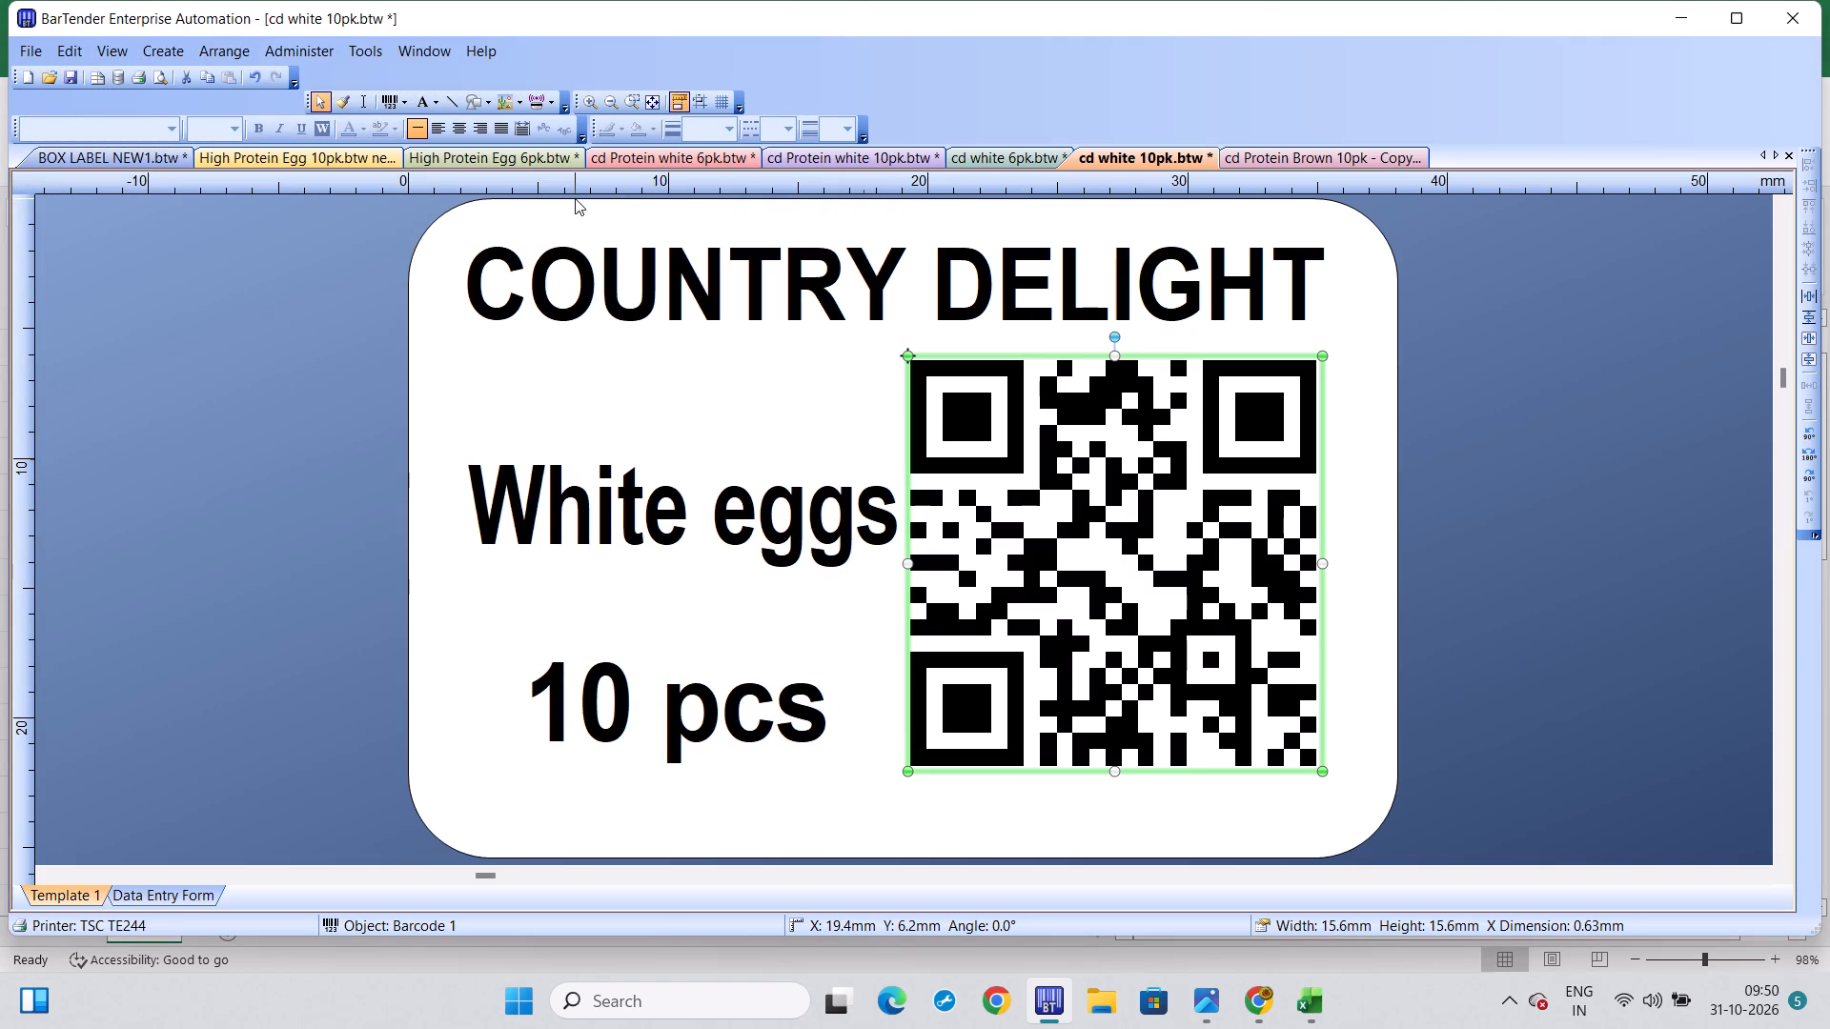
Print the cd white 10pk label on the TSC TE244 with 839 serial numbers.
key(ctrl+p)
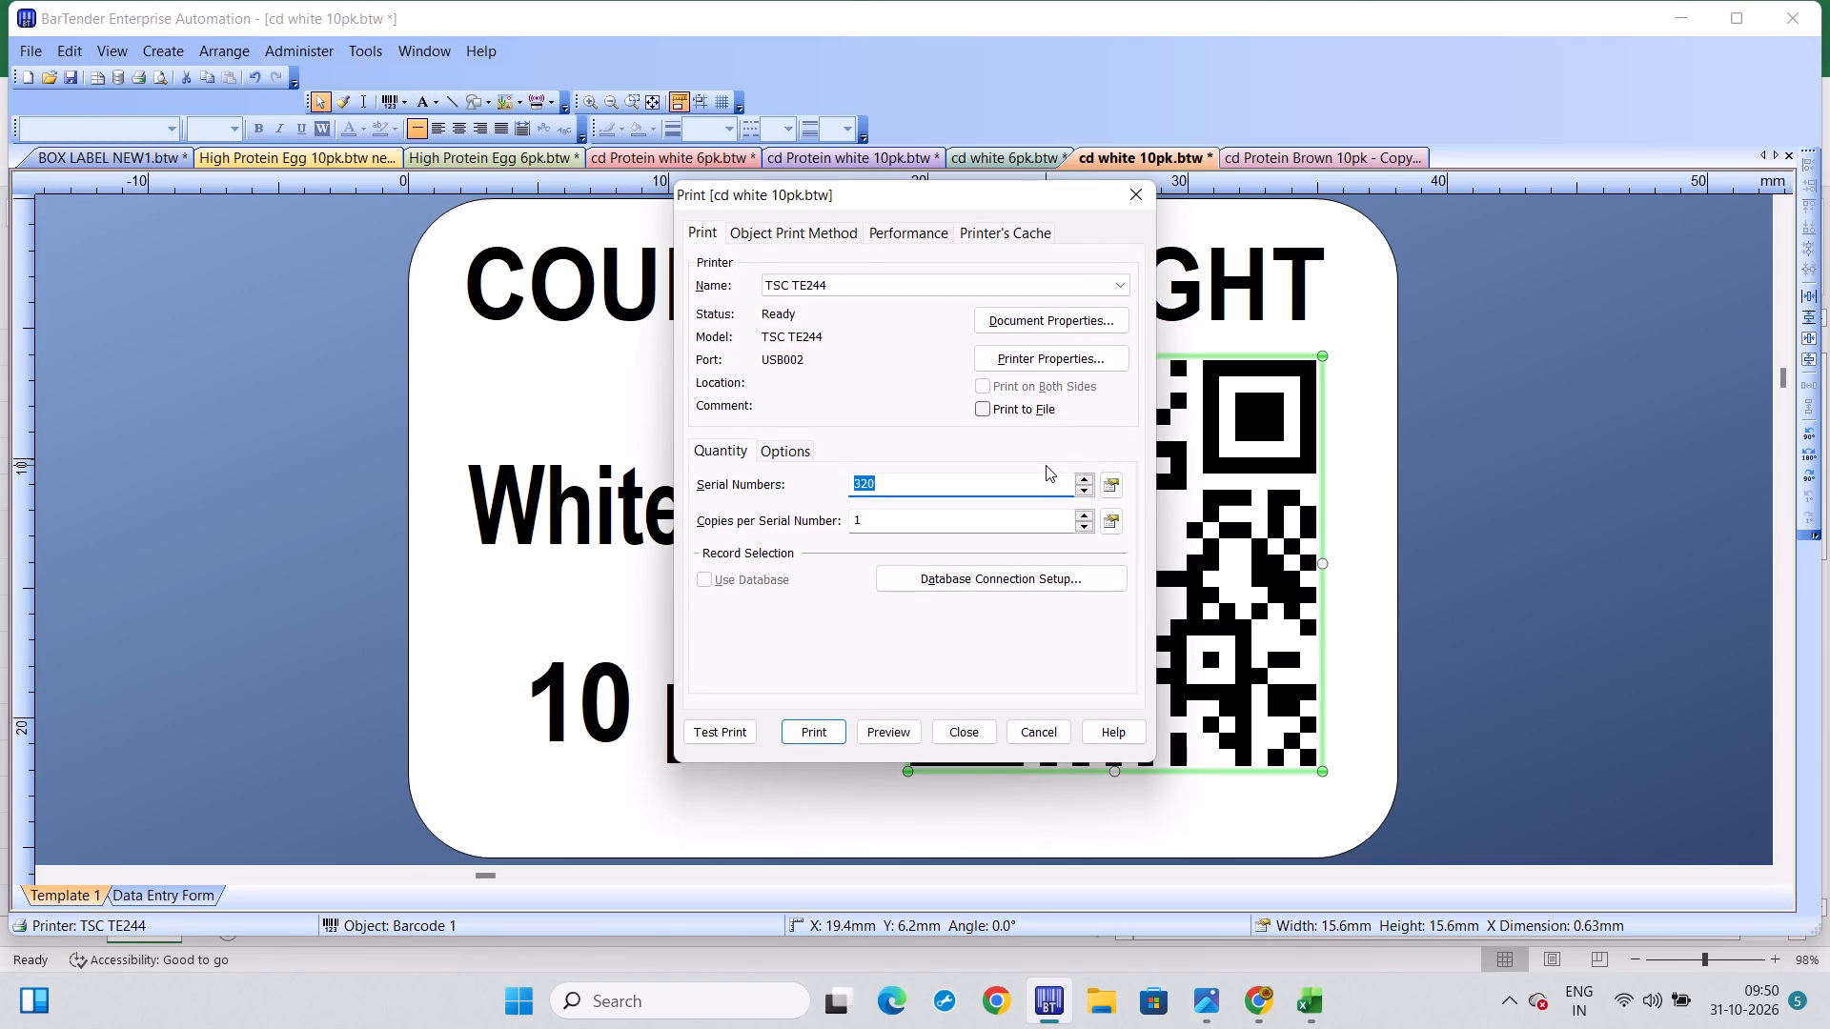
key(8)
key(3)
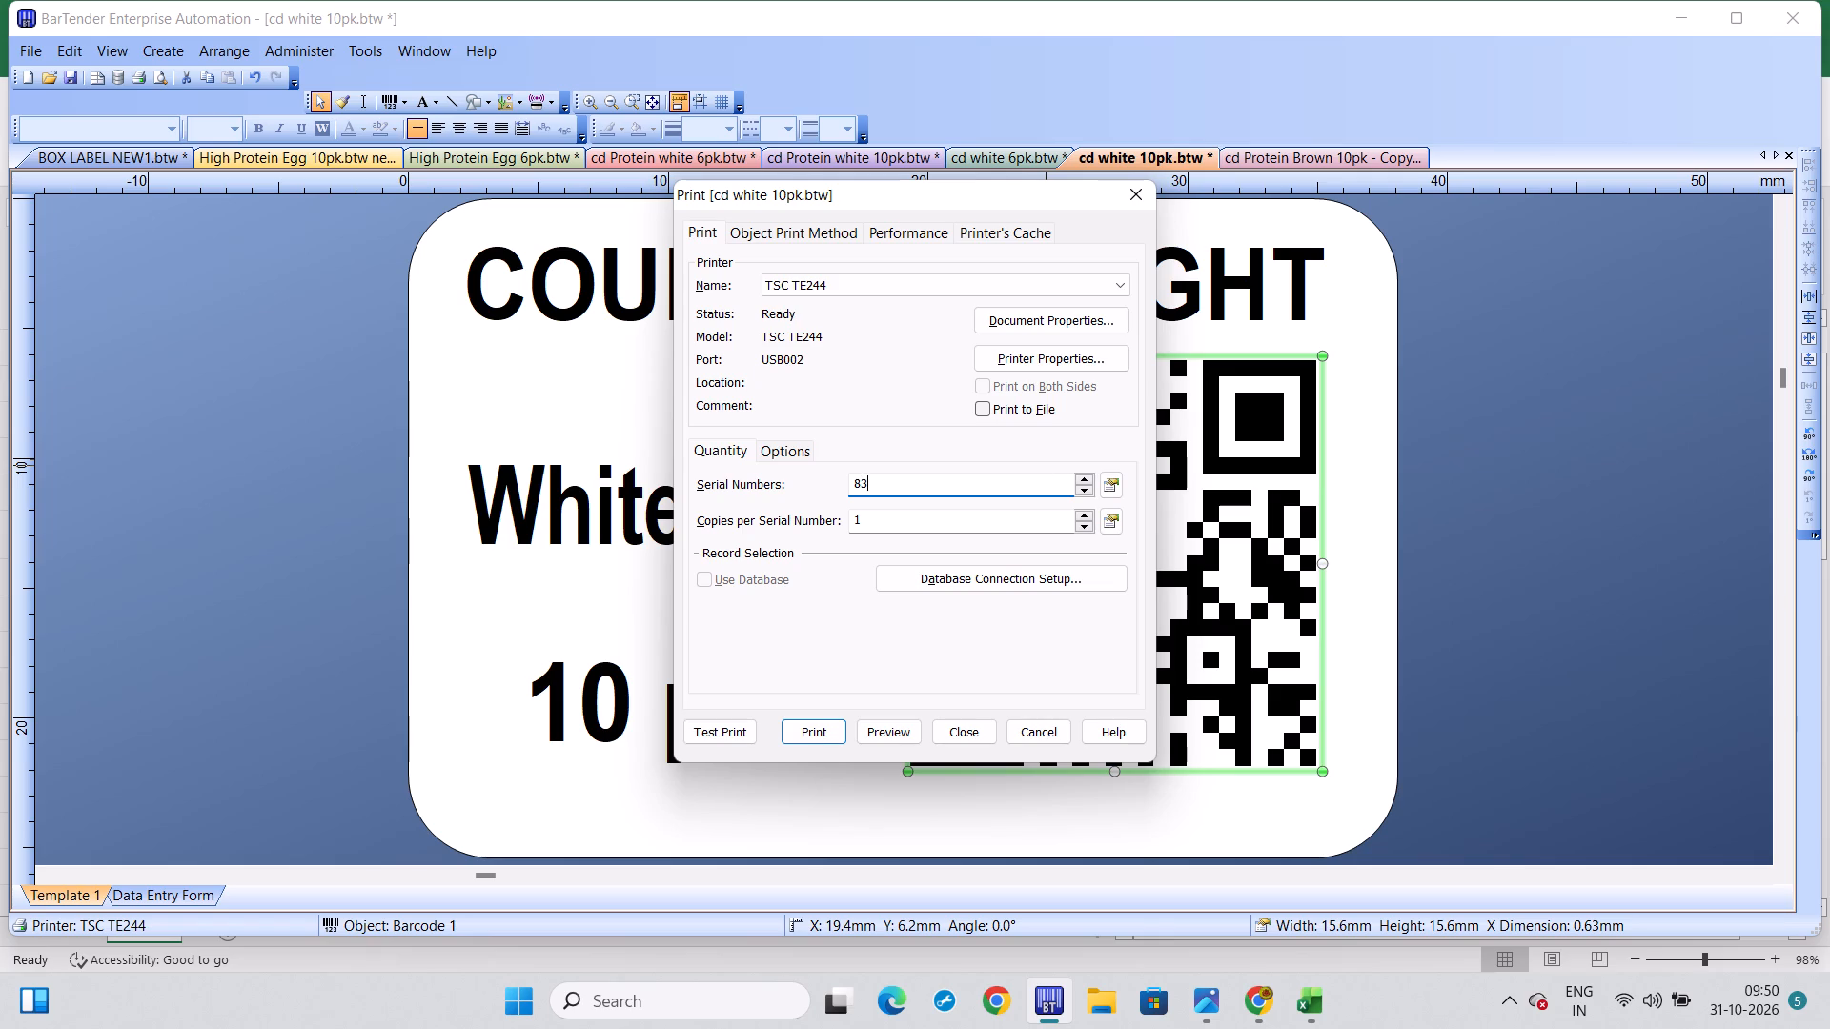
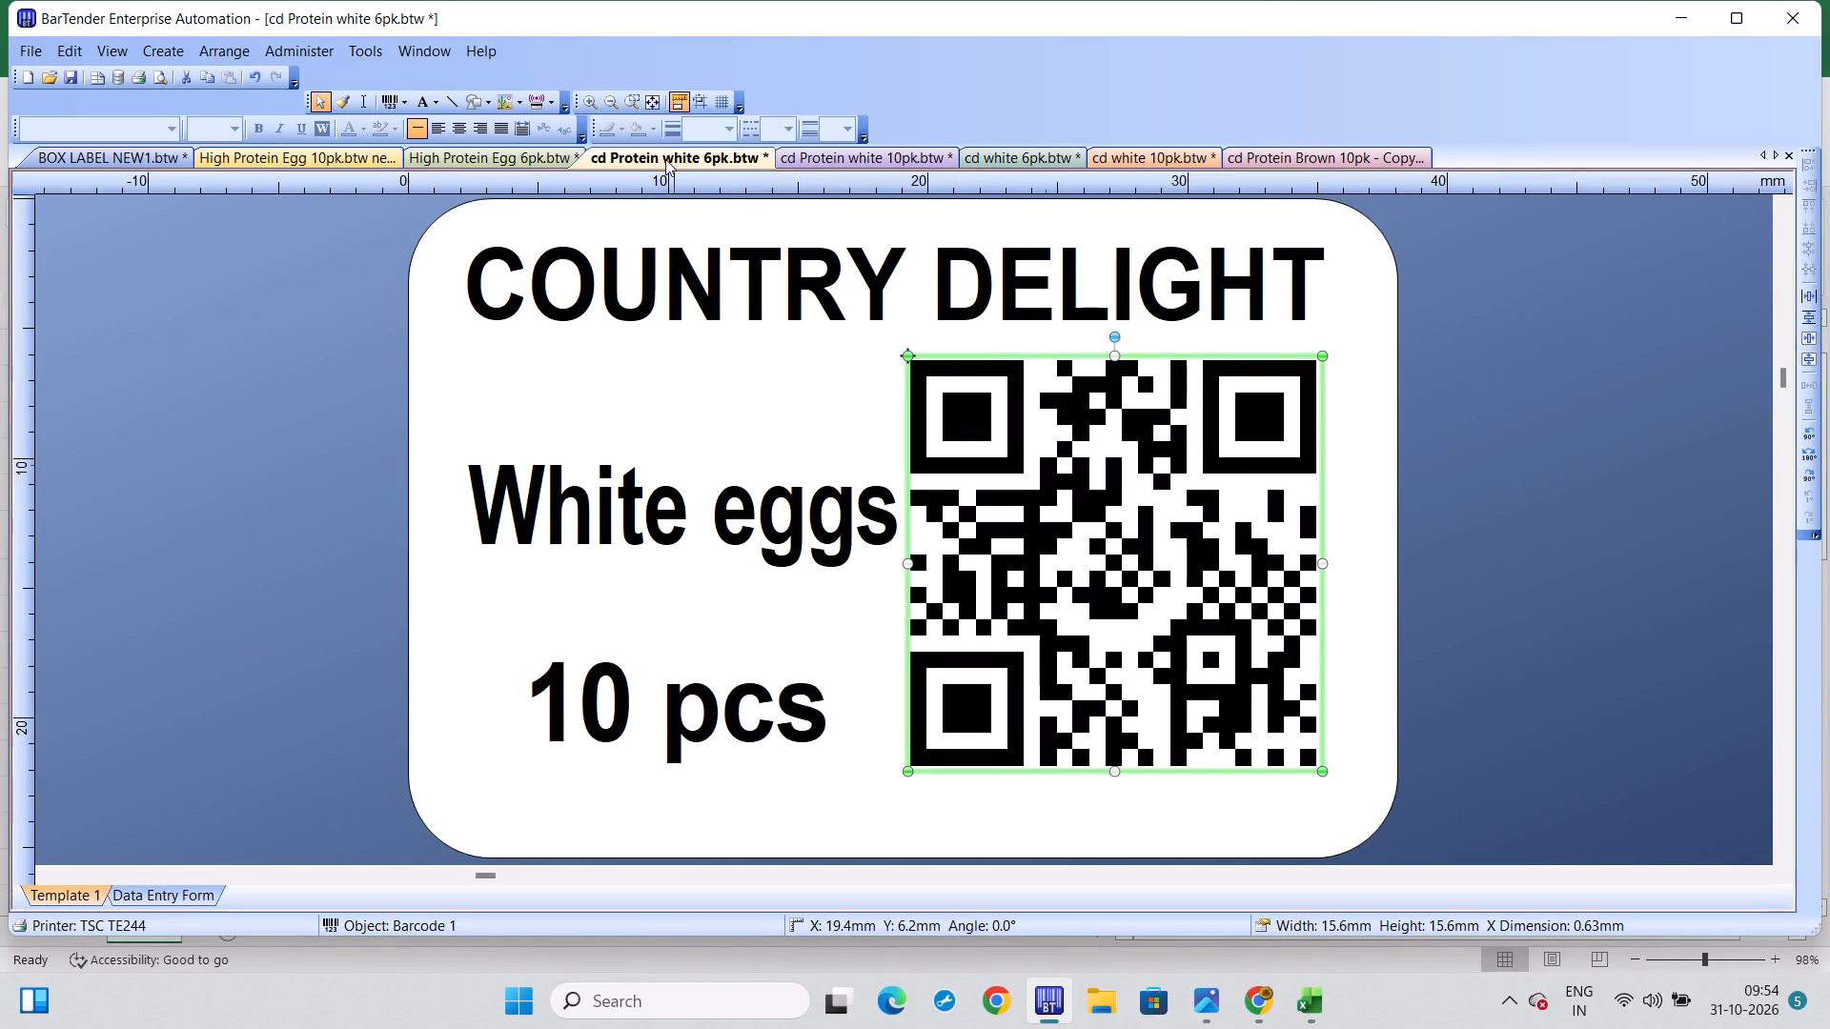
double_click(1149, 560)
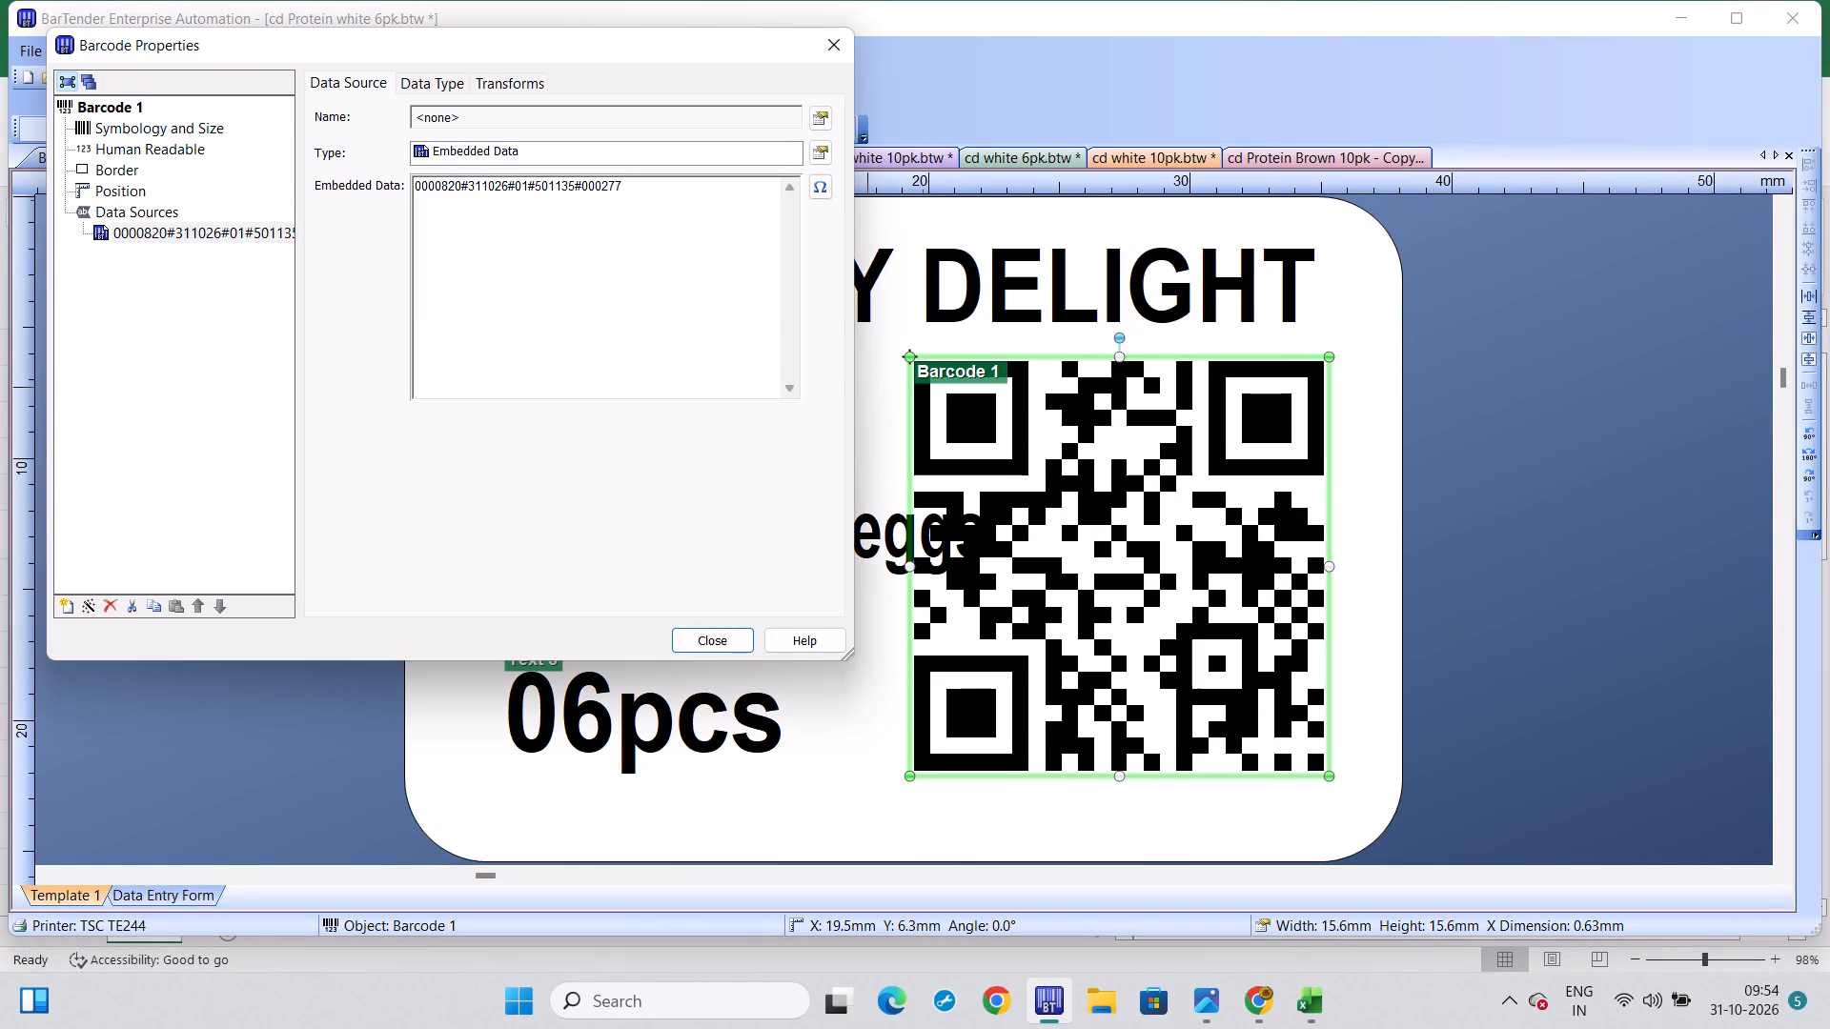
click(642, 215)
key(BackSpace)
key(BackSpace)
key(BackSpace)
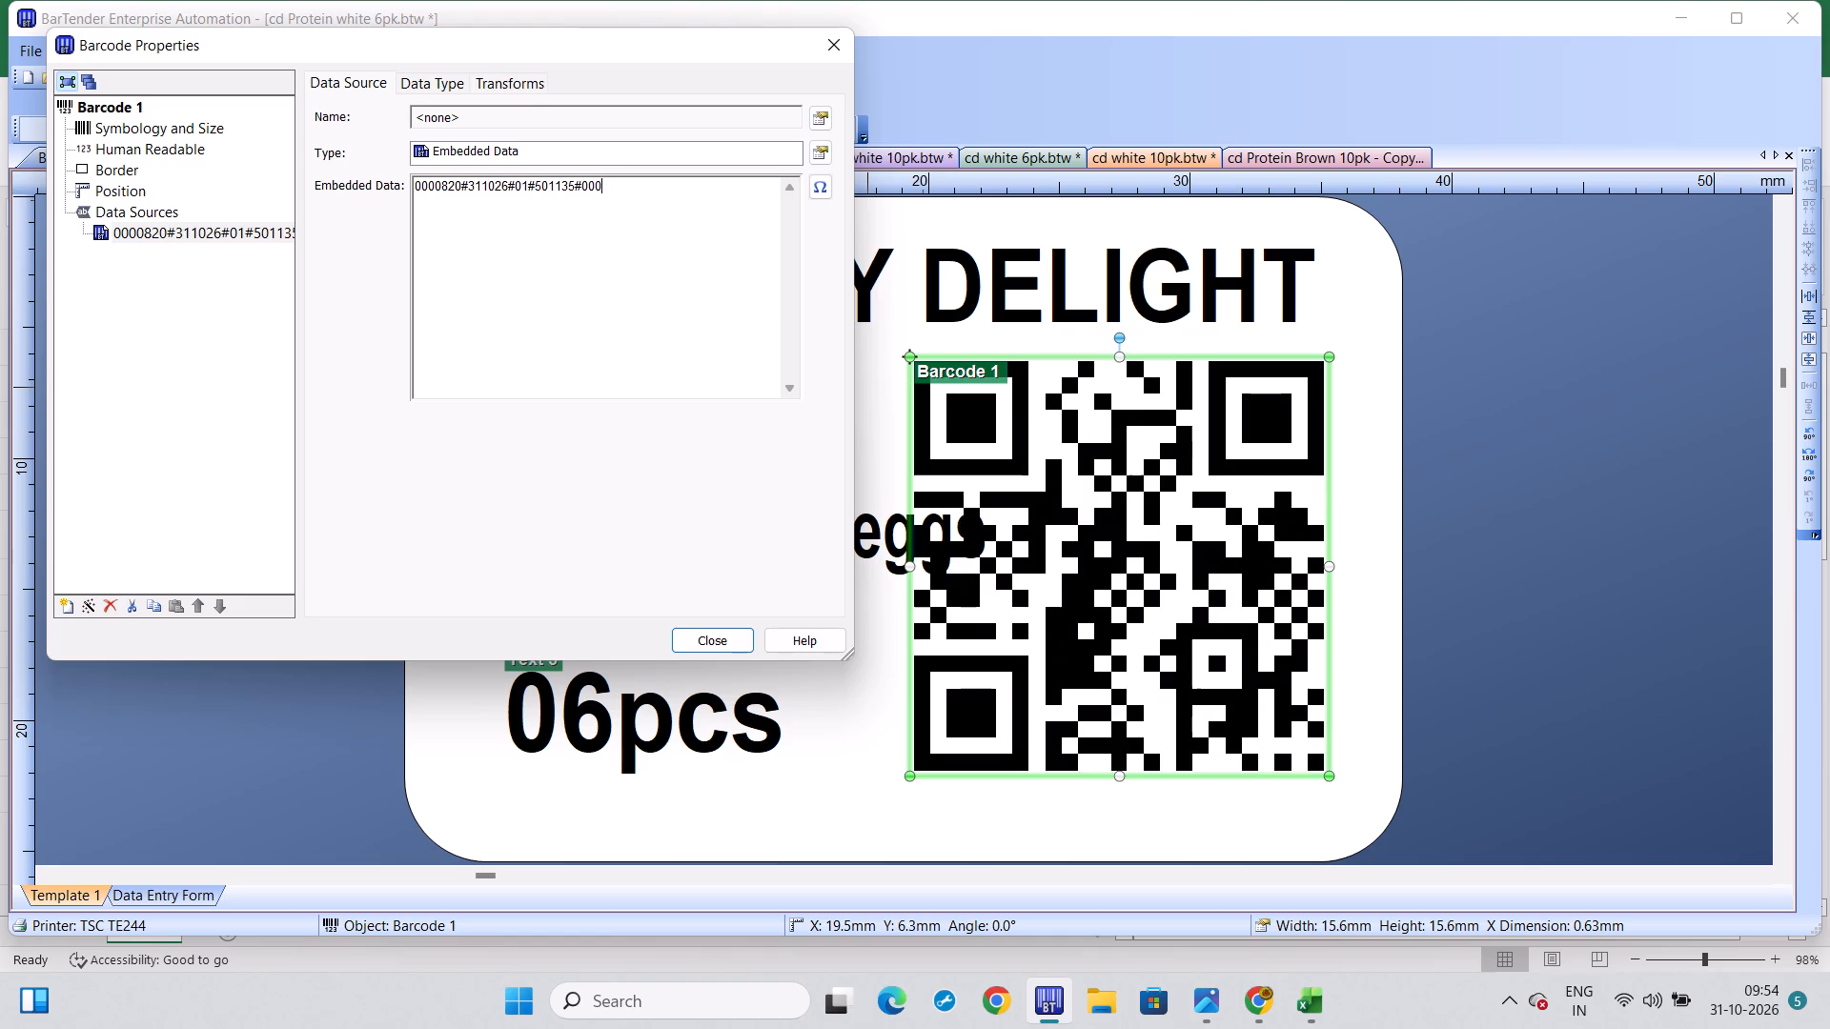
text(00)
key(1)
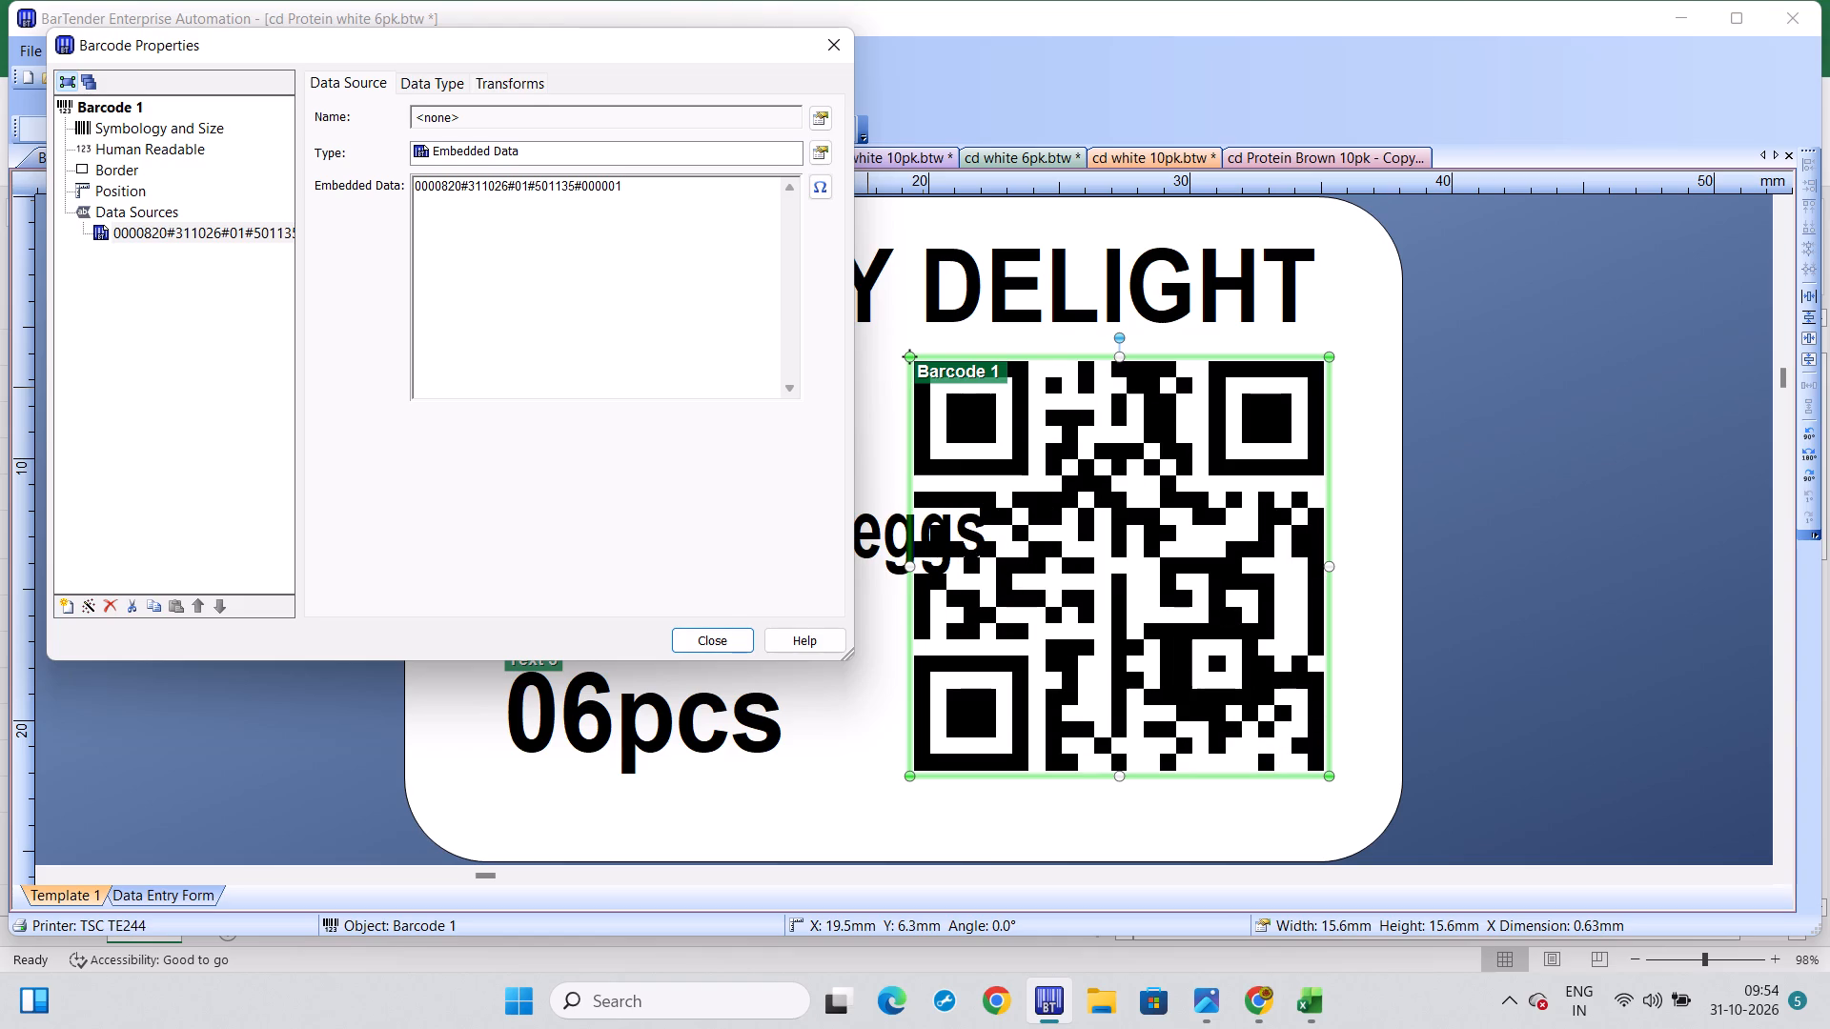
Change the date segment of the QR code's embedded data to 011126.
click(497, 204)
key(BackSpace)
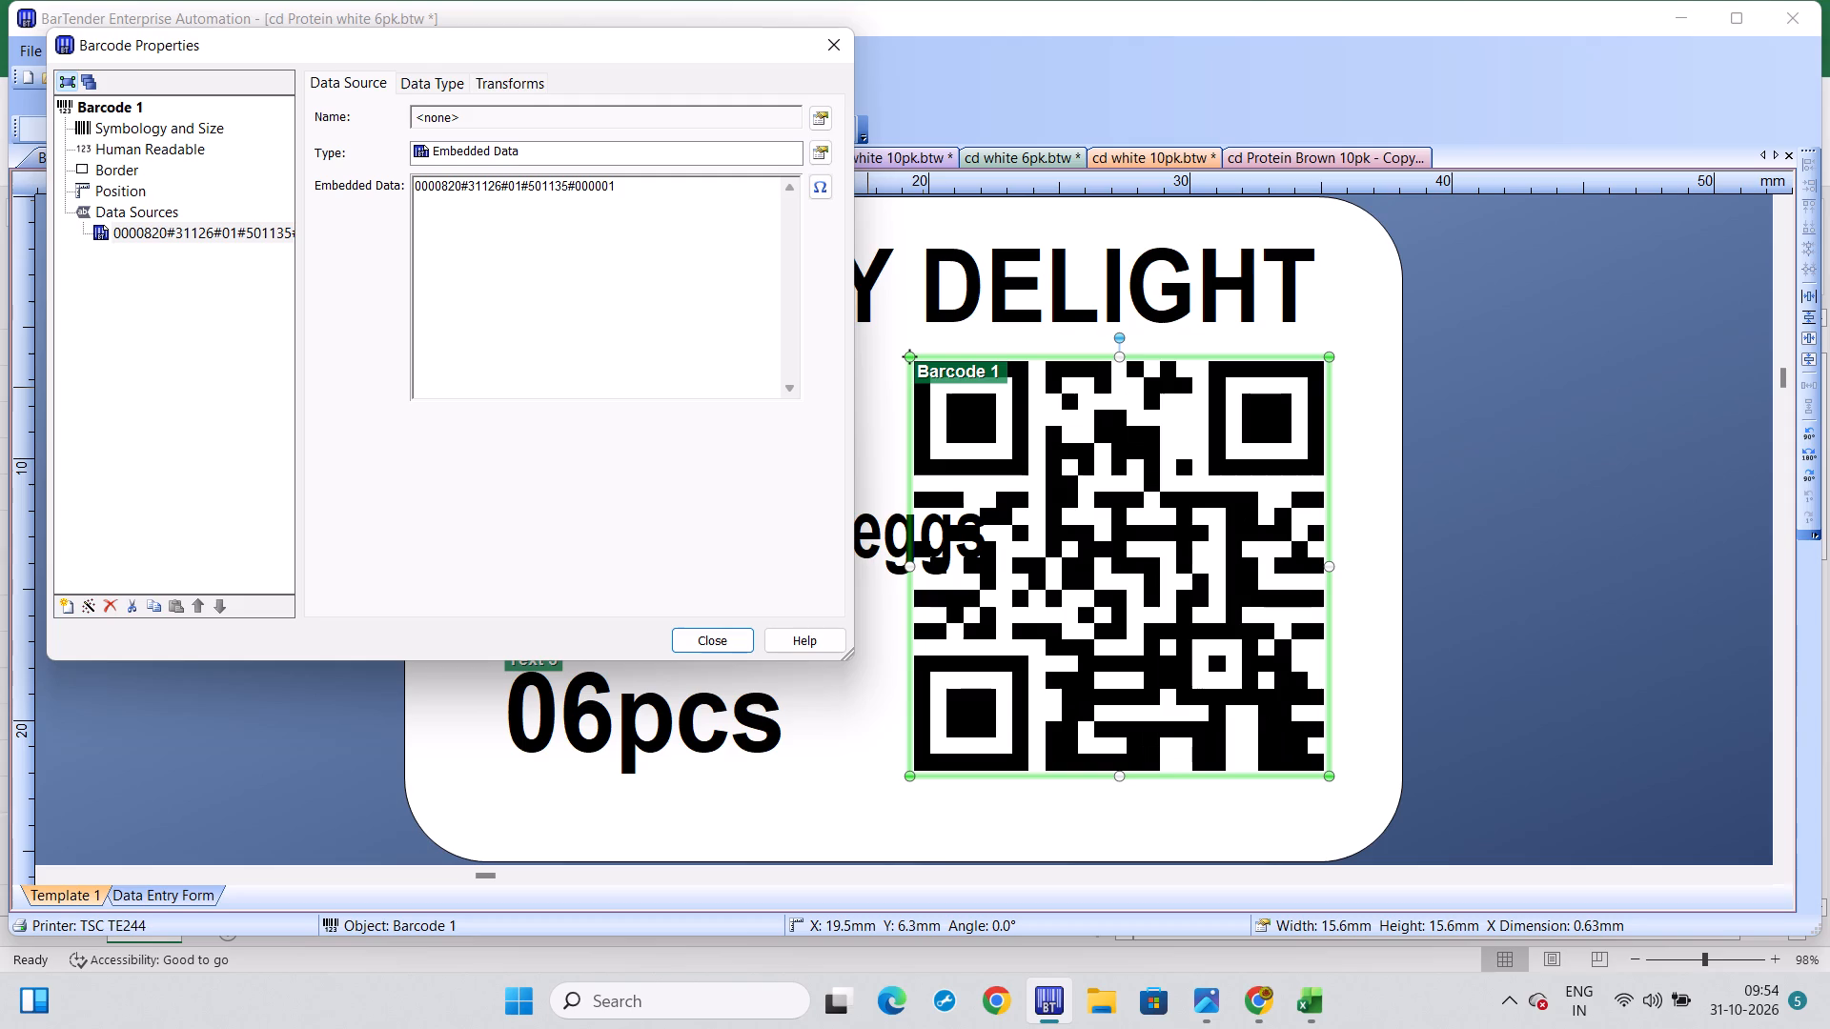
key(Left)
key(Left)
key(BackSpace)
text(01)
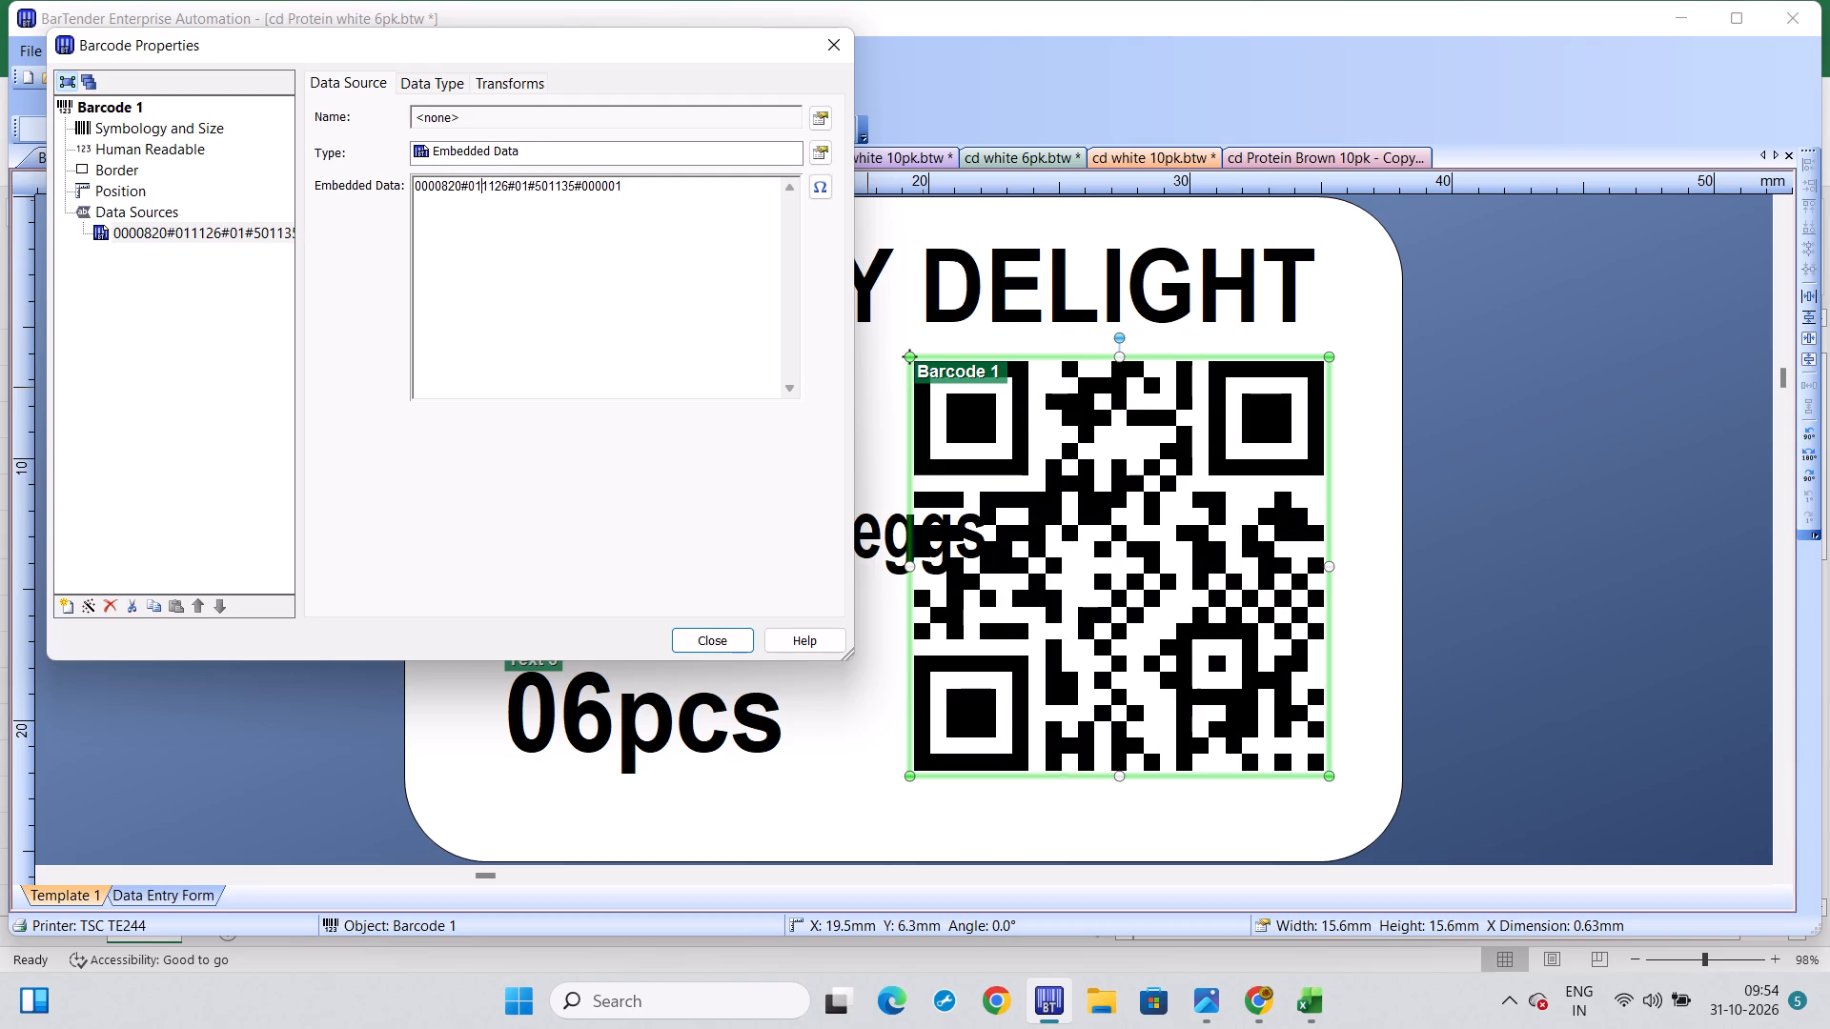
Change the segment before #000001 in the QR code's embedded data to 500954 and close the barcode properties.
click(577, 208)
key(BackSpace)
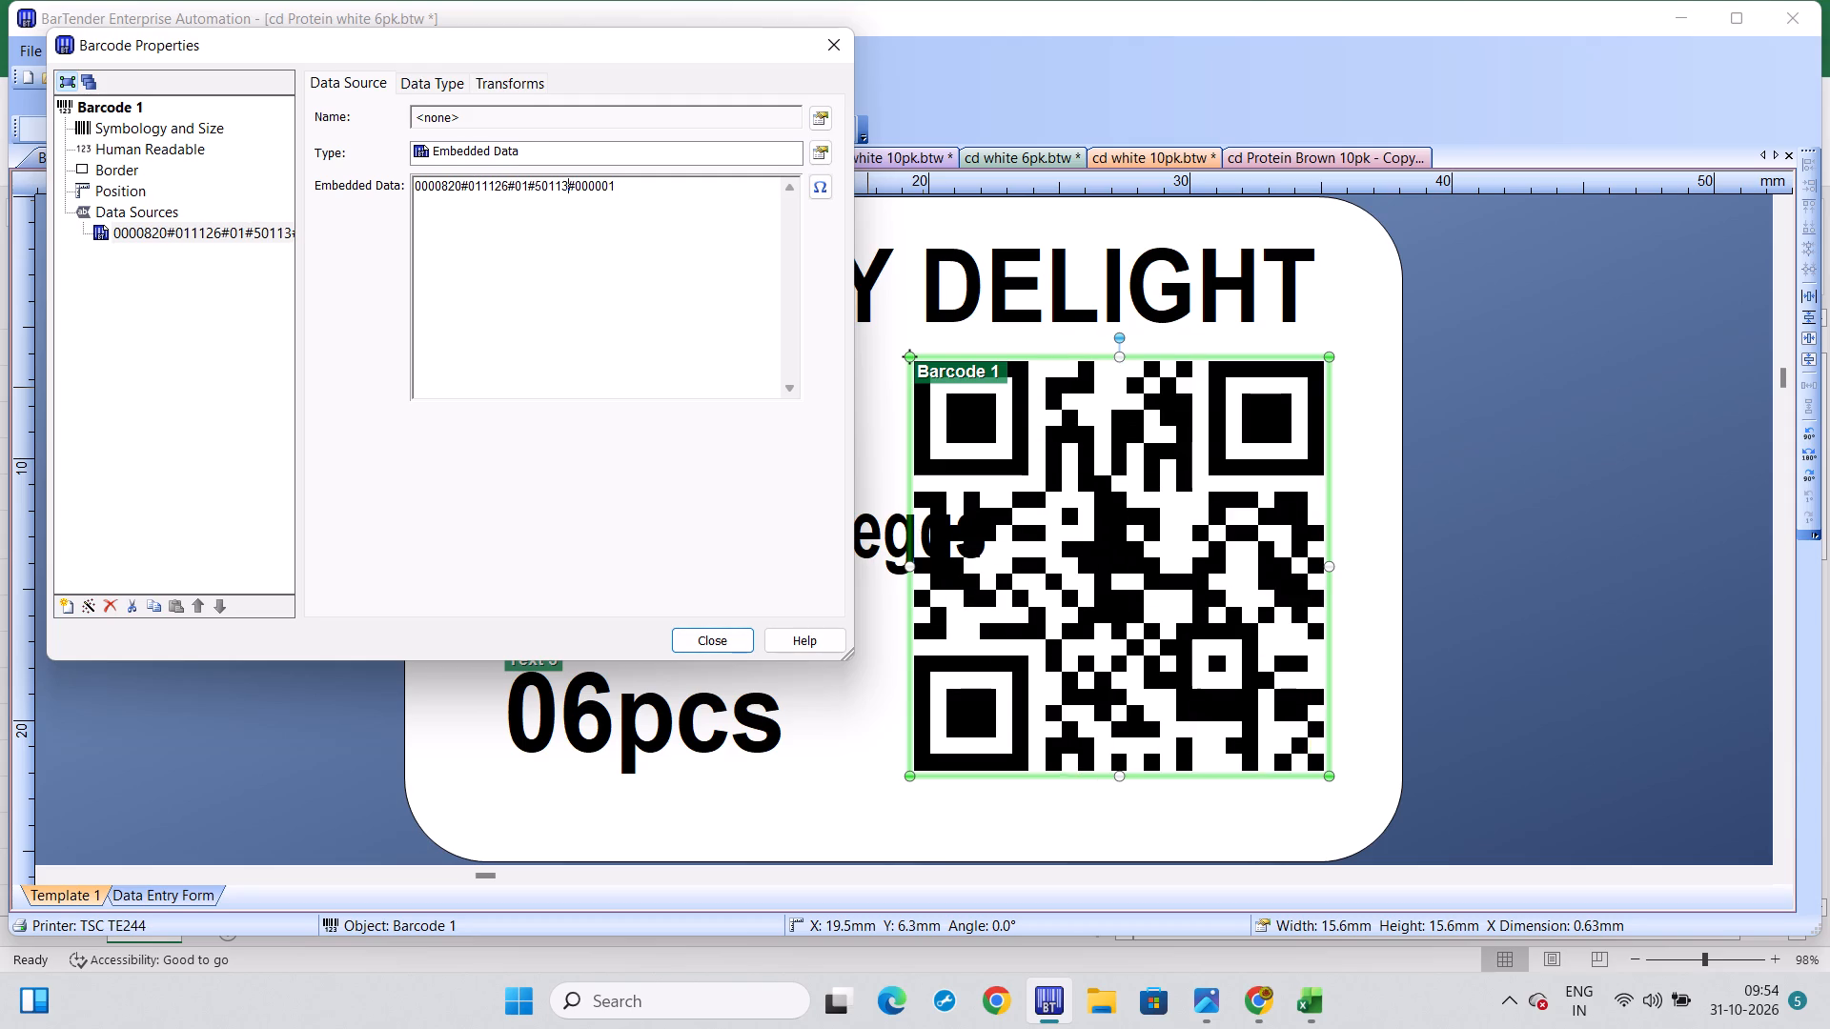
key(BackSpace)
key(BackSpace)
key(BackSpace)
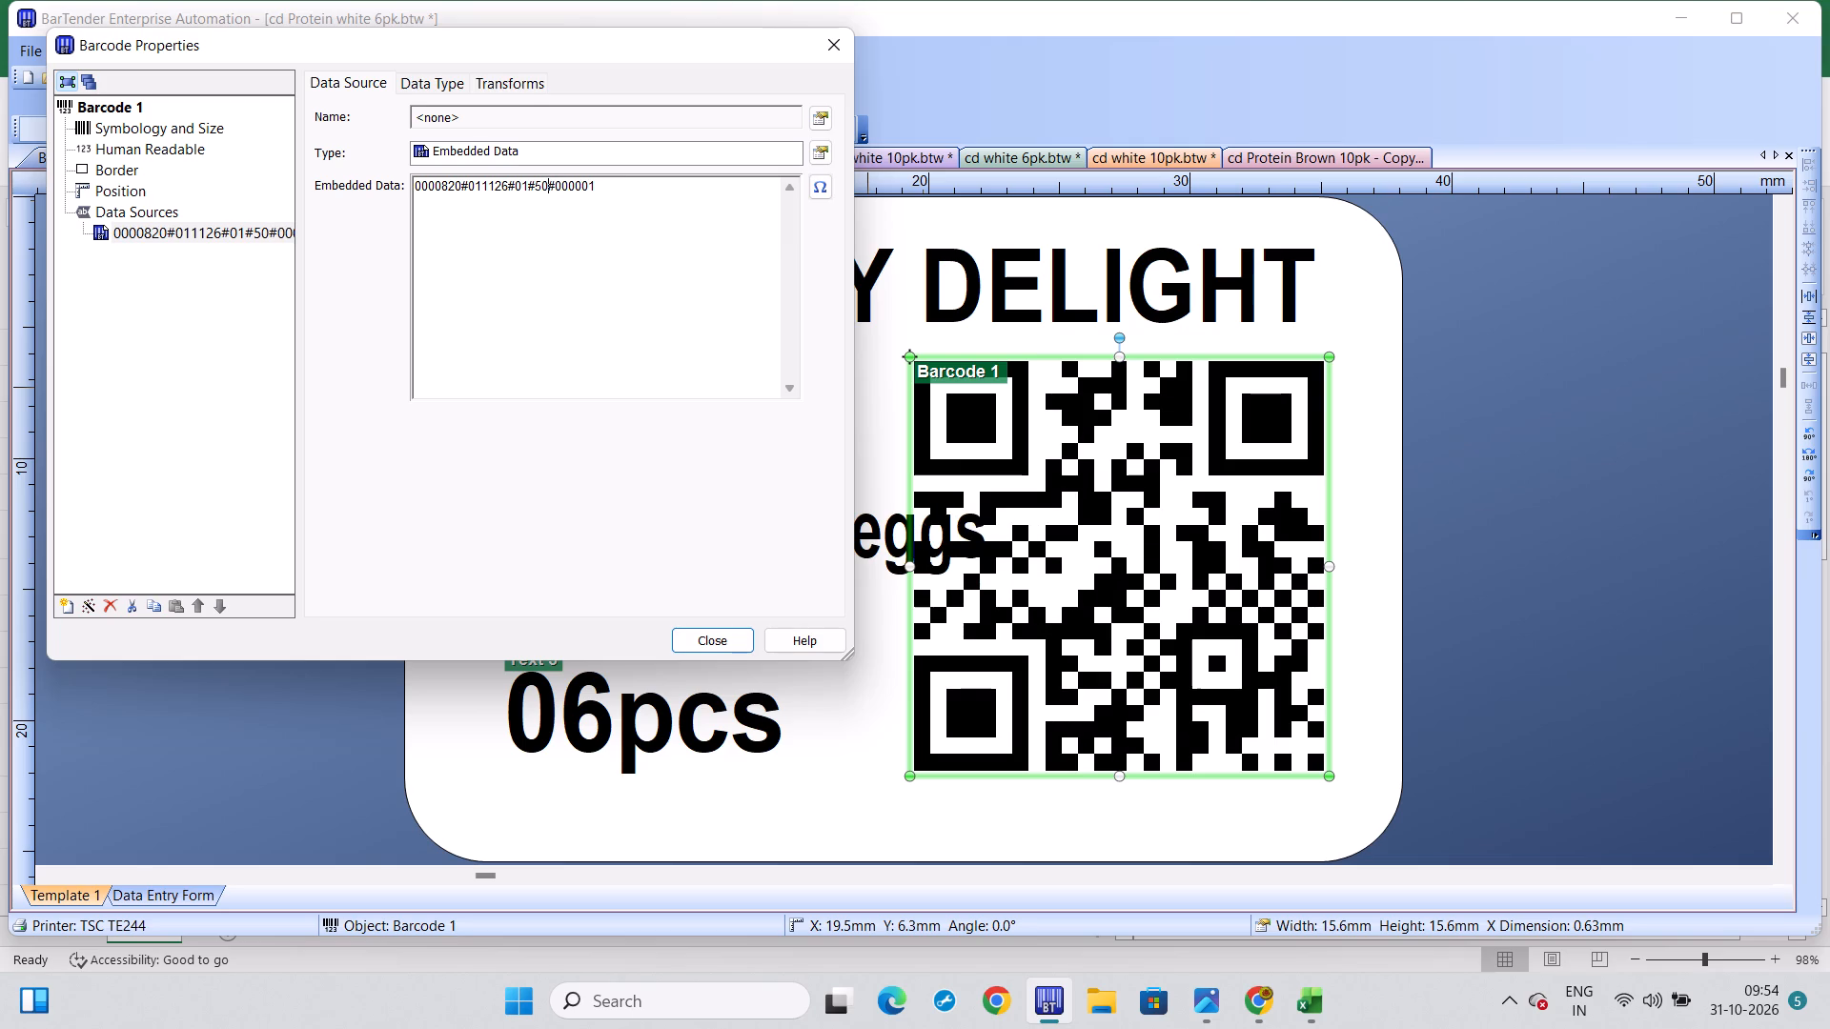
text(09)
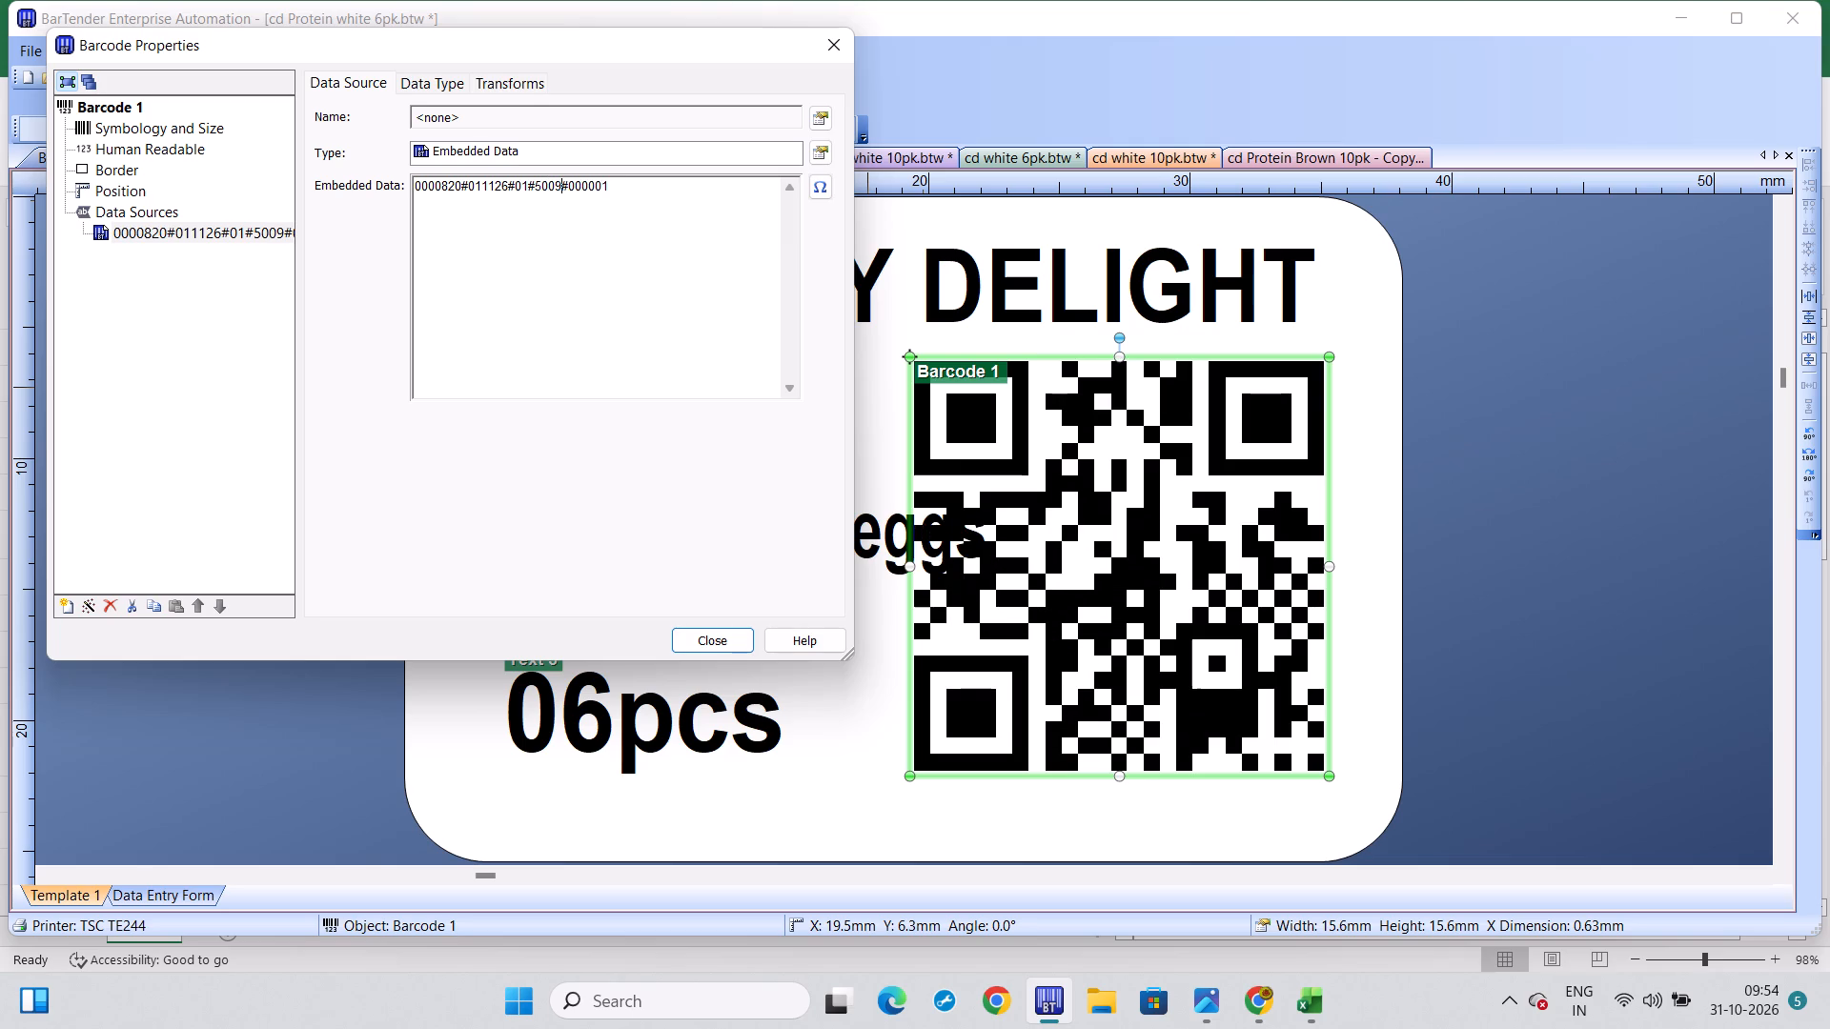
text(54)
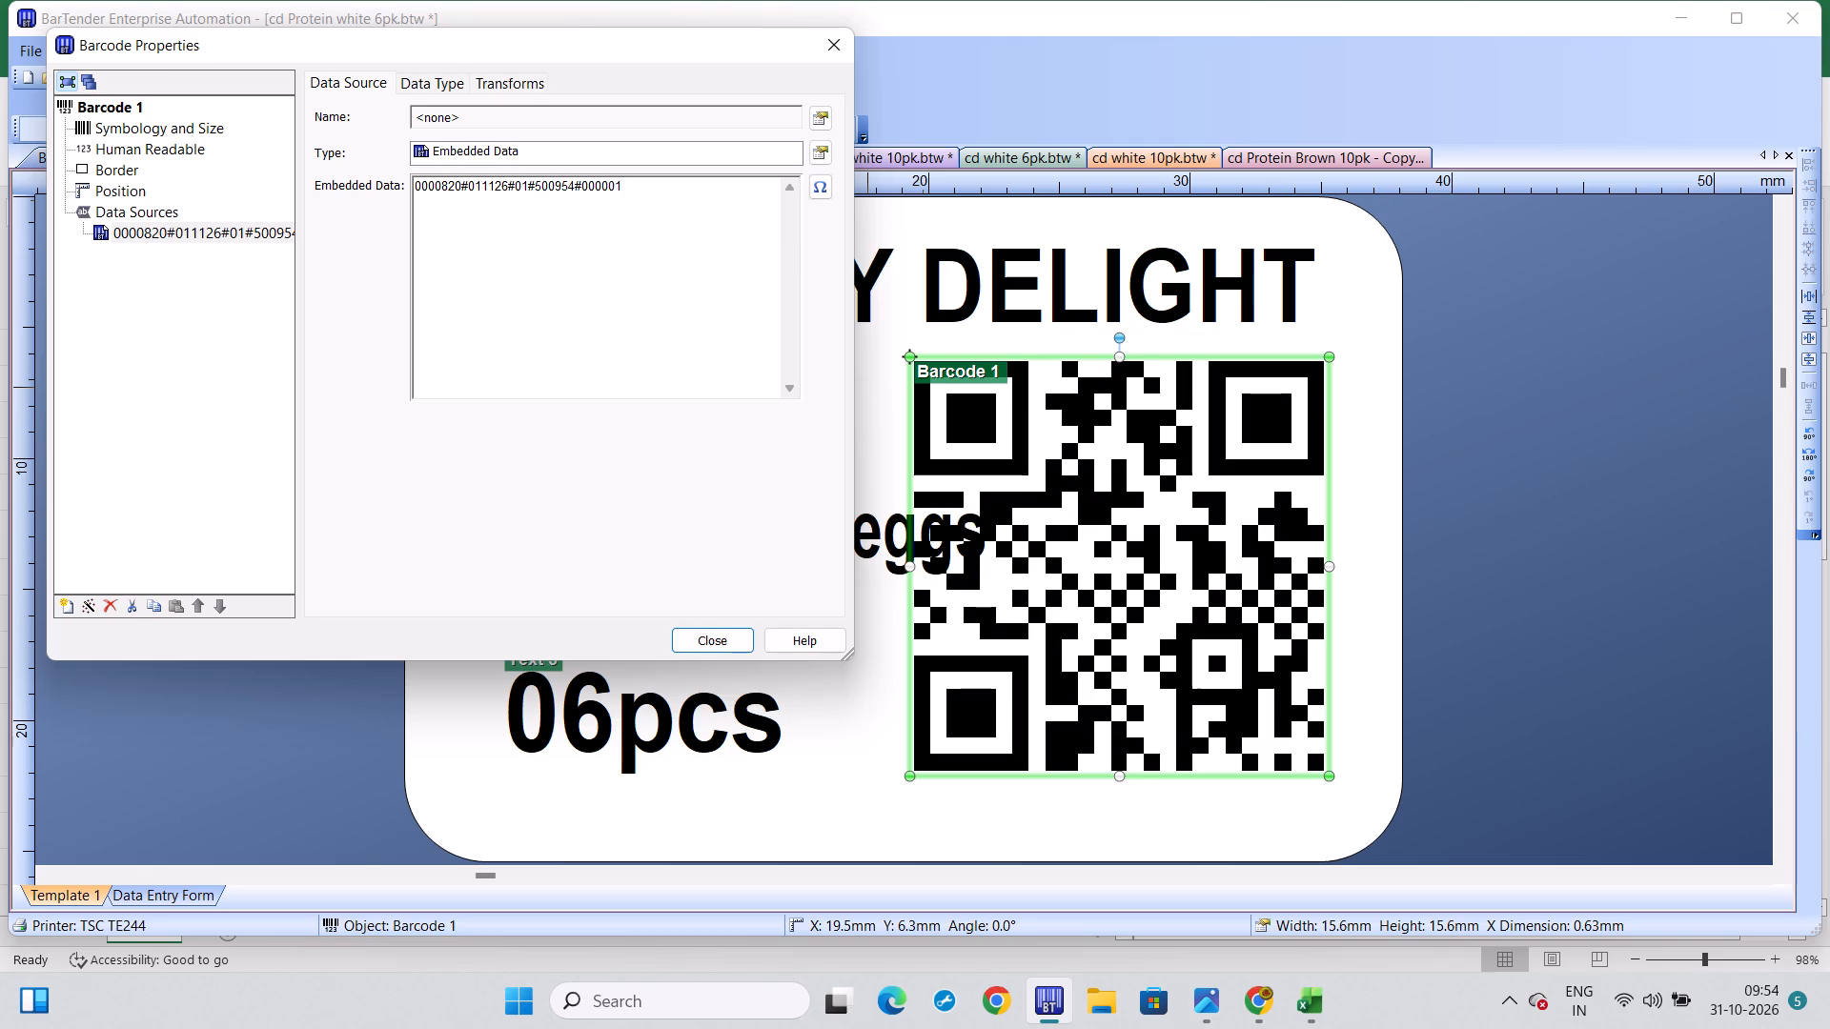
key(Return)
Print the cd Protein white 6pk label on the TSC TE244 with 155 serial numbers, starting at position 1.
key(ctrl+p)
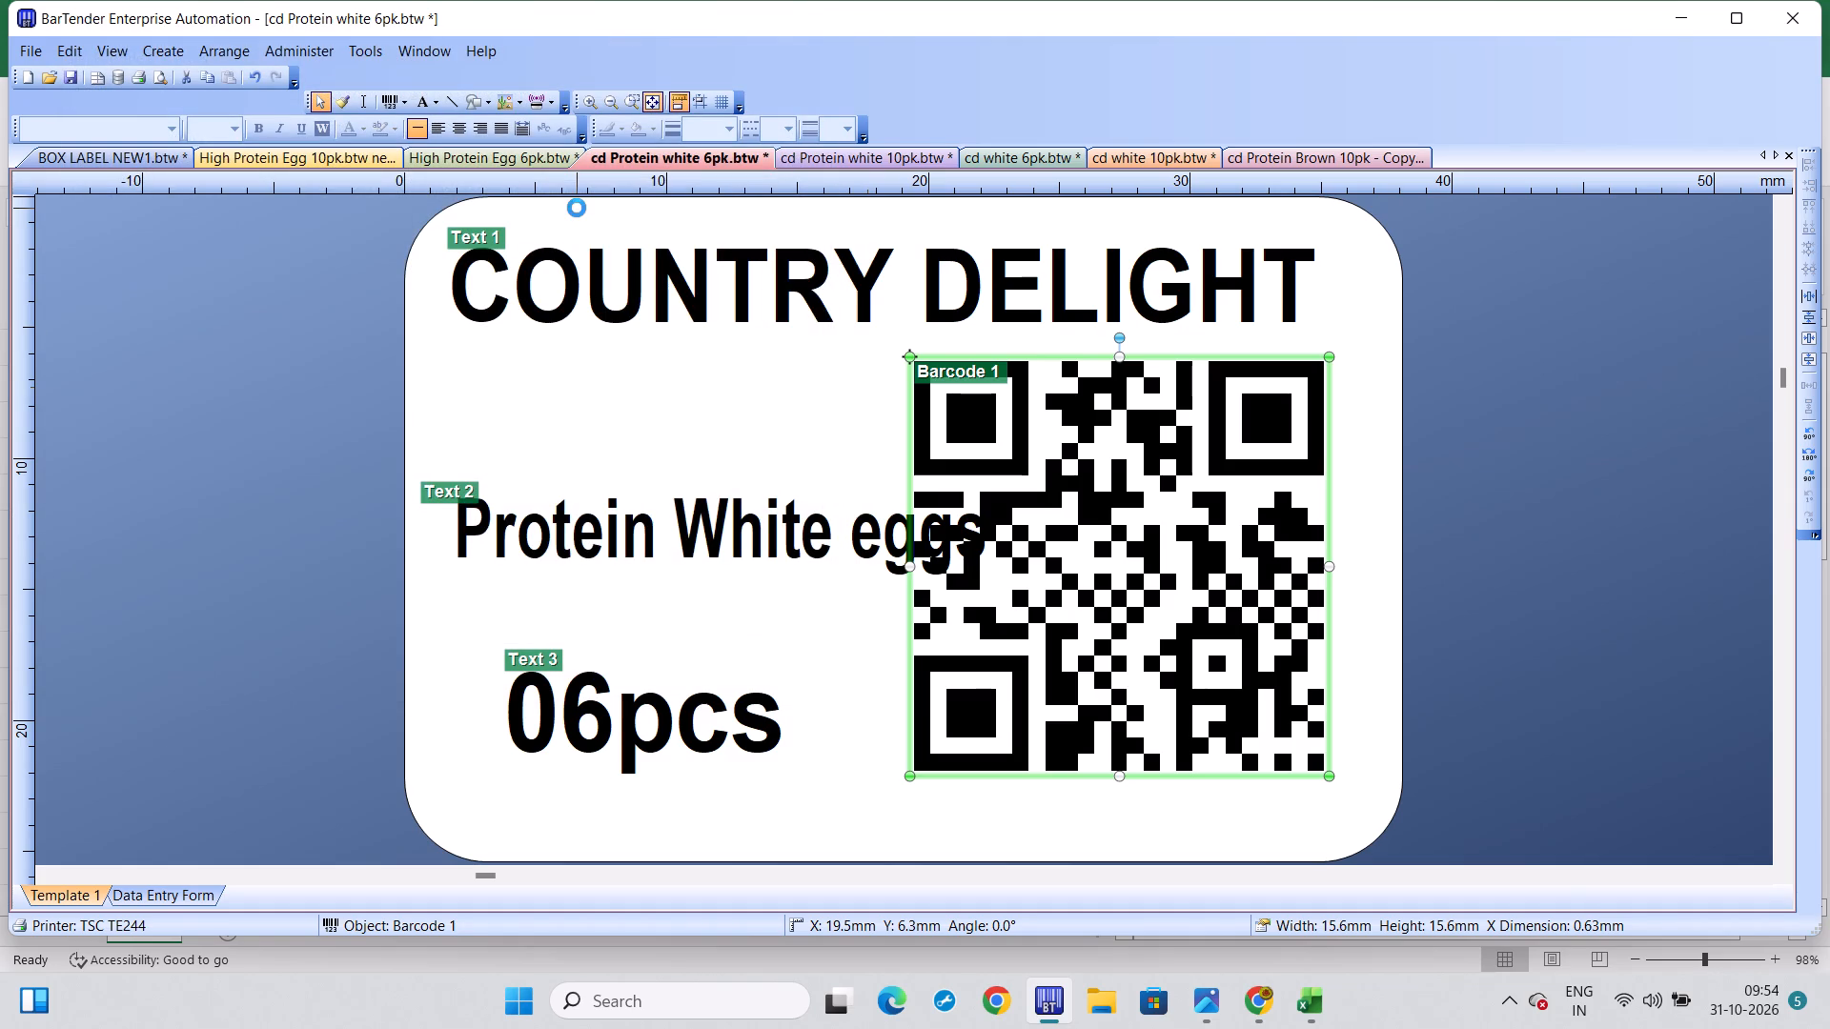
key(1)
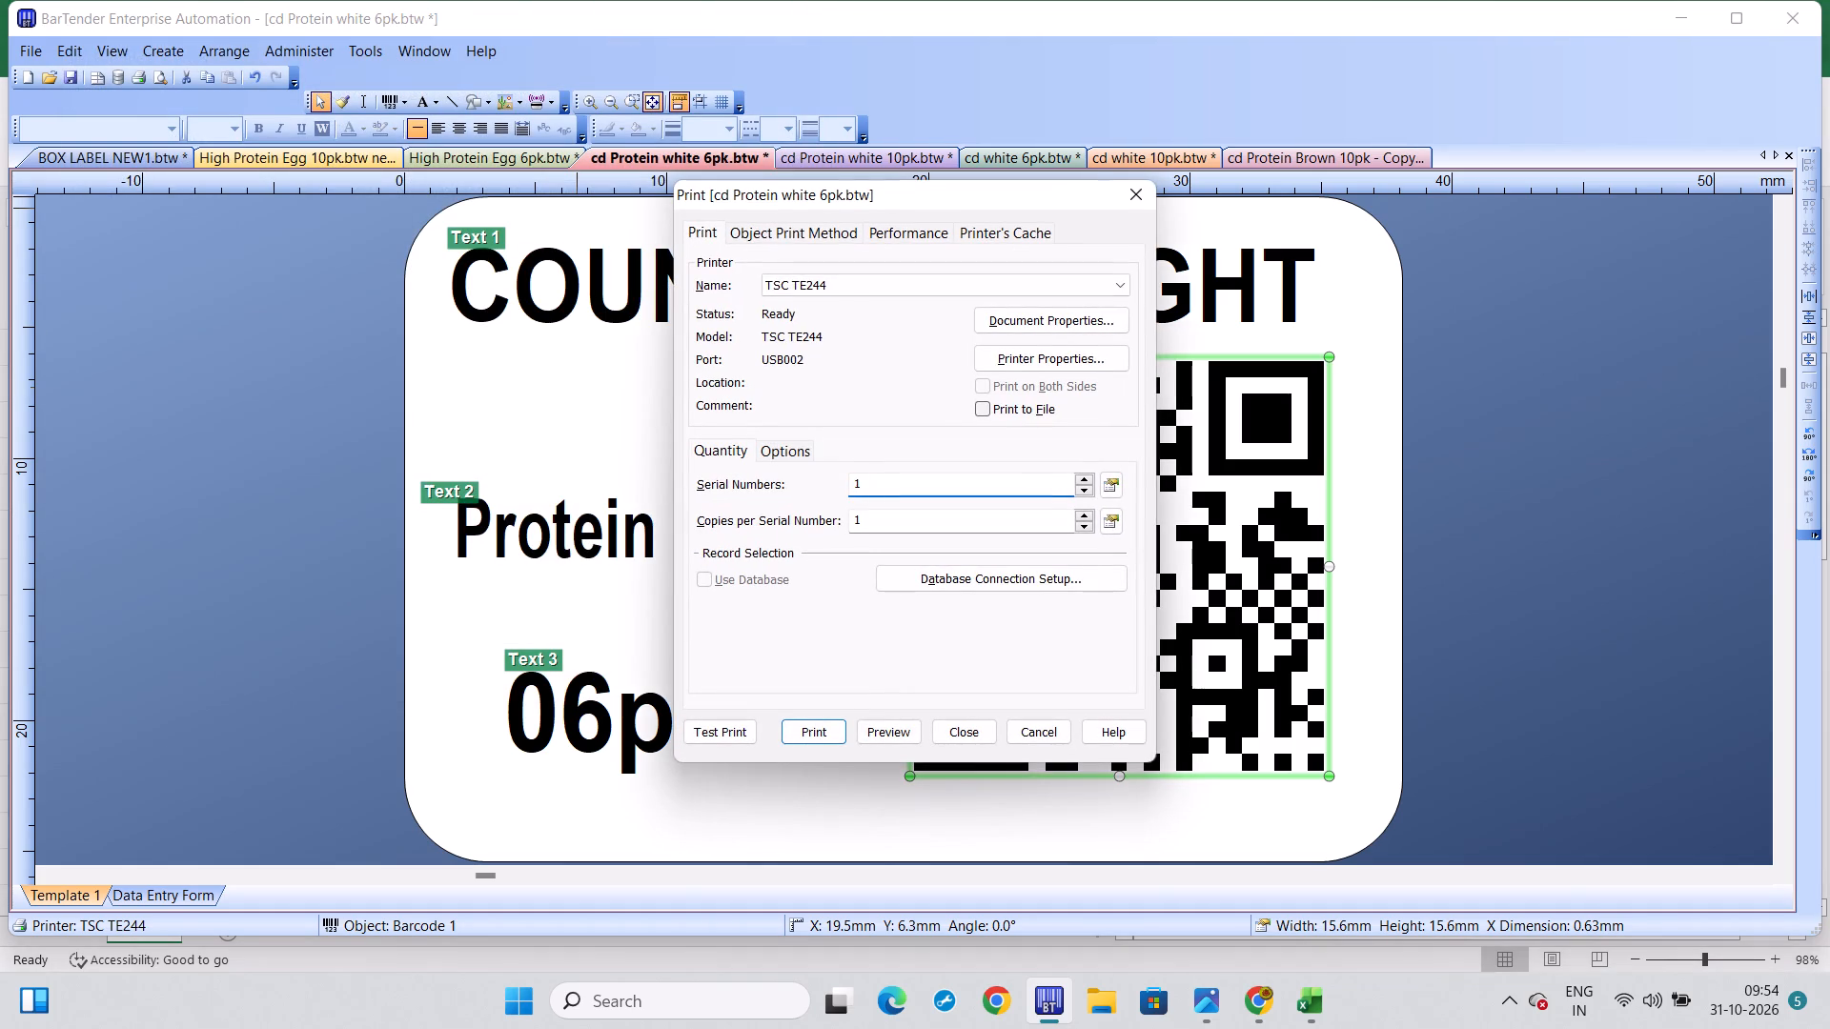
text(56)
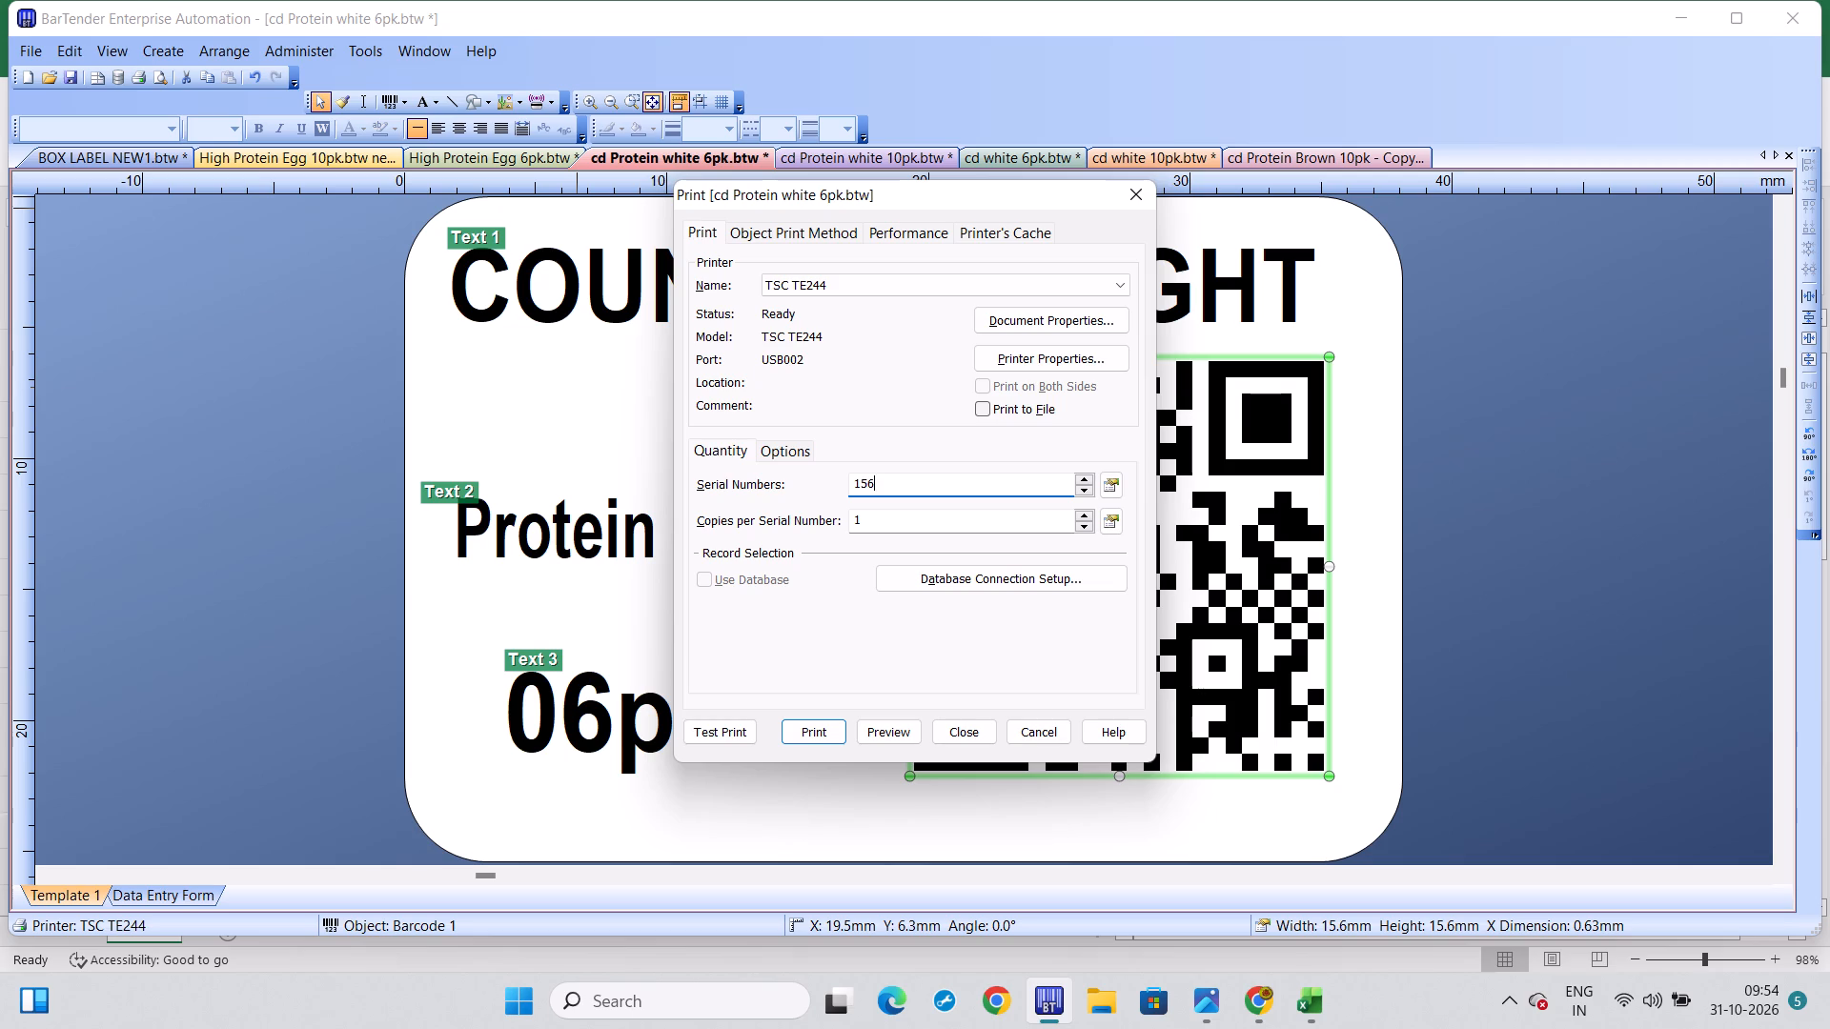
key(BackSpace)
key(5)
key(Return)
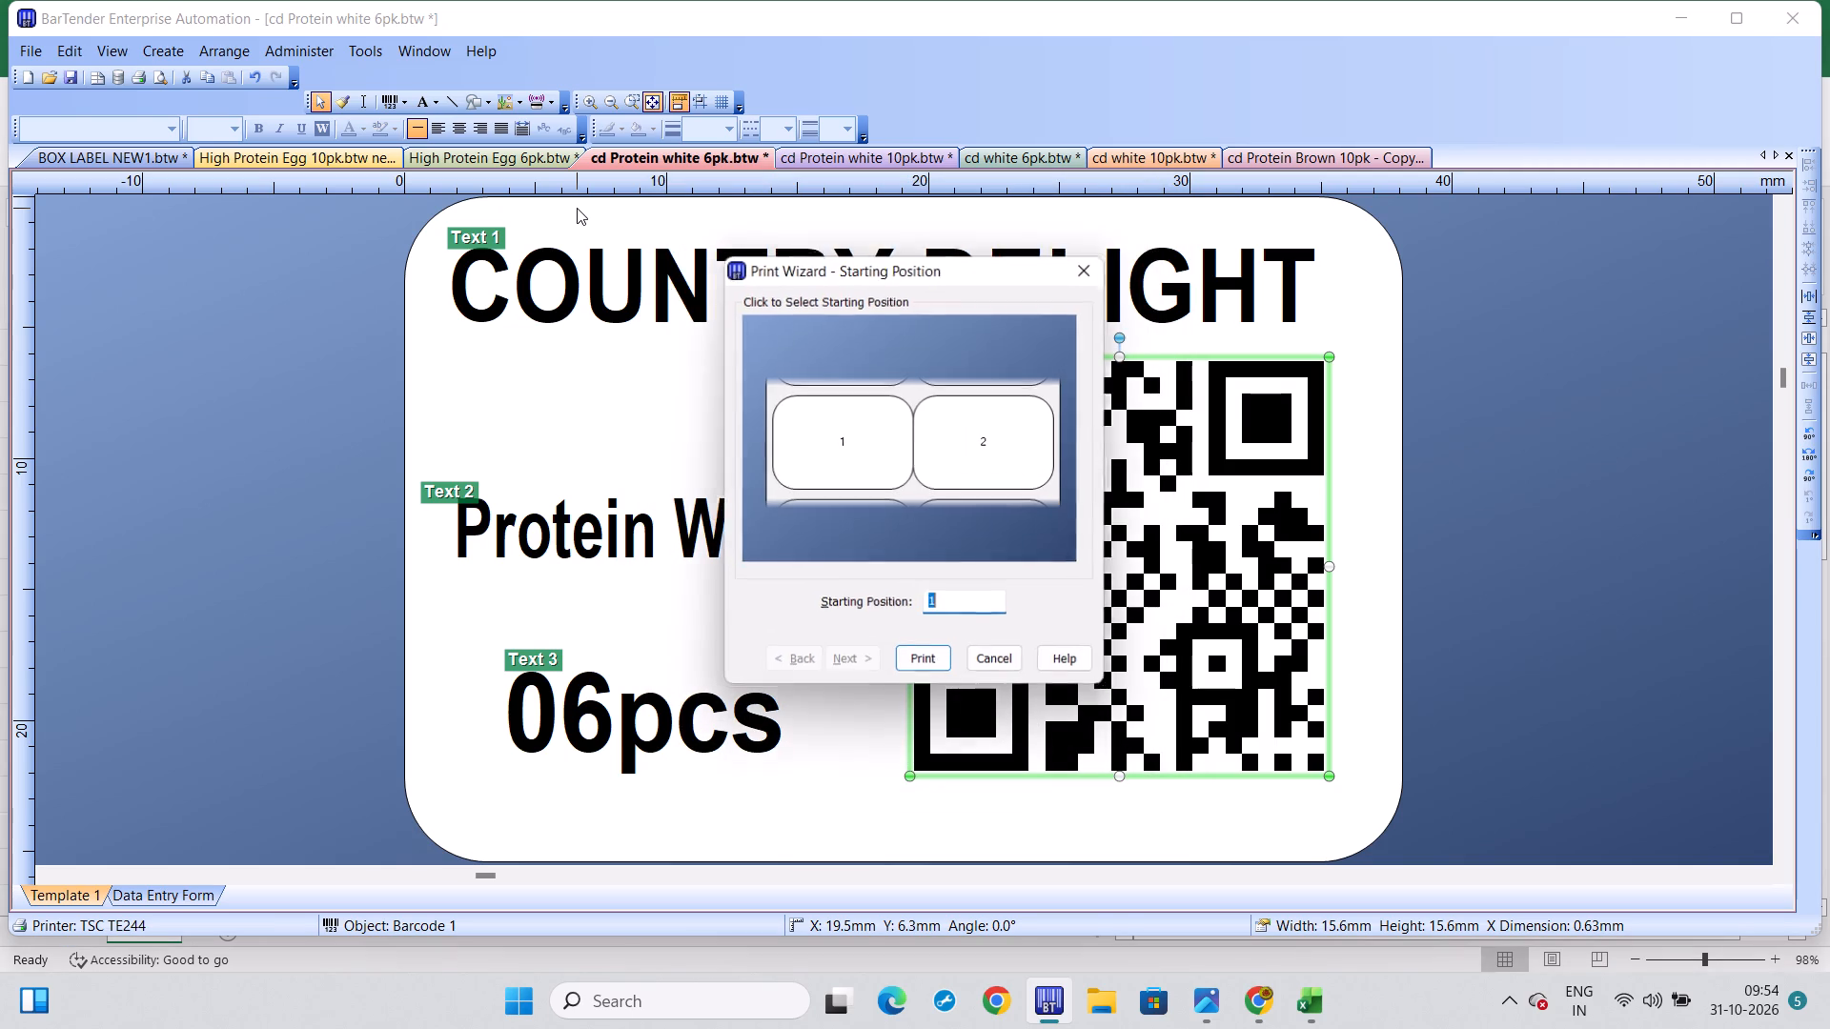
key(Return)
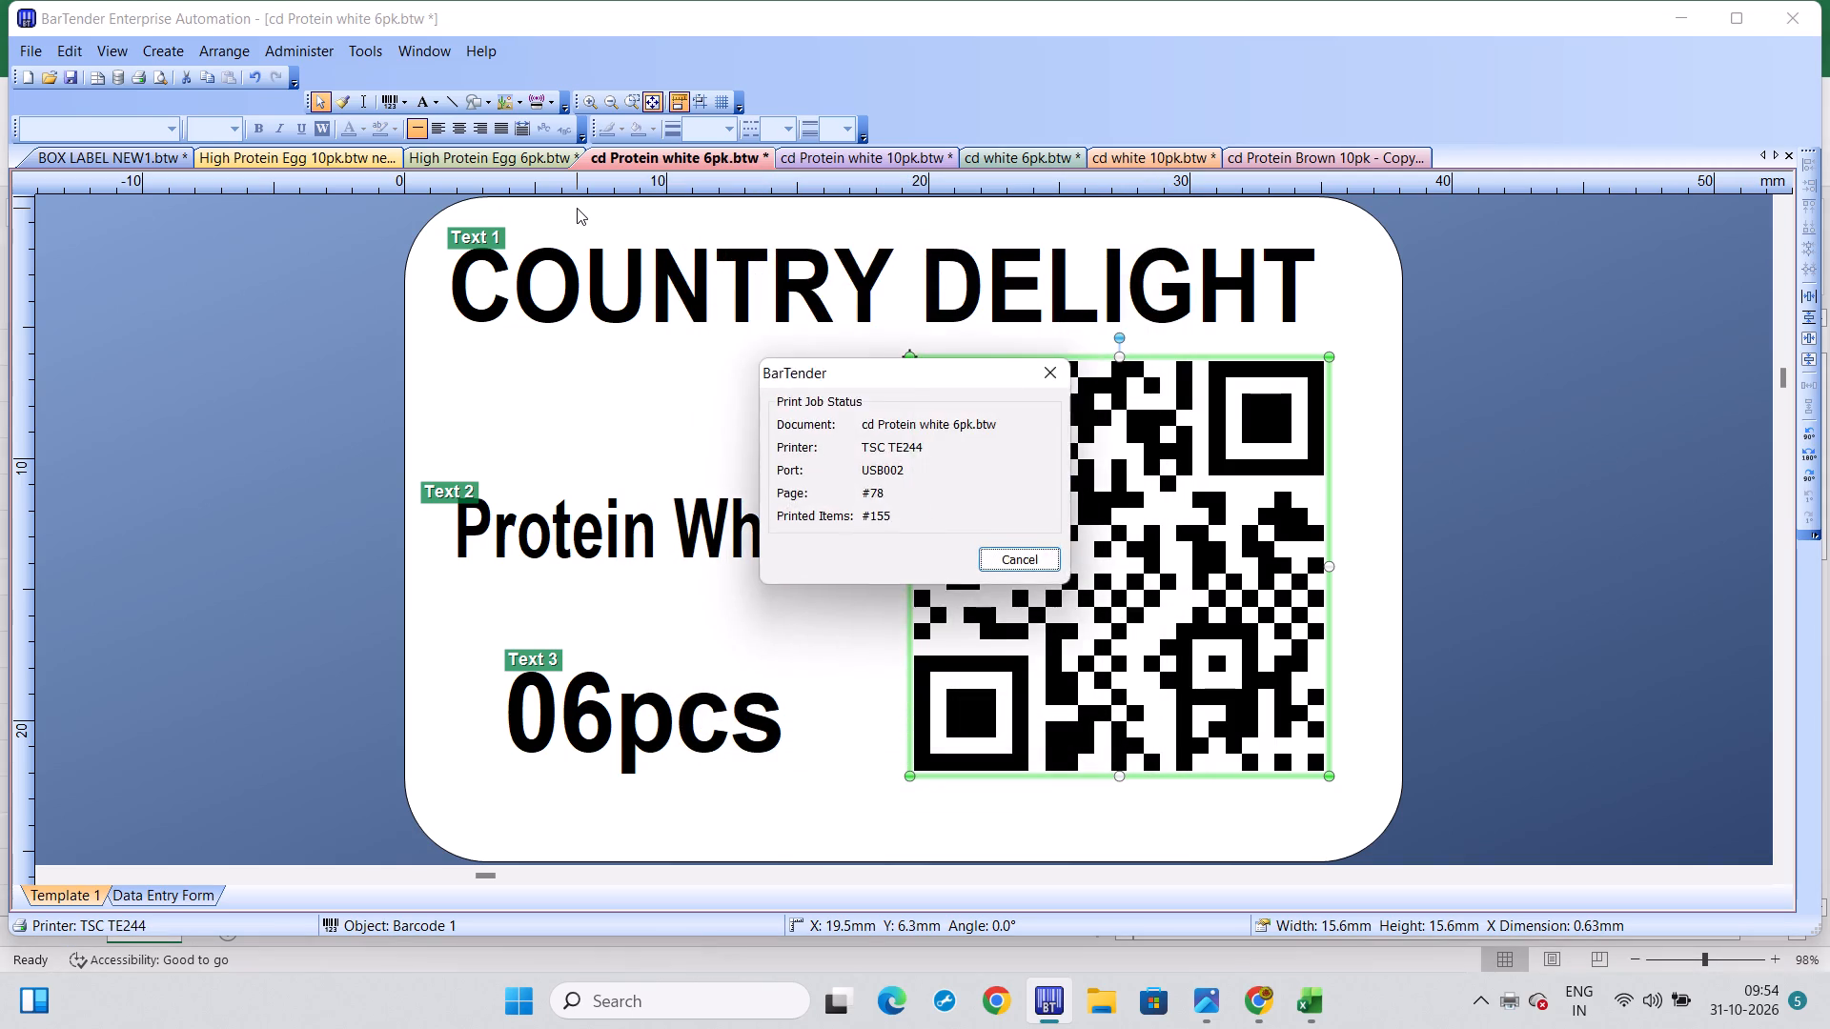
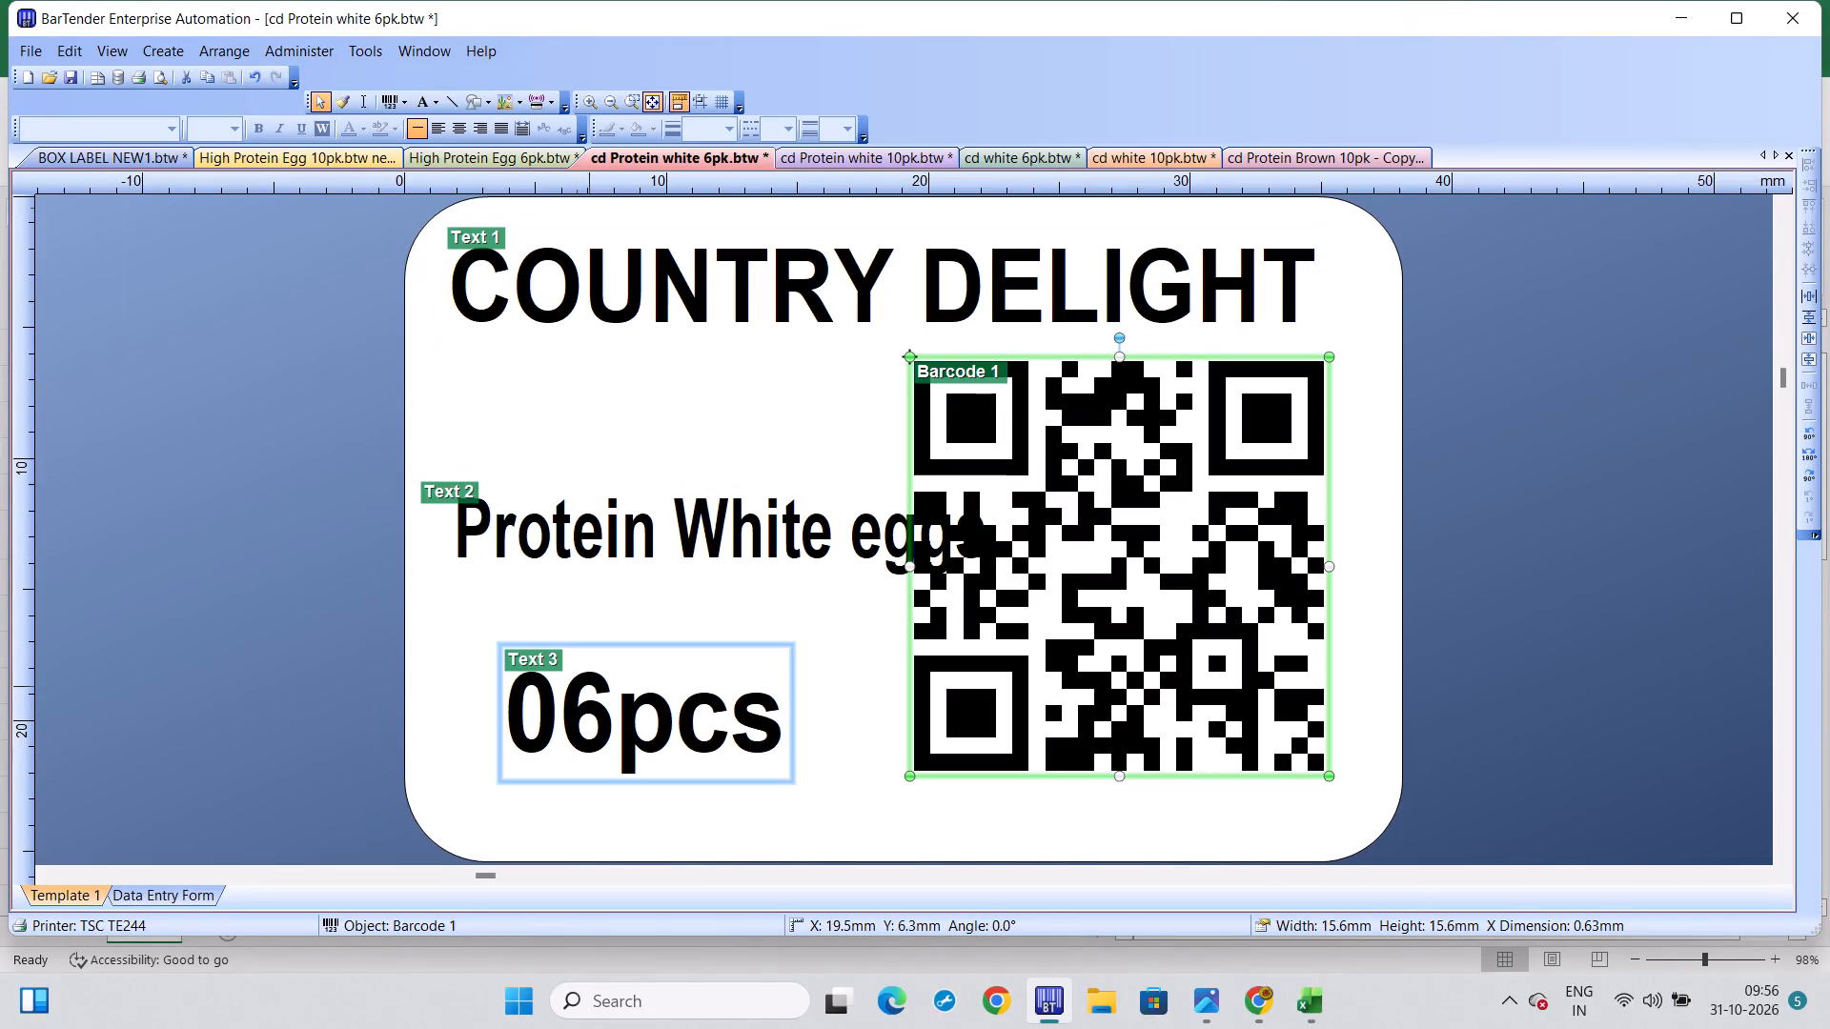
In the cd Protein white 6pk label, change the piece-count text to 10pcs.
click(609, 744)
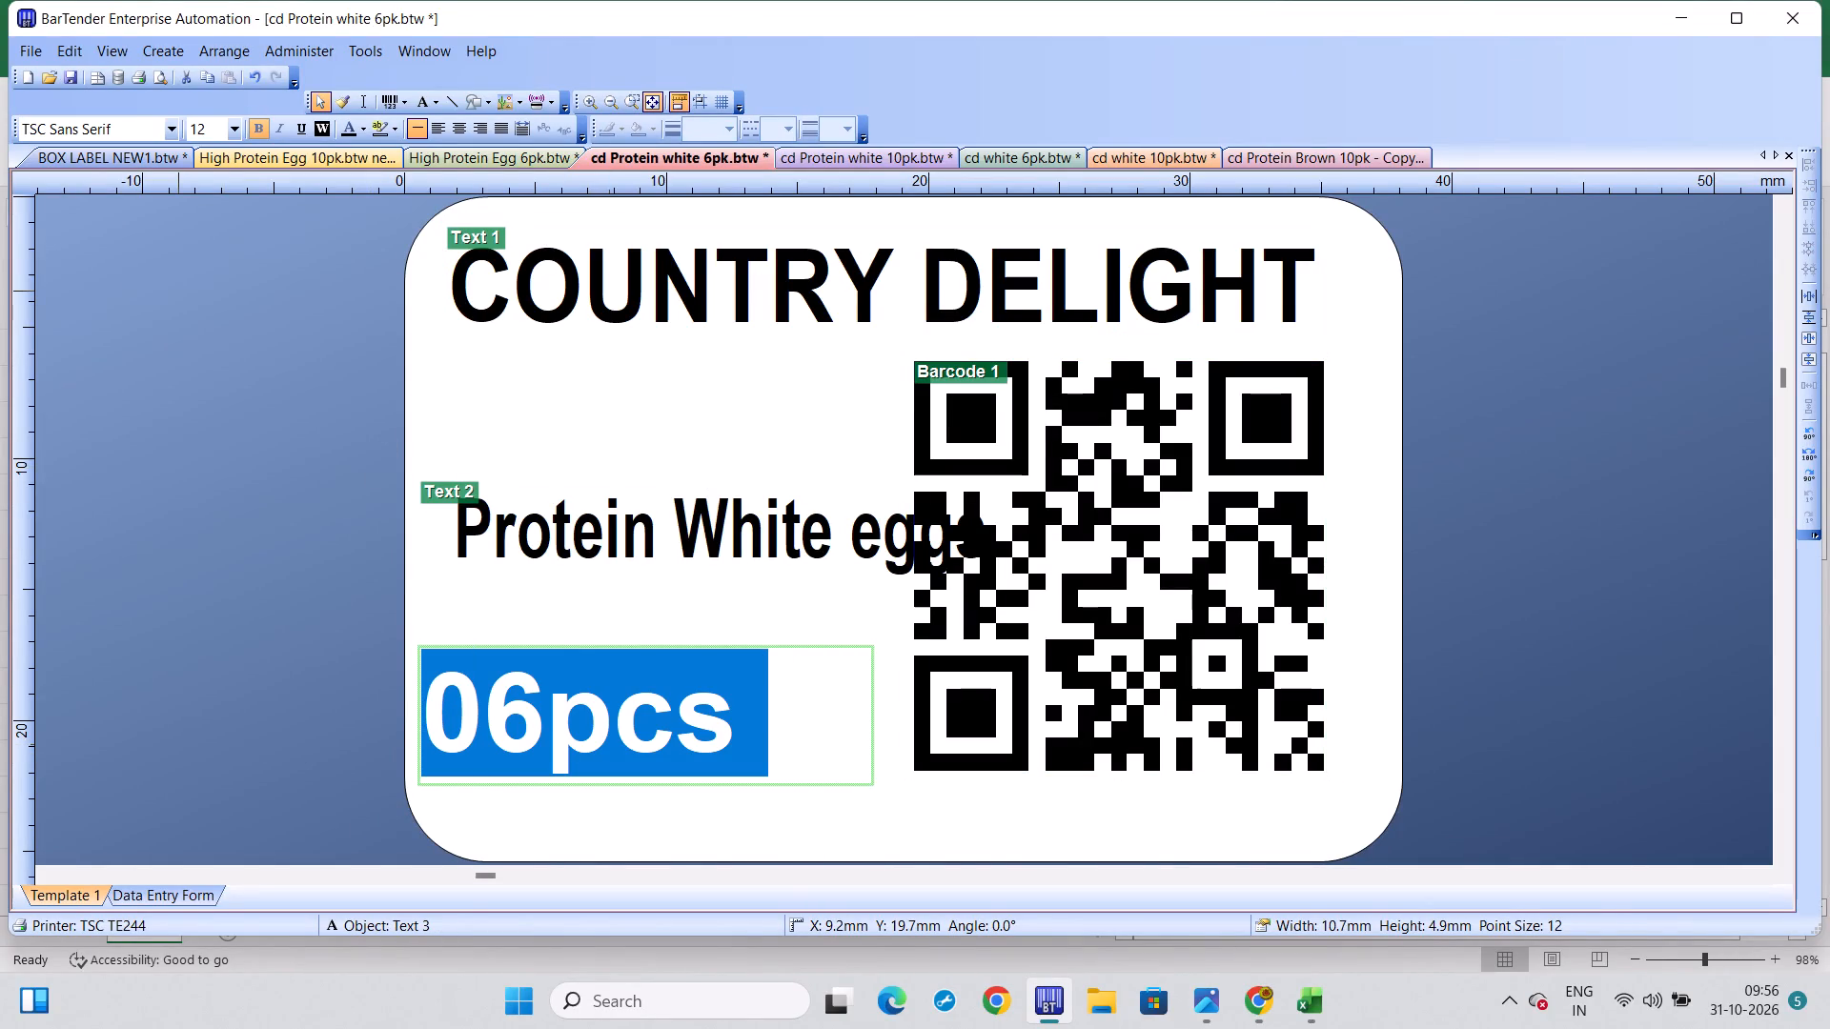
click(558, 744)
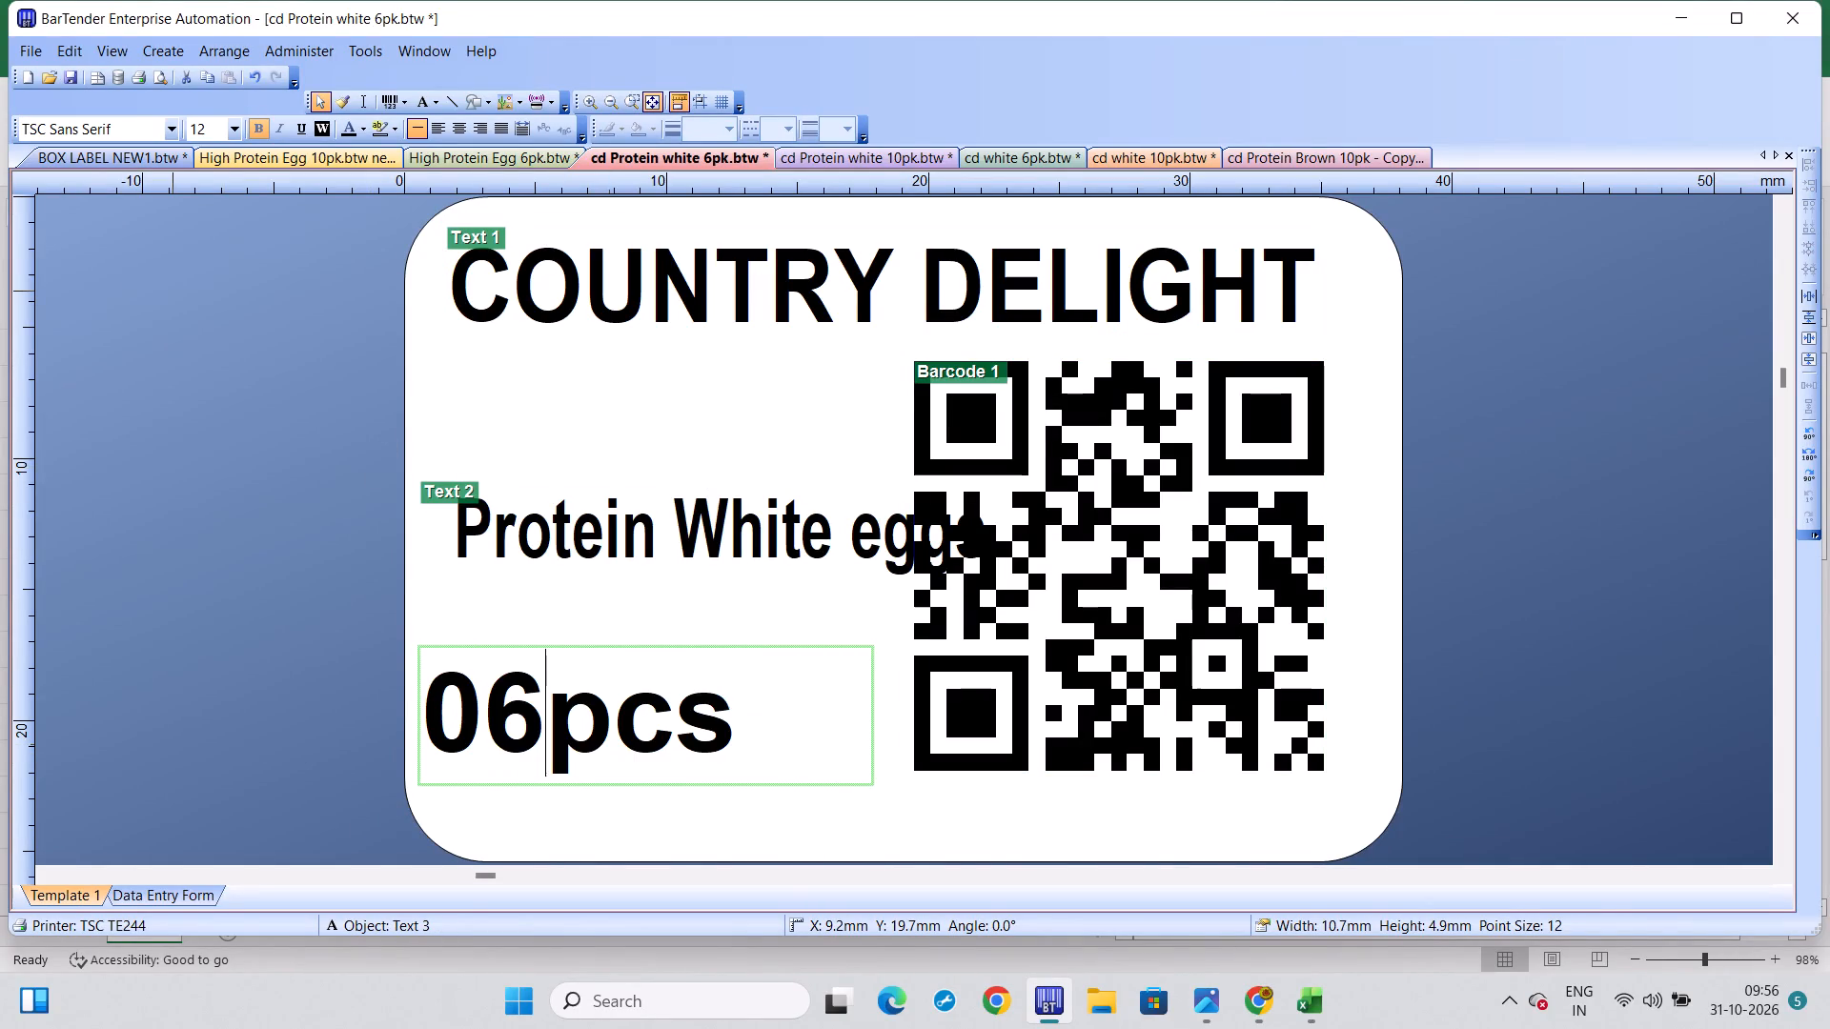
key(BackSpace)
key(Left)
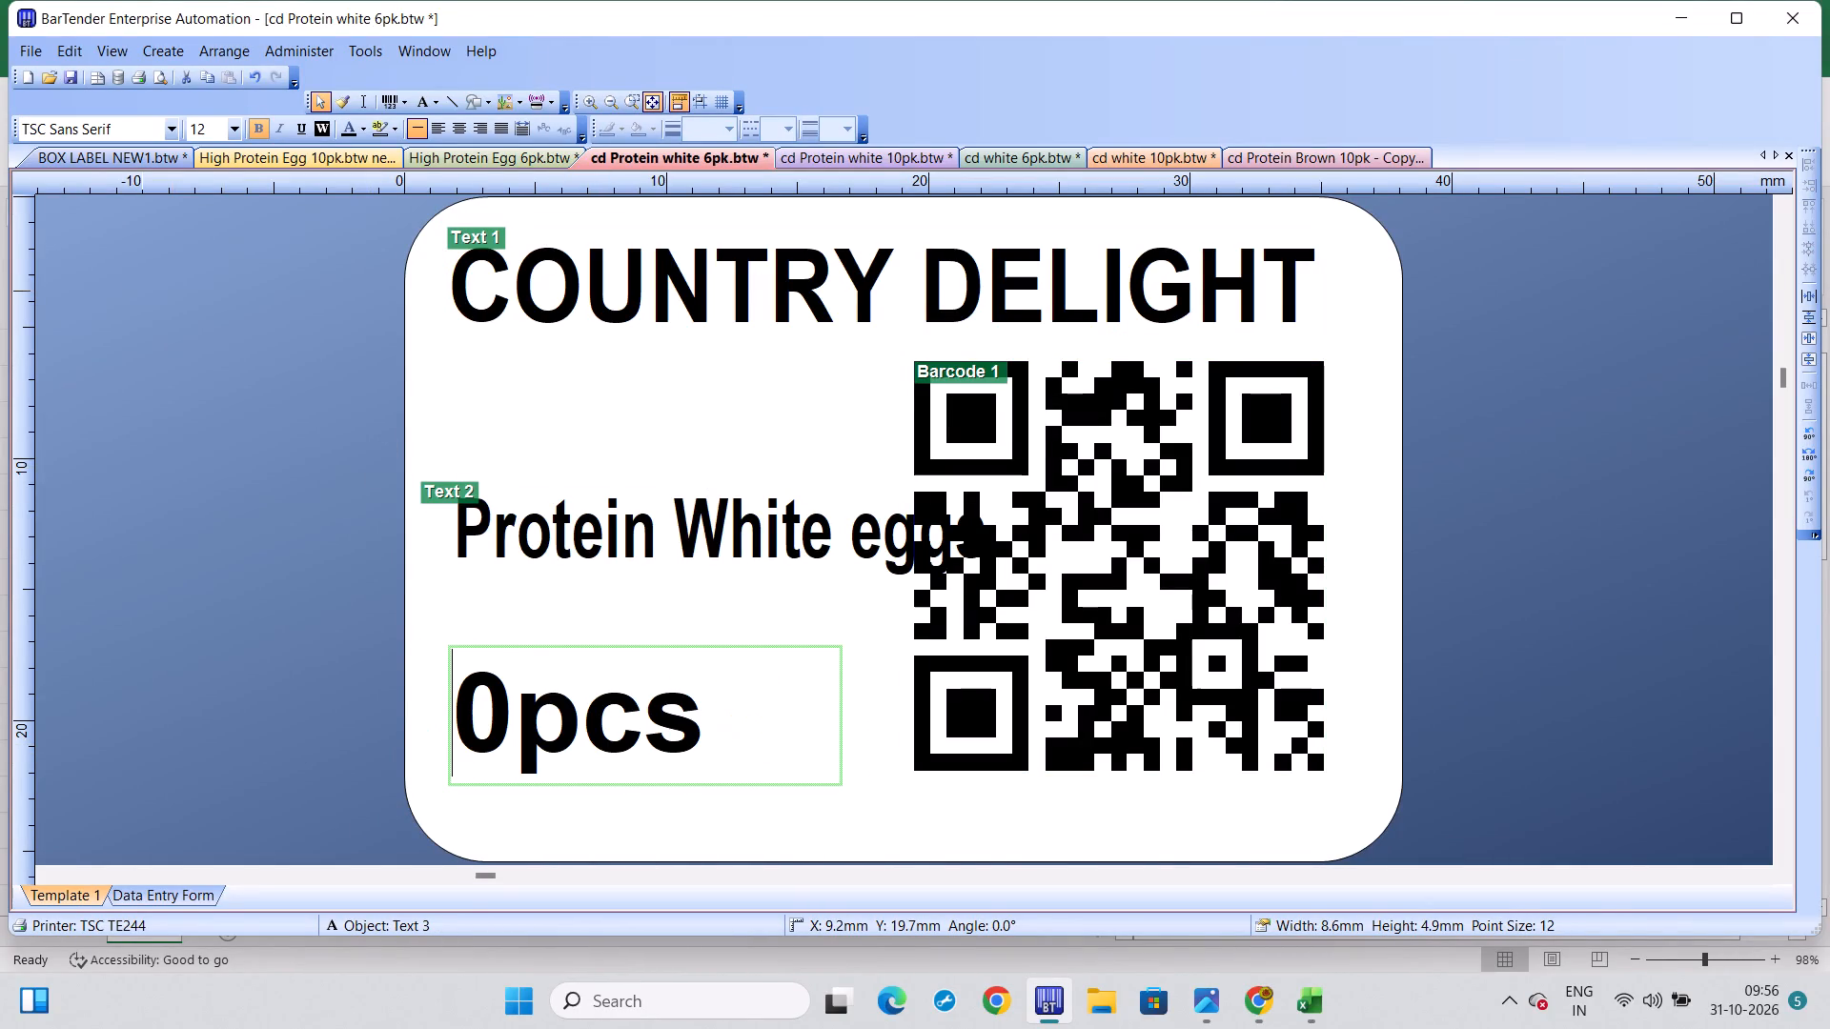
key(1)
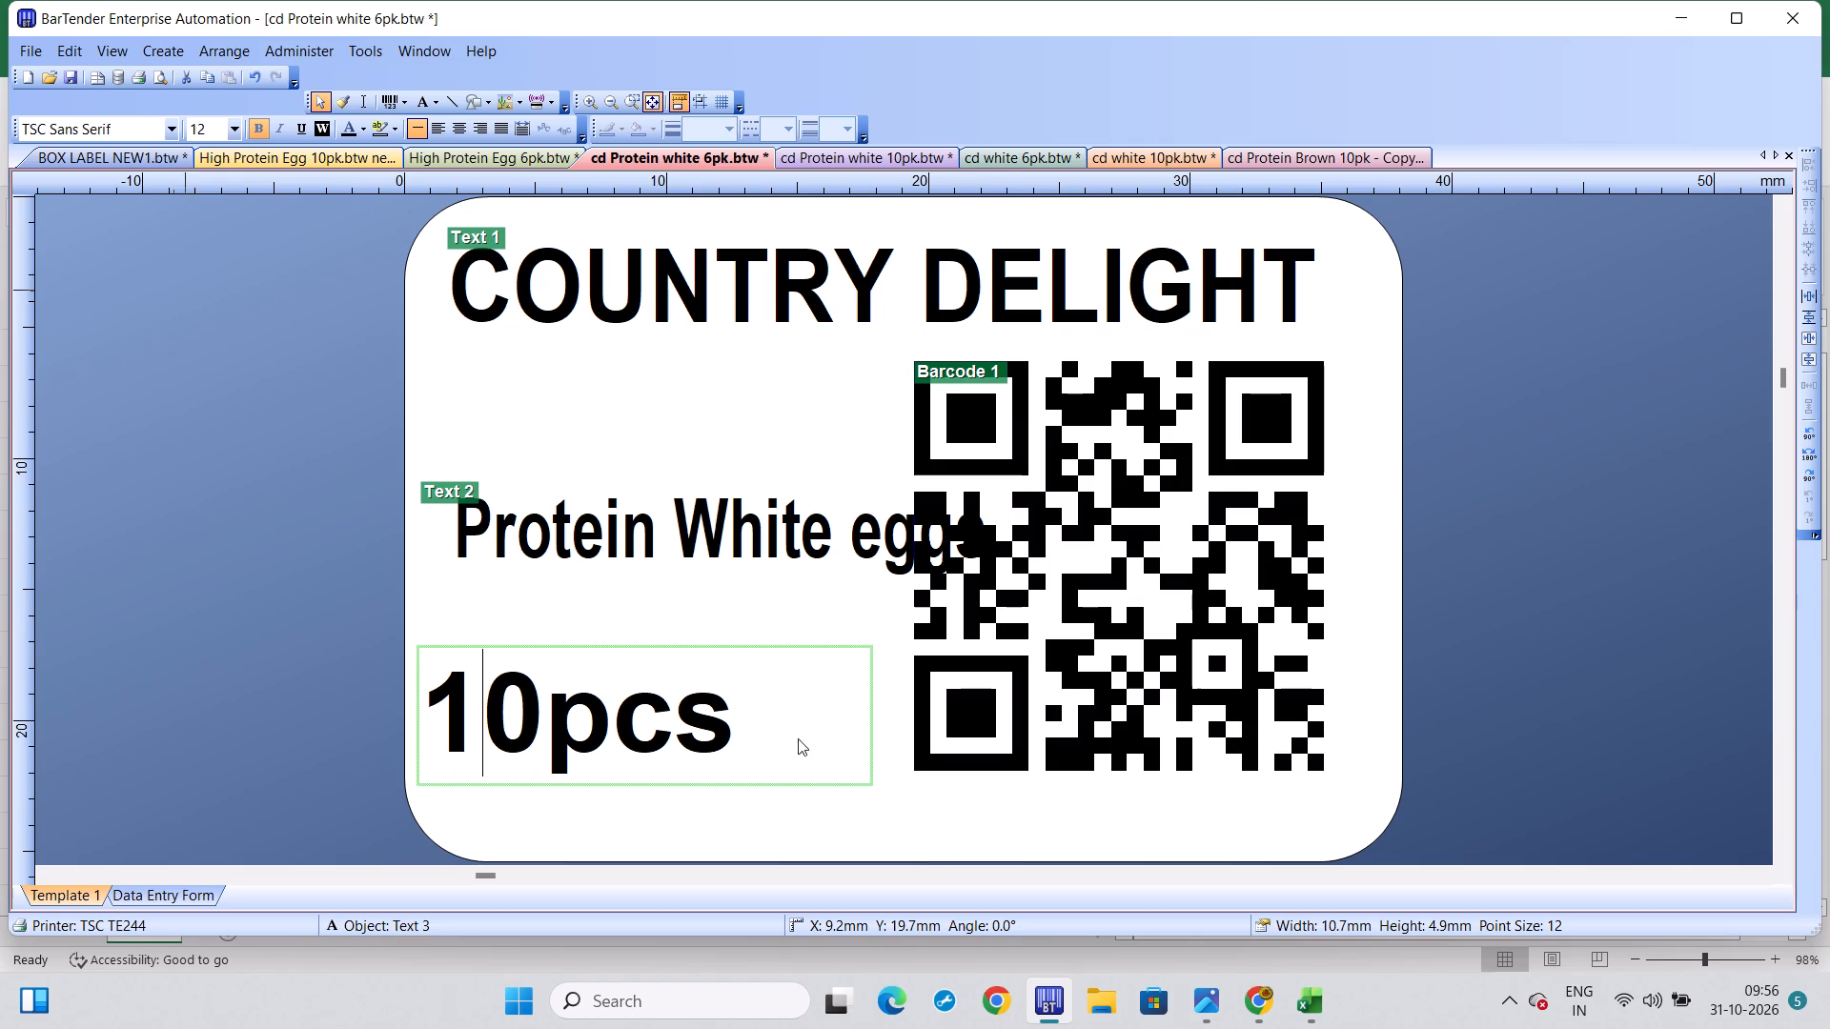
Change the first segment of the QR code's embedded data to 0000800.
double_click(1212, 574)
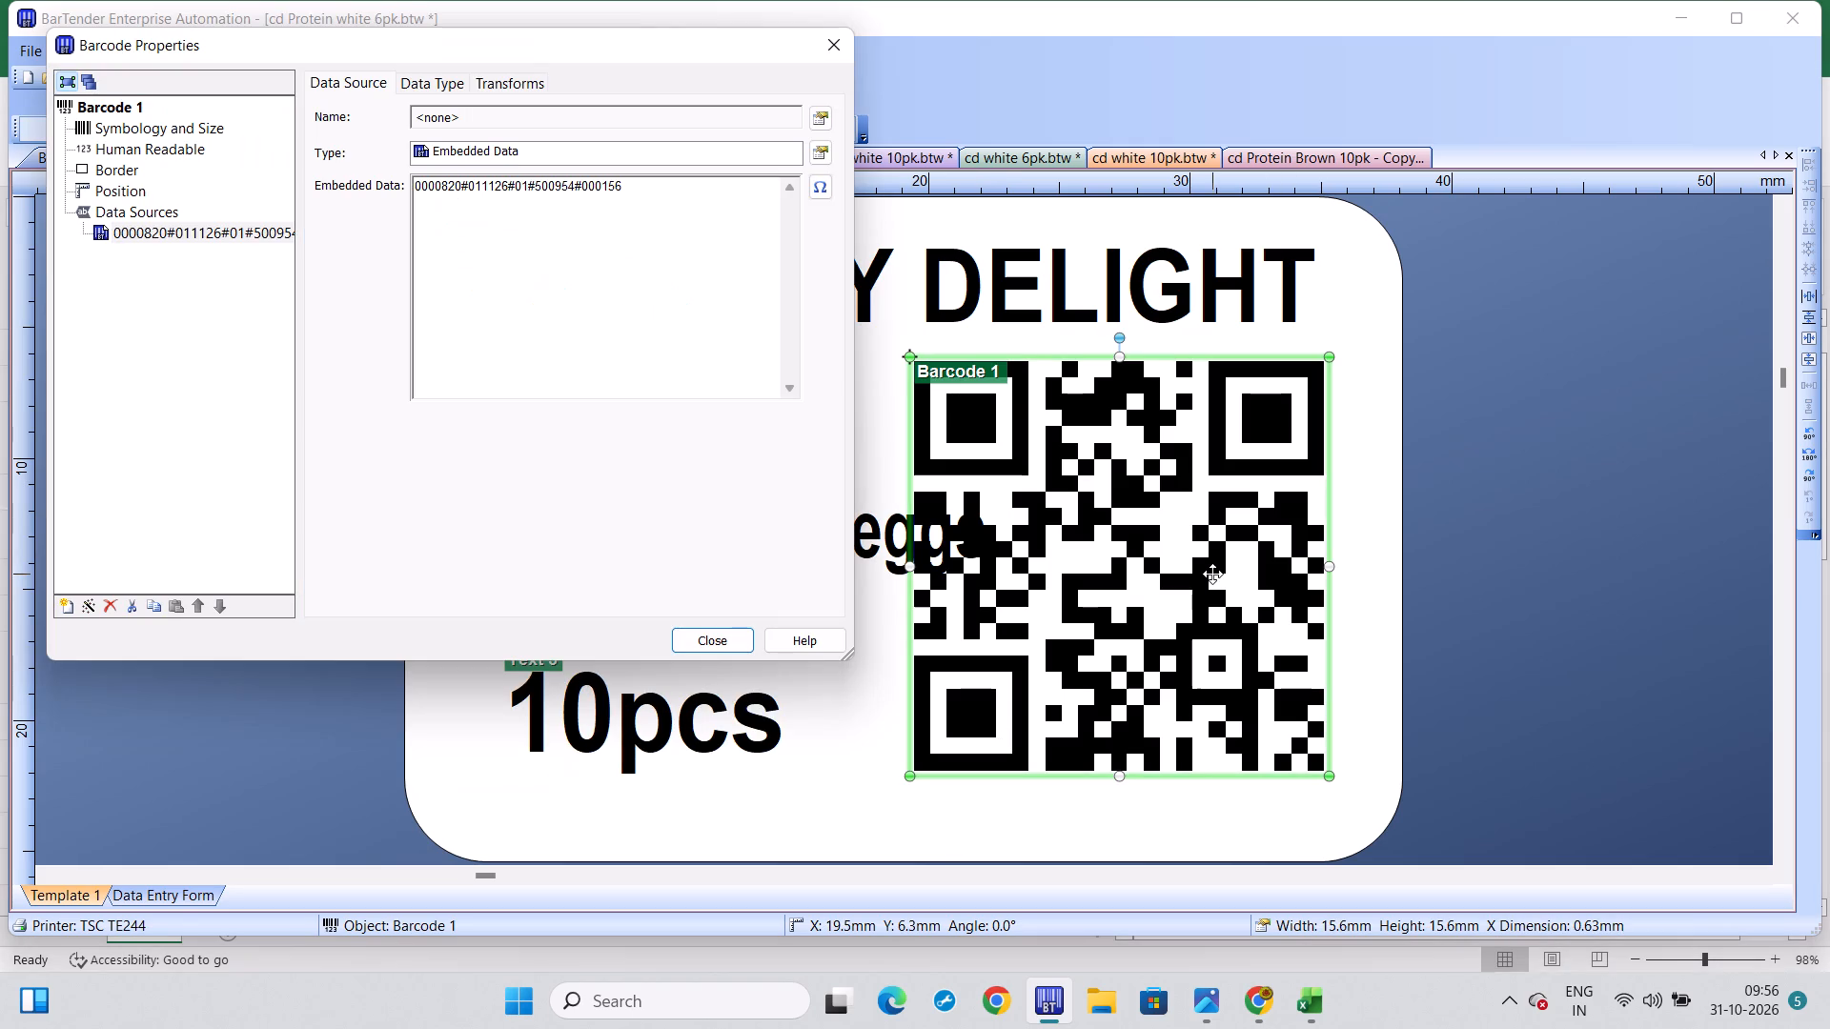
click(451, 207)
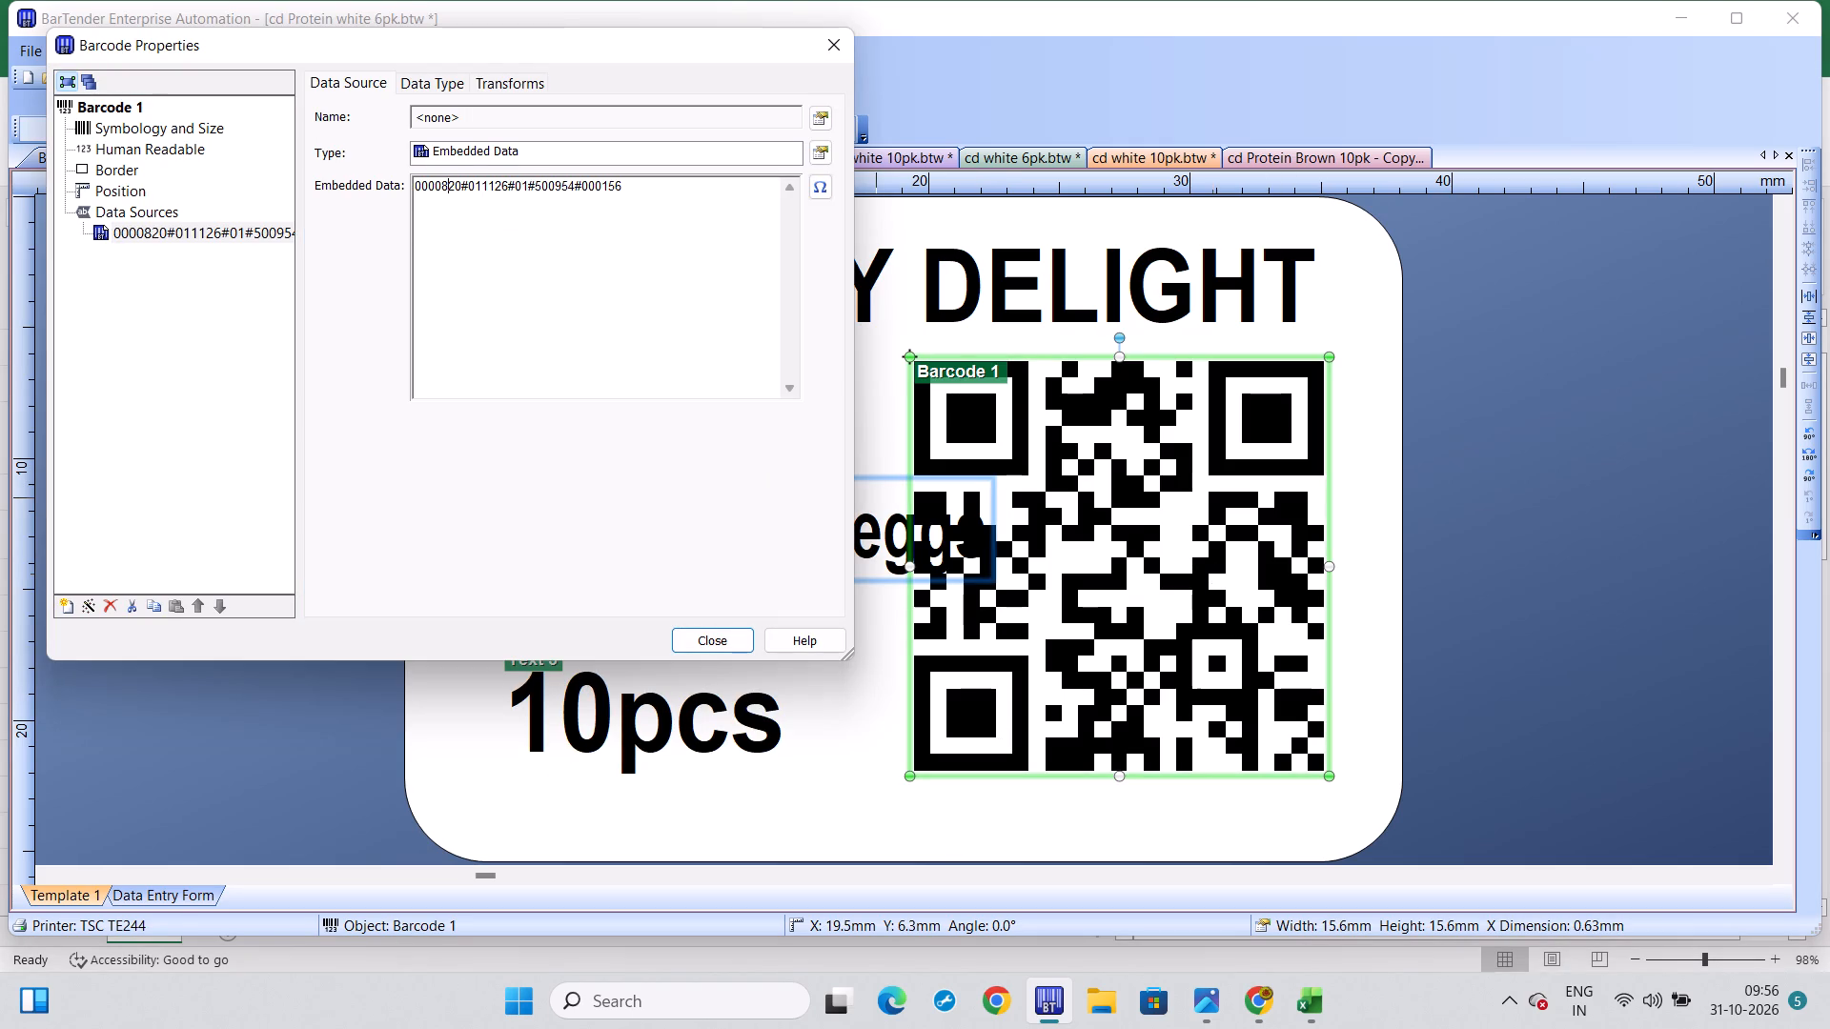
key(BackSpace)
key(0)
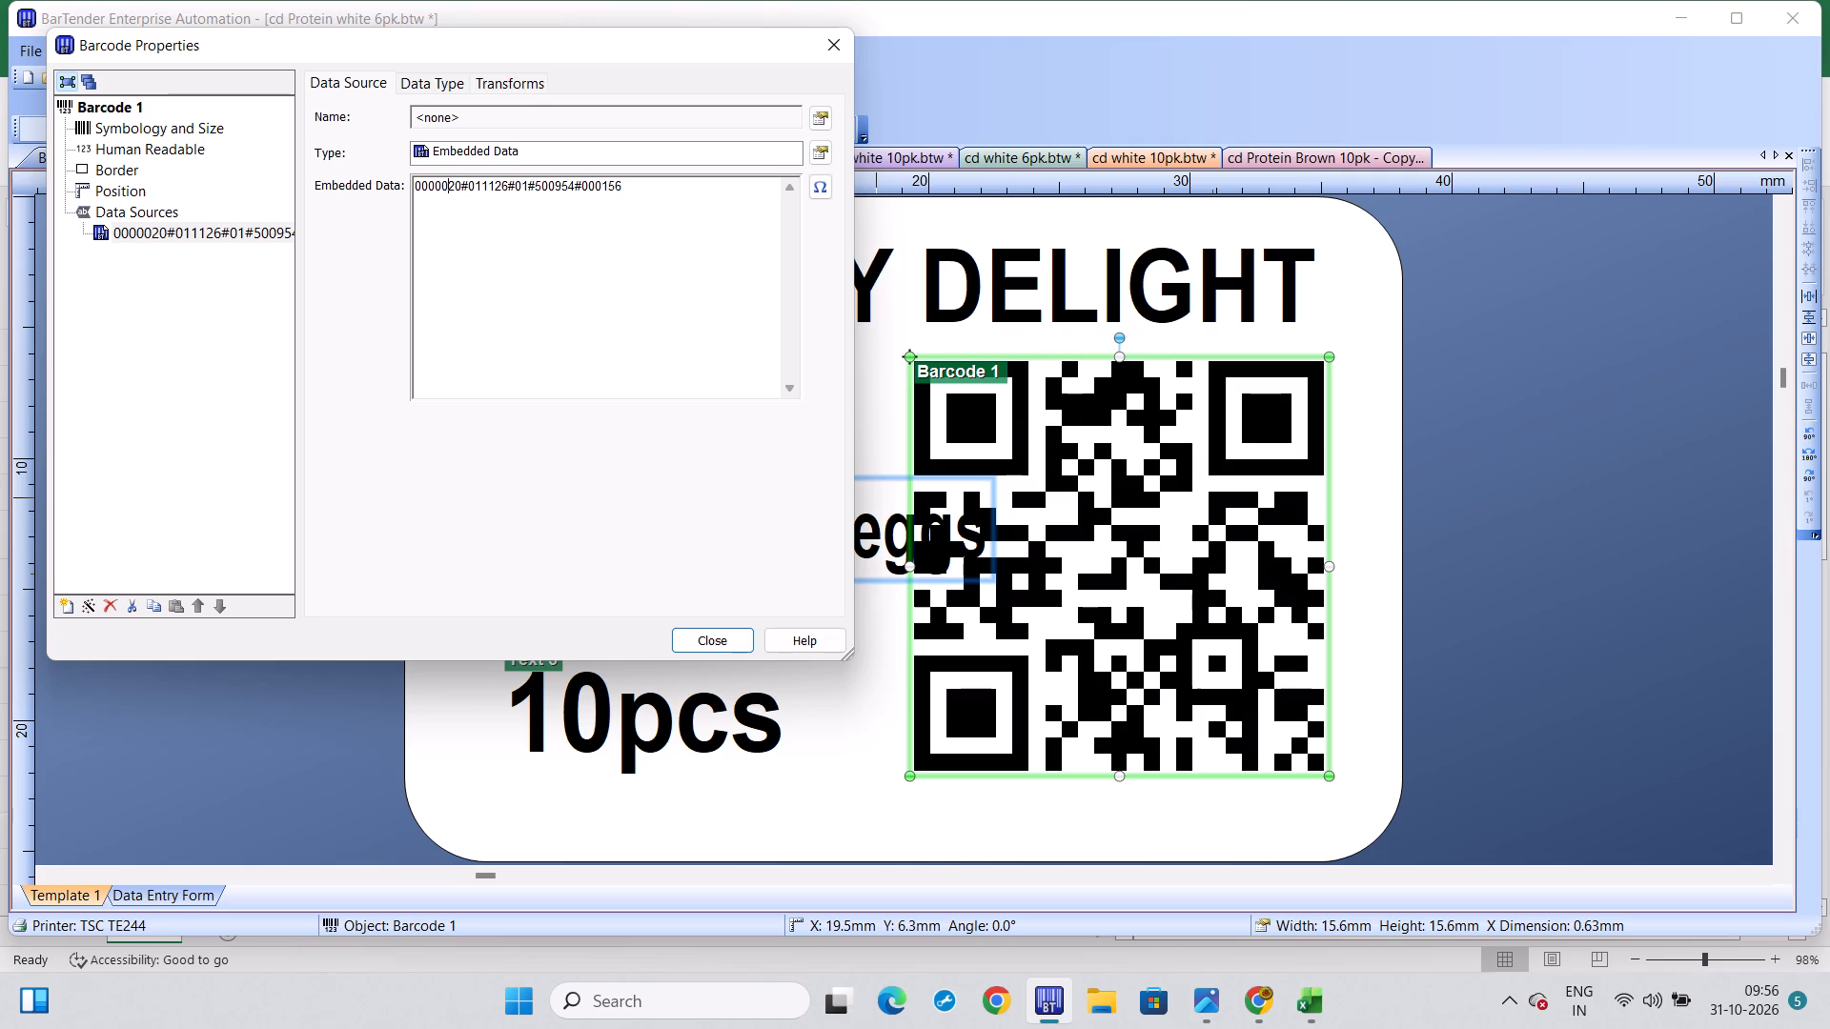
key(8)
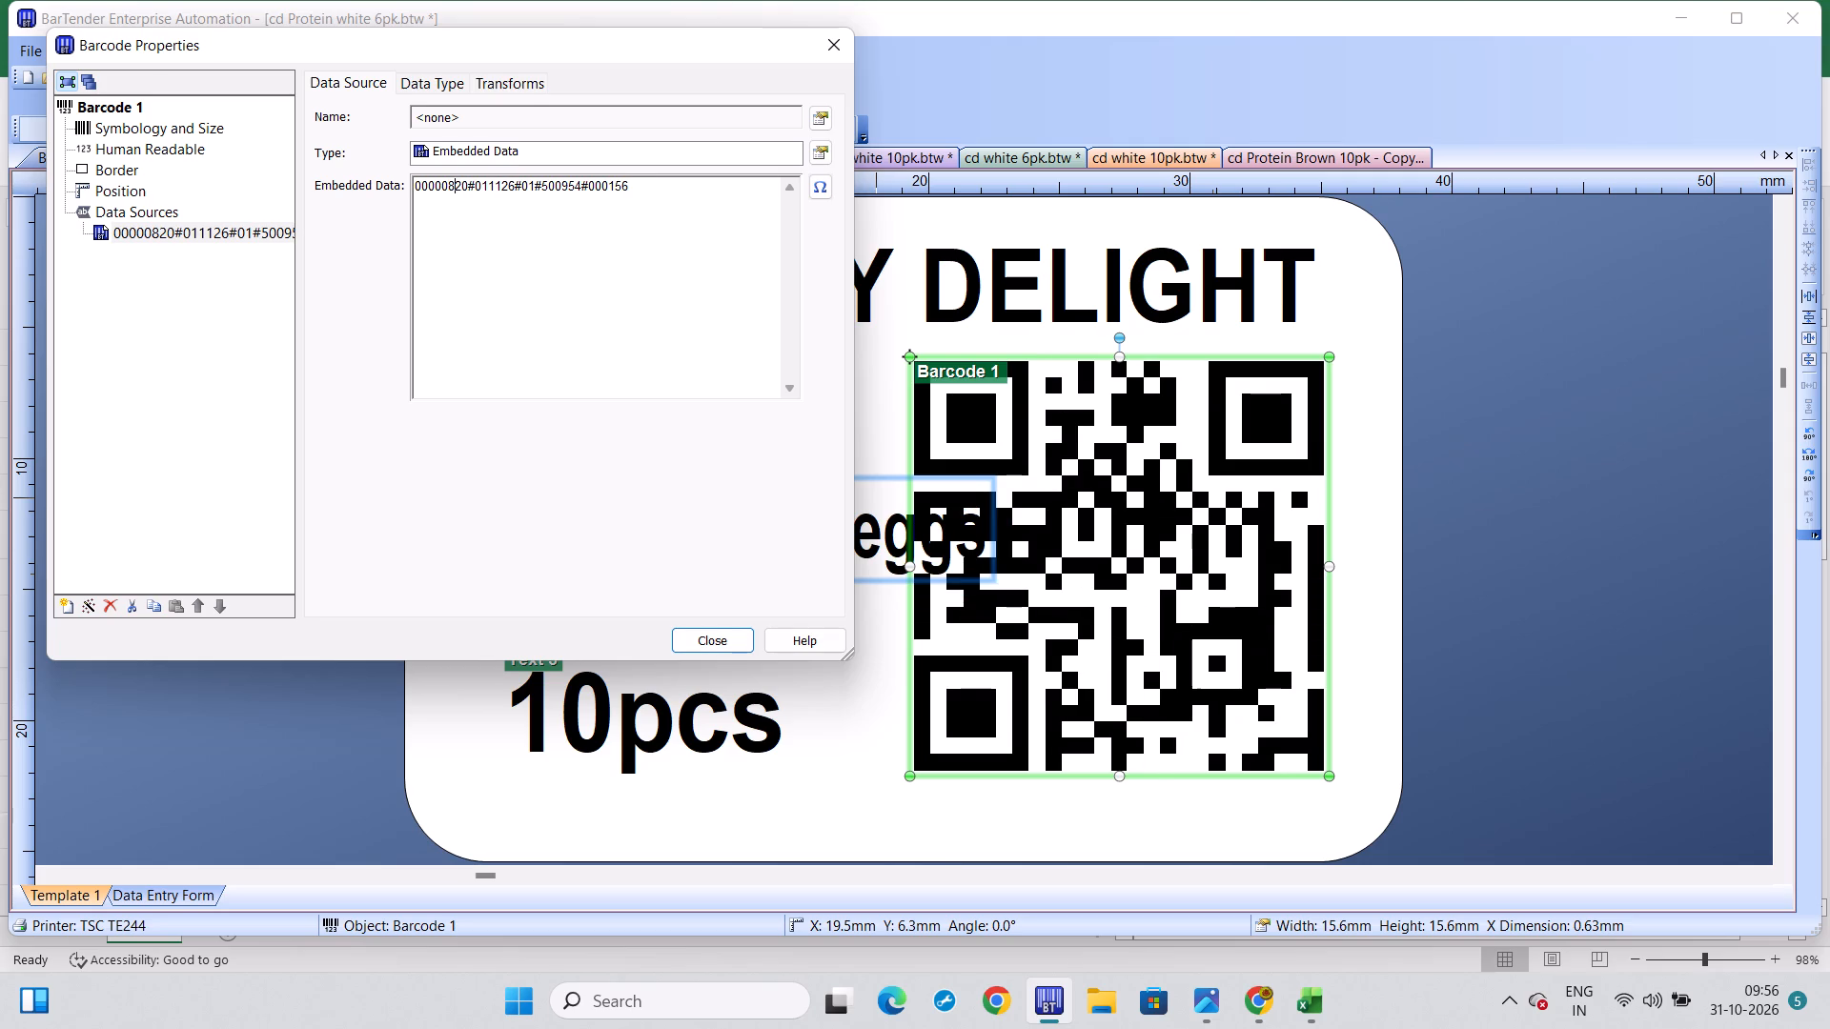
key(Right)
key(BackSpace)
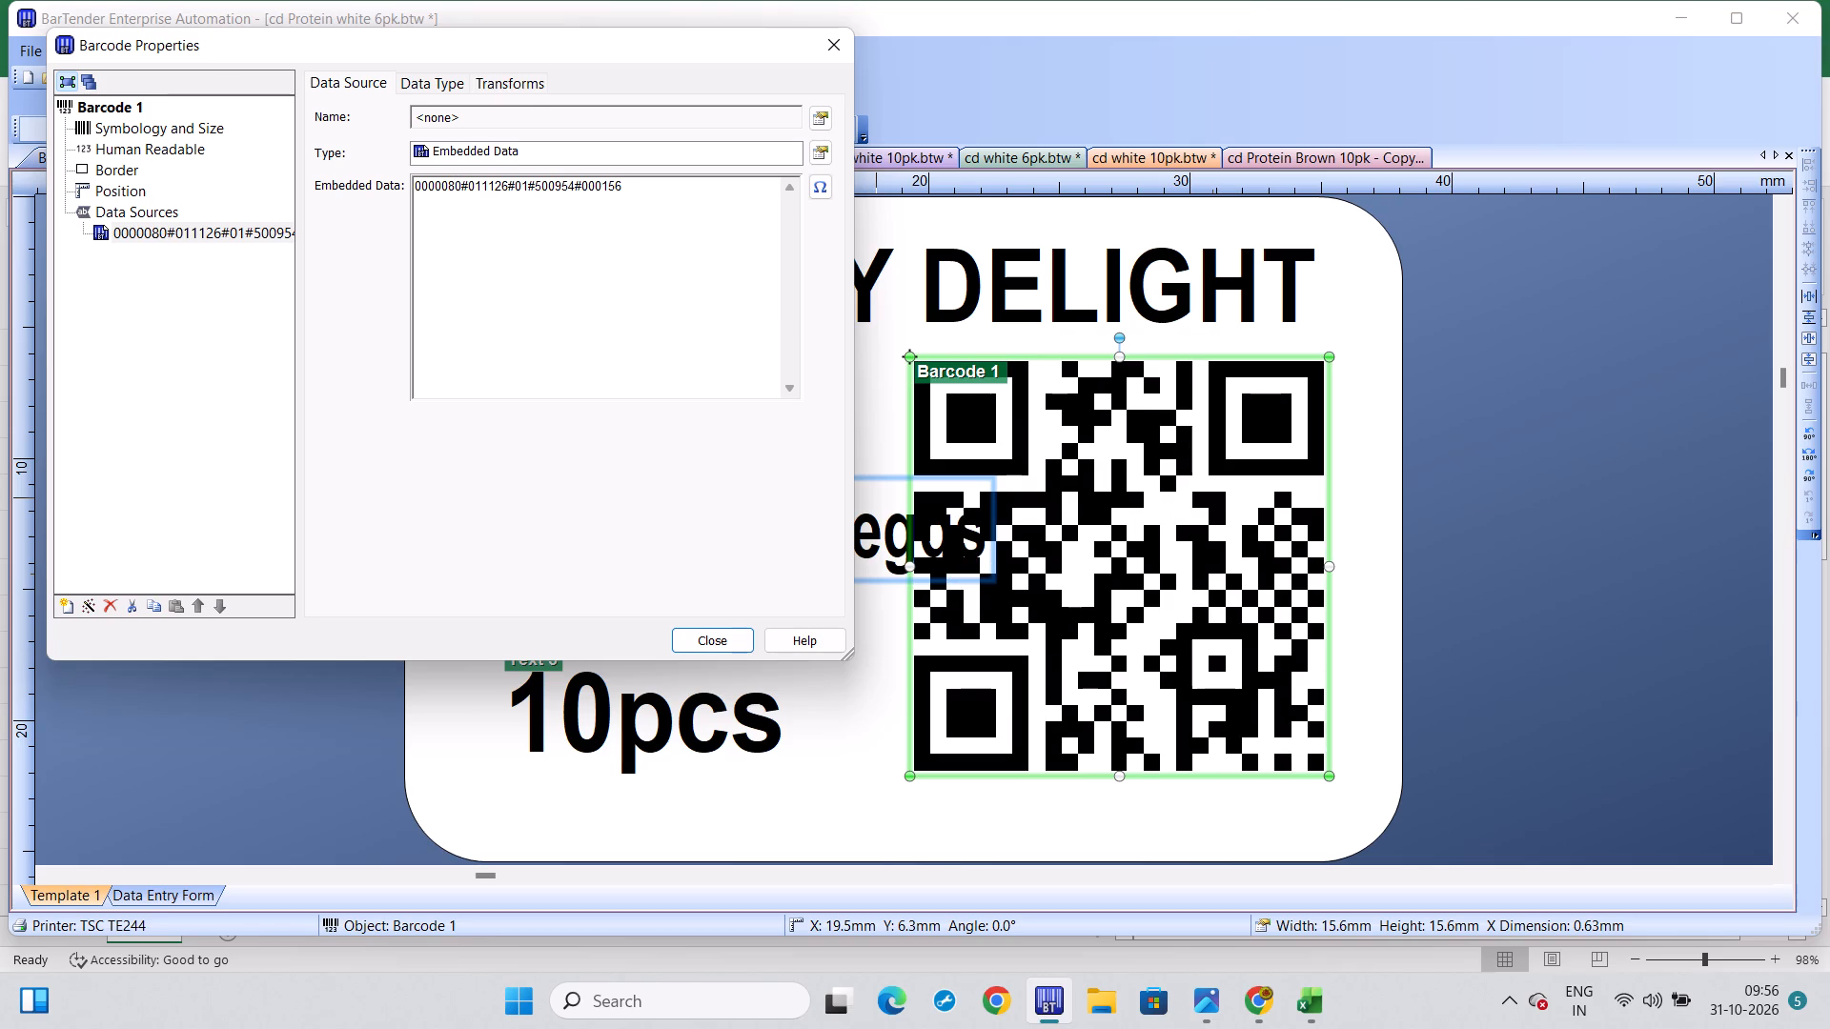
key(0)
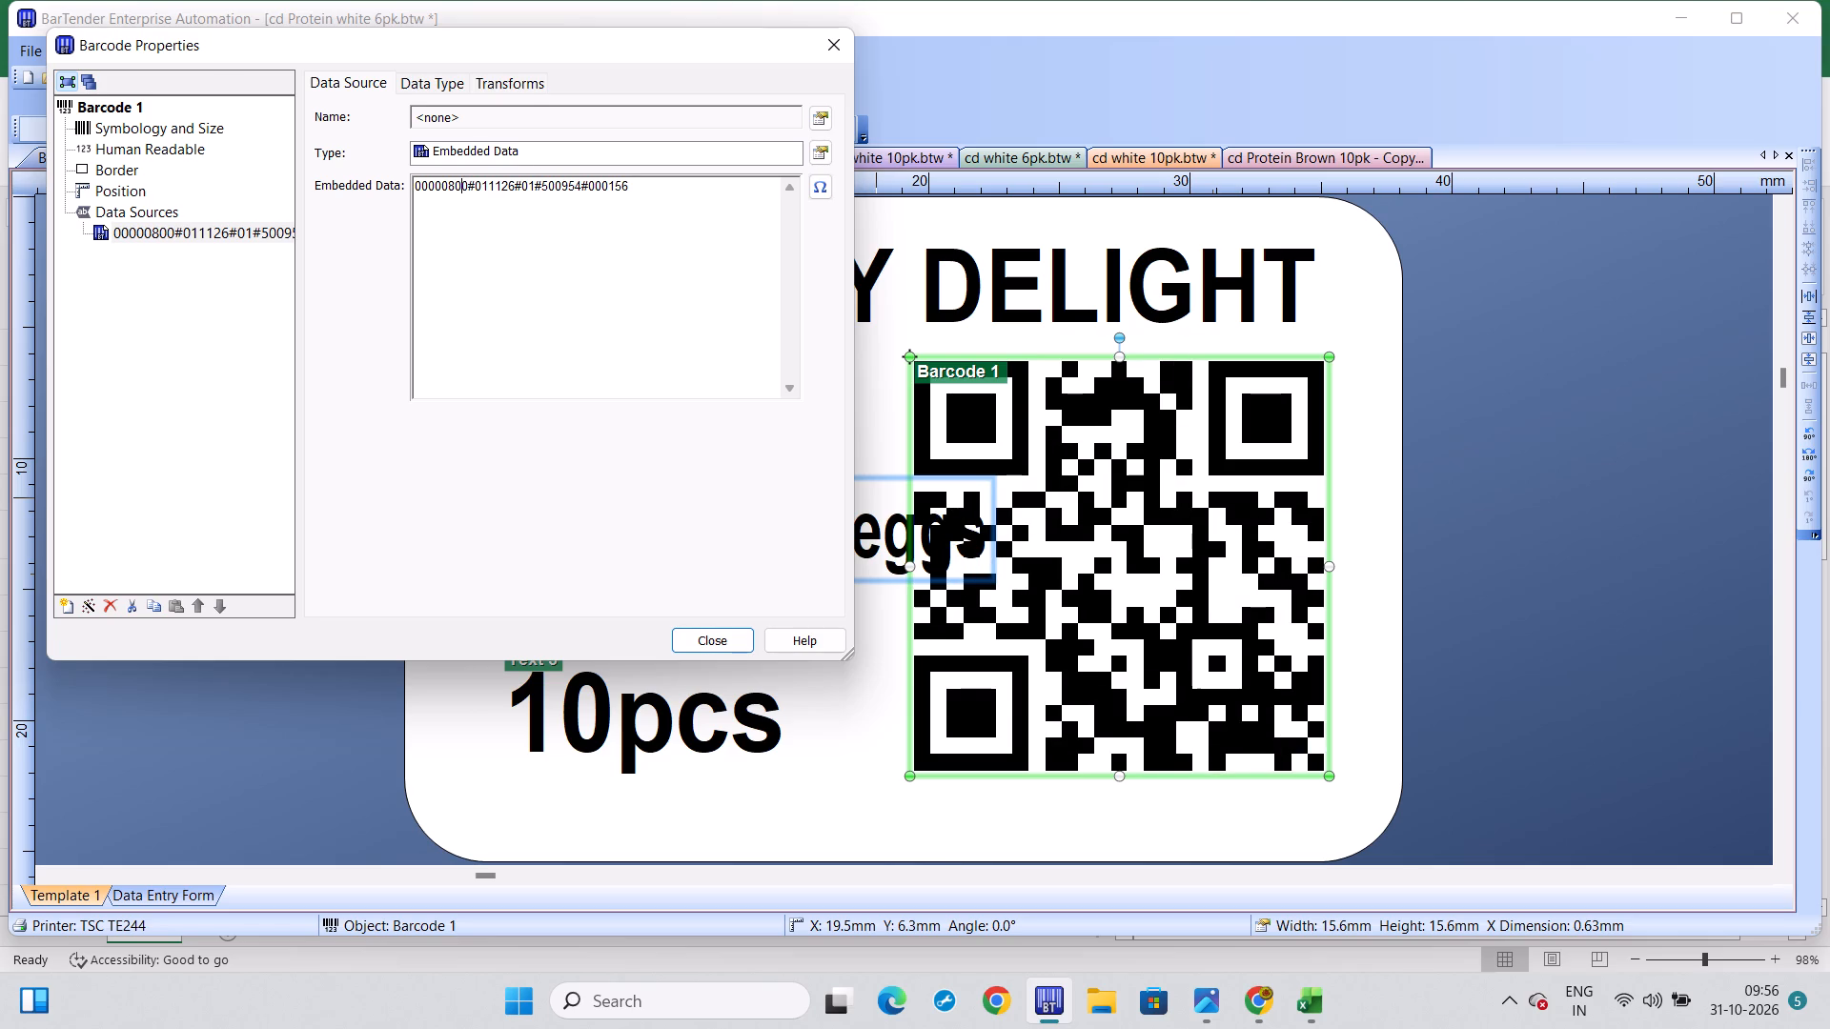
key(Left)
key(Left)
key(Left)
key(Left)
key(BackSpace)
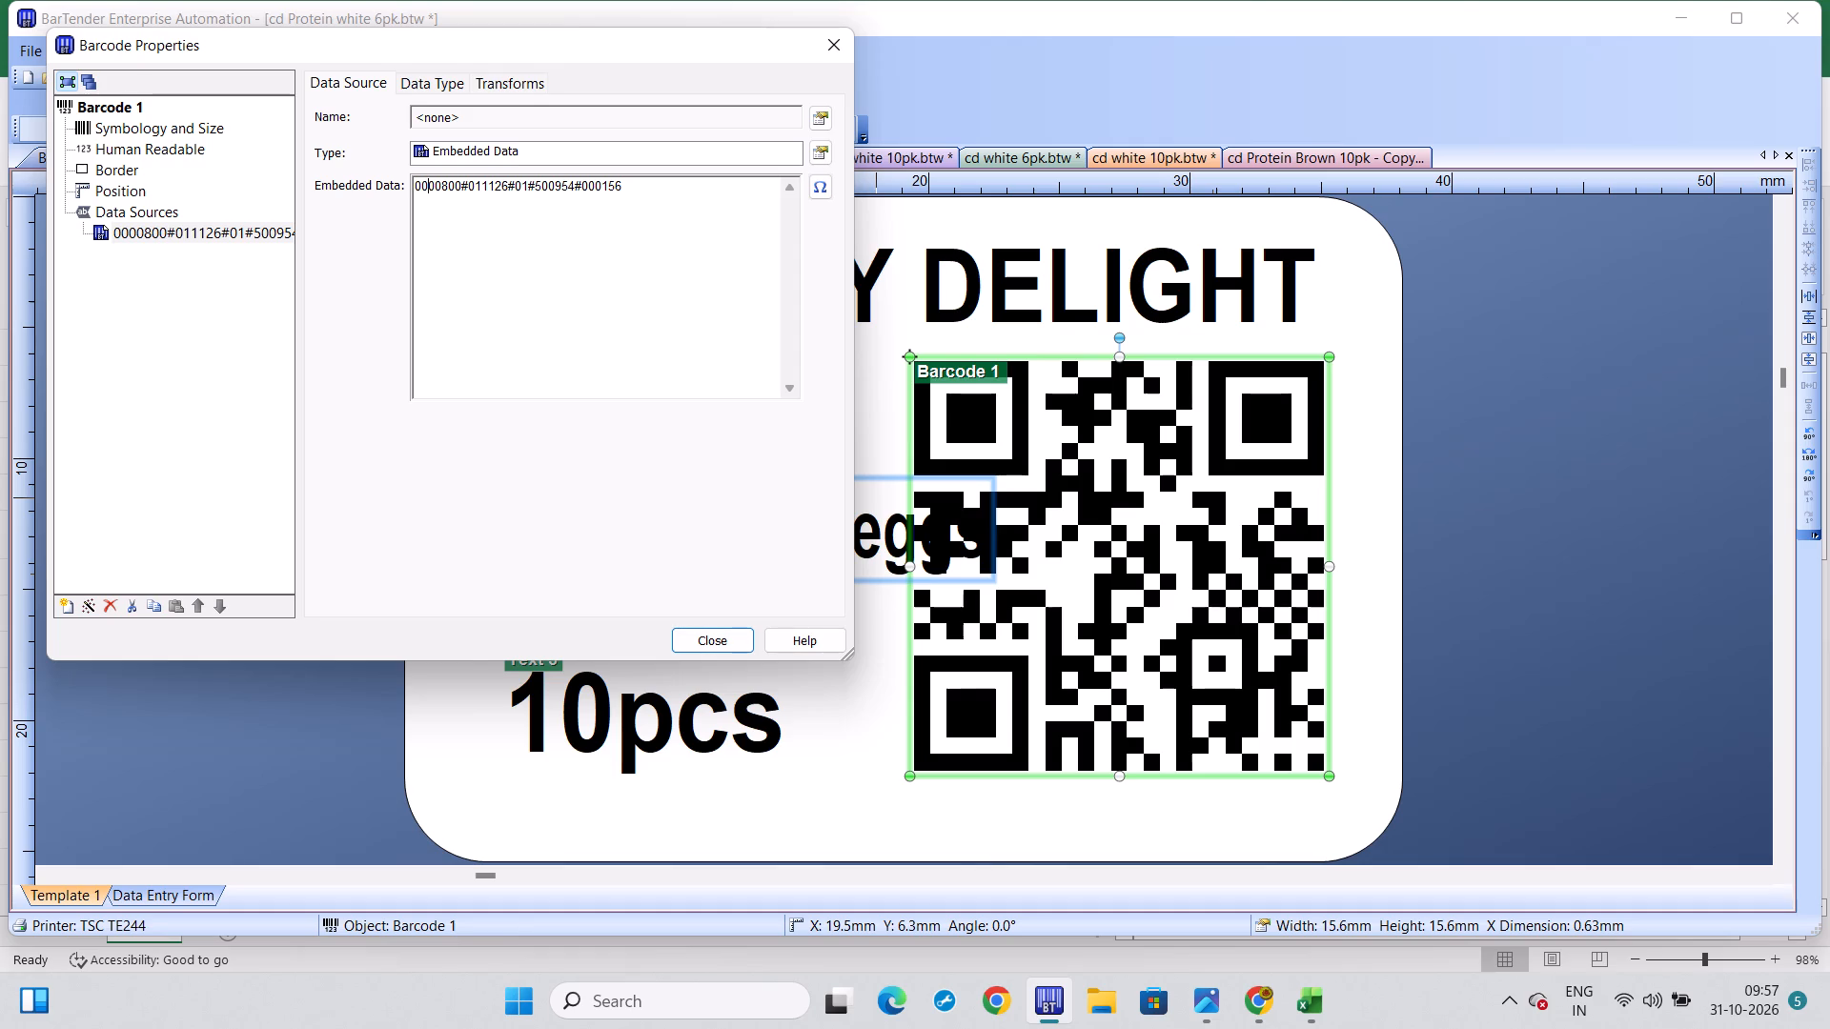
Change the final segment of the QR code's embedded data to 000001.
click(641, 230)
key(BackSpace)
key(BackSpace)
key(BackSpace)
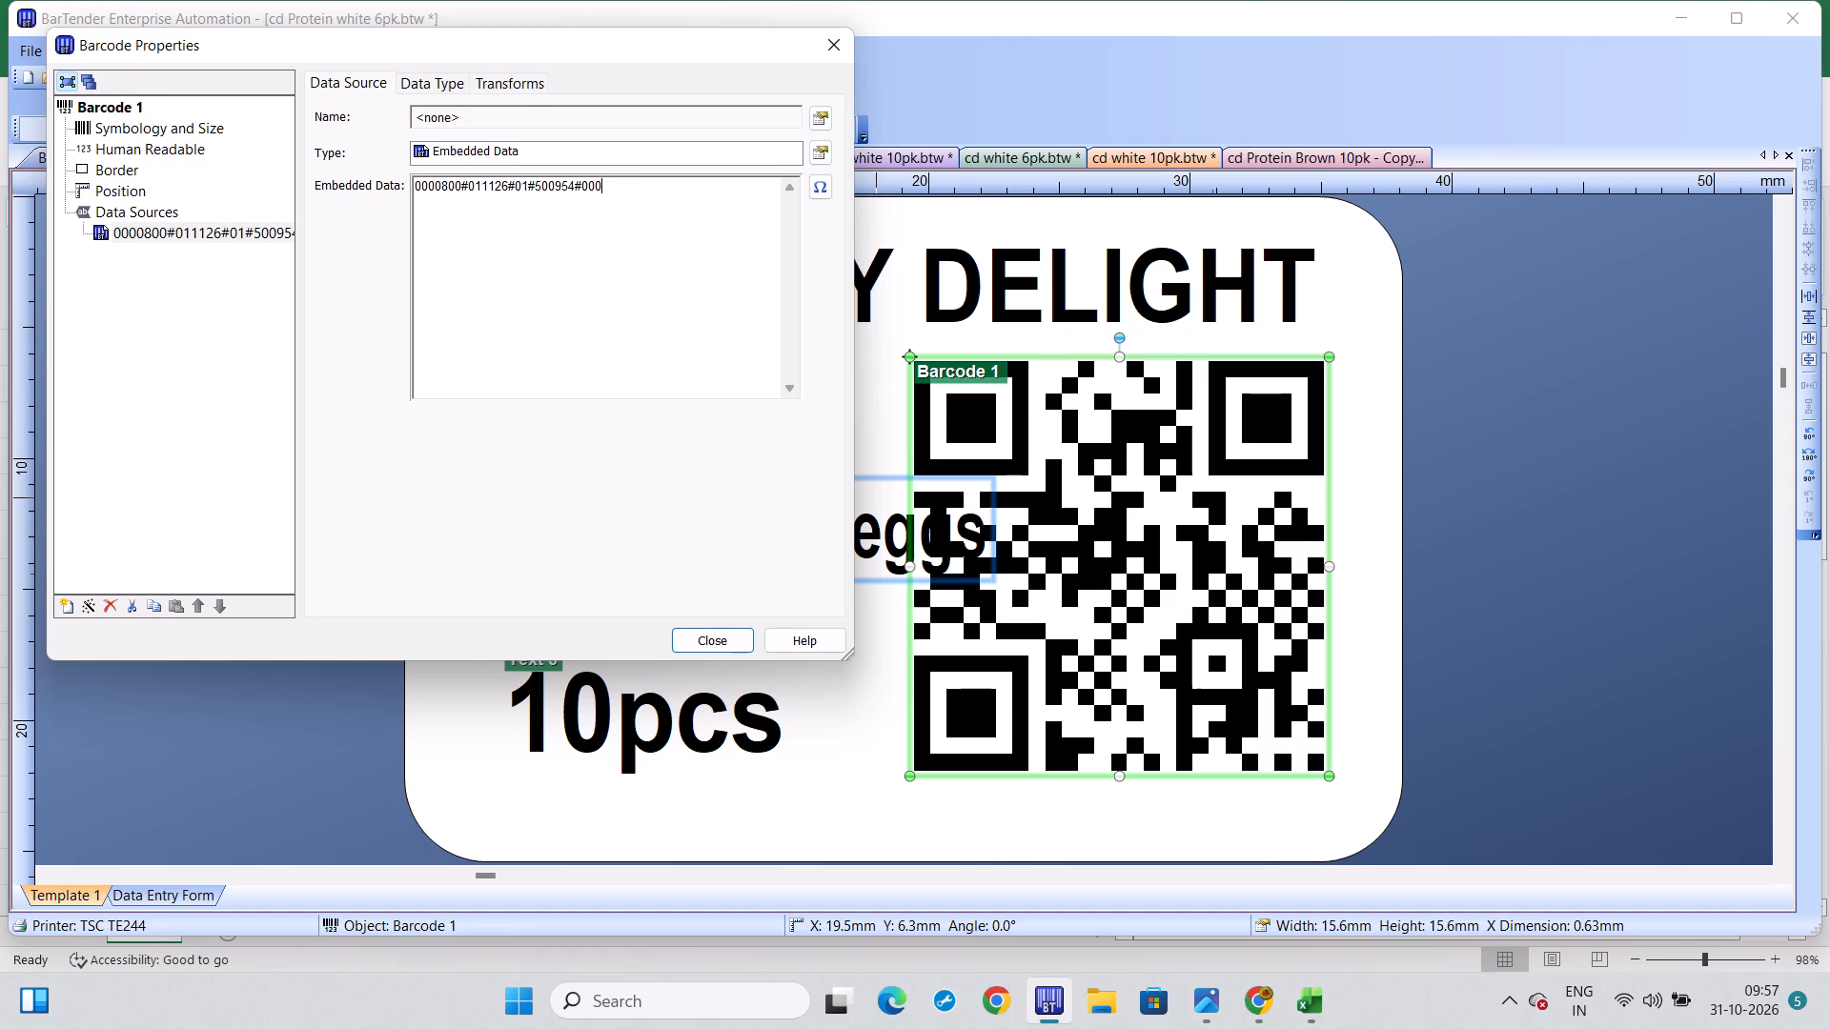
text(00)
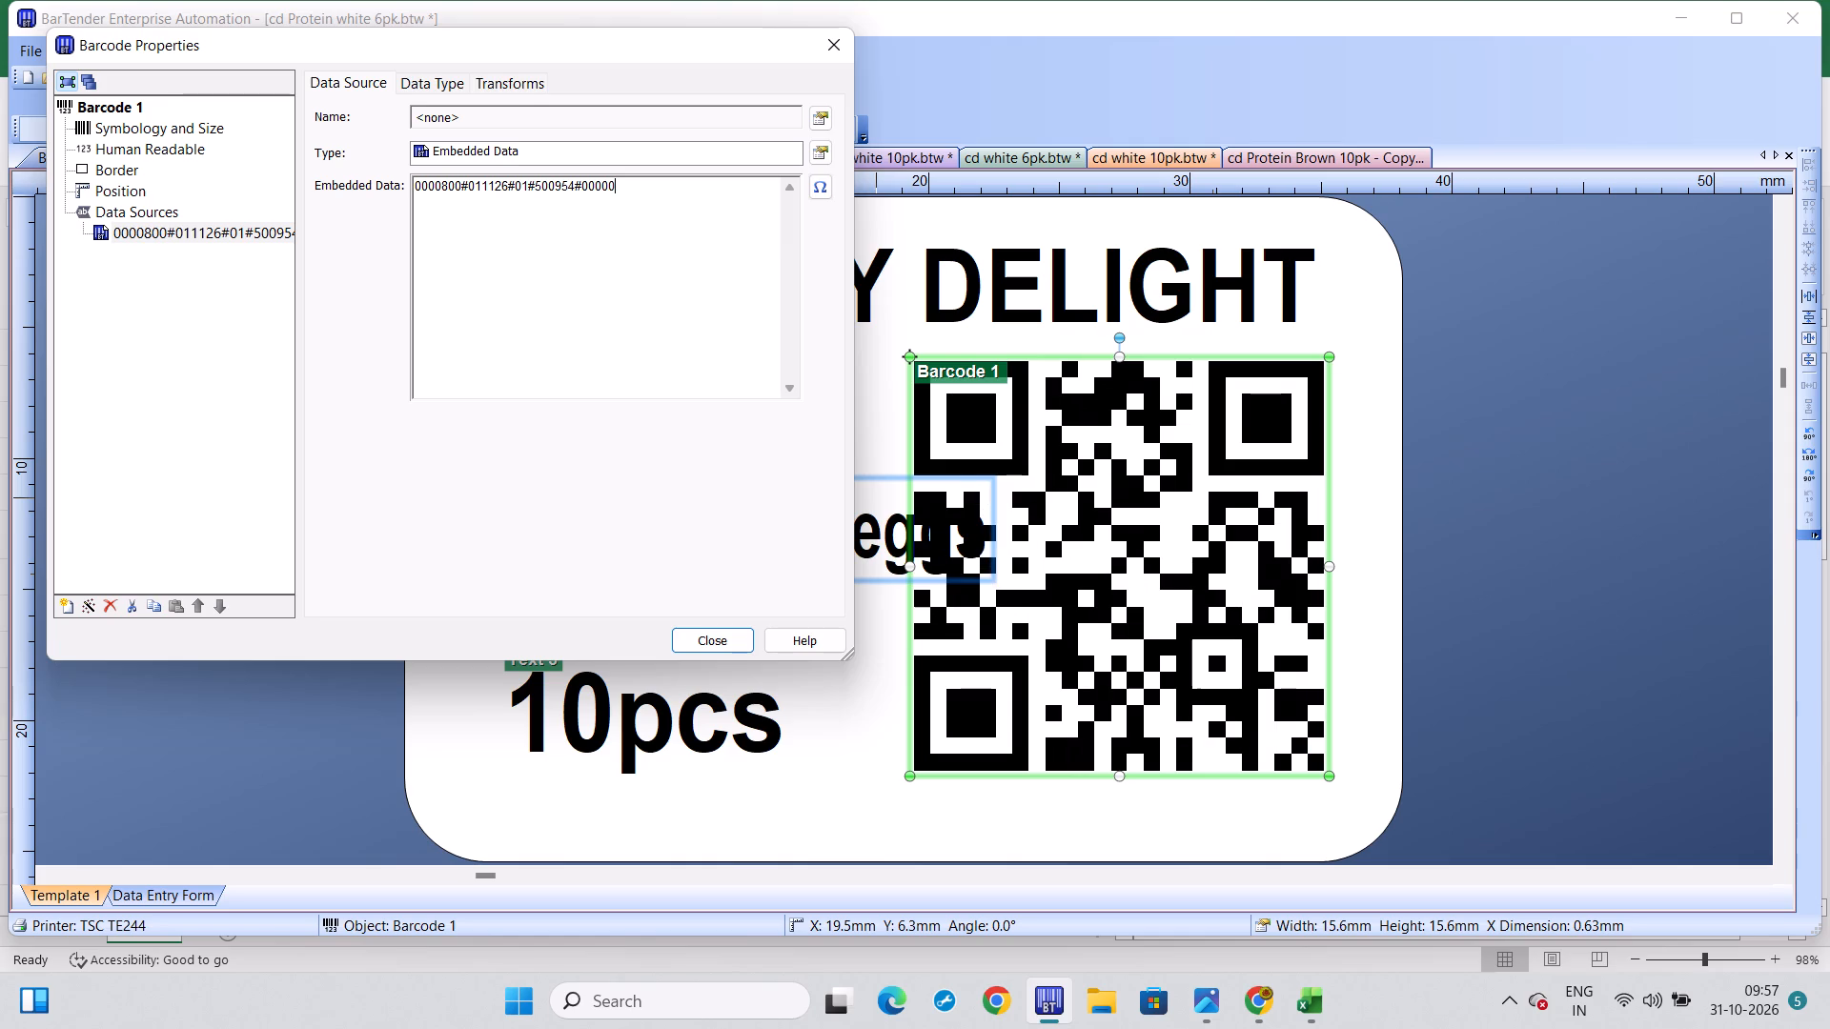
key(1)
Change the segment before #000001 in the QR code's embedded data to 500957 and close the barcode properties.
key(Left)
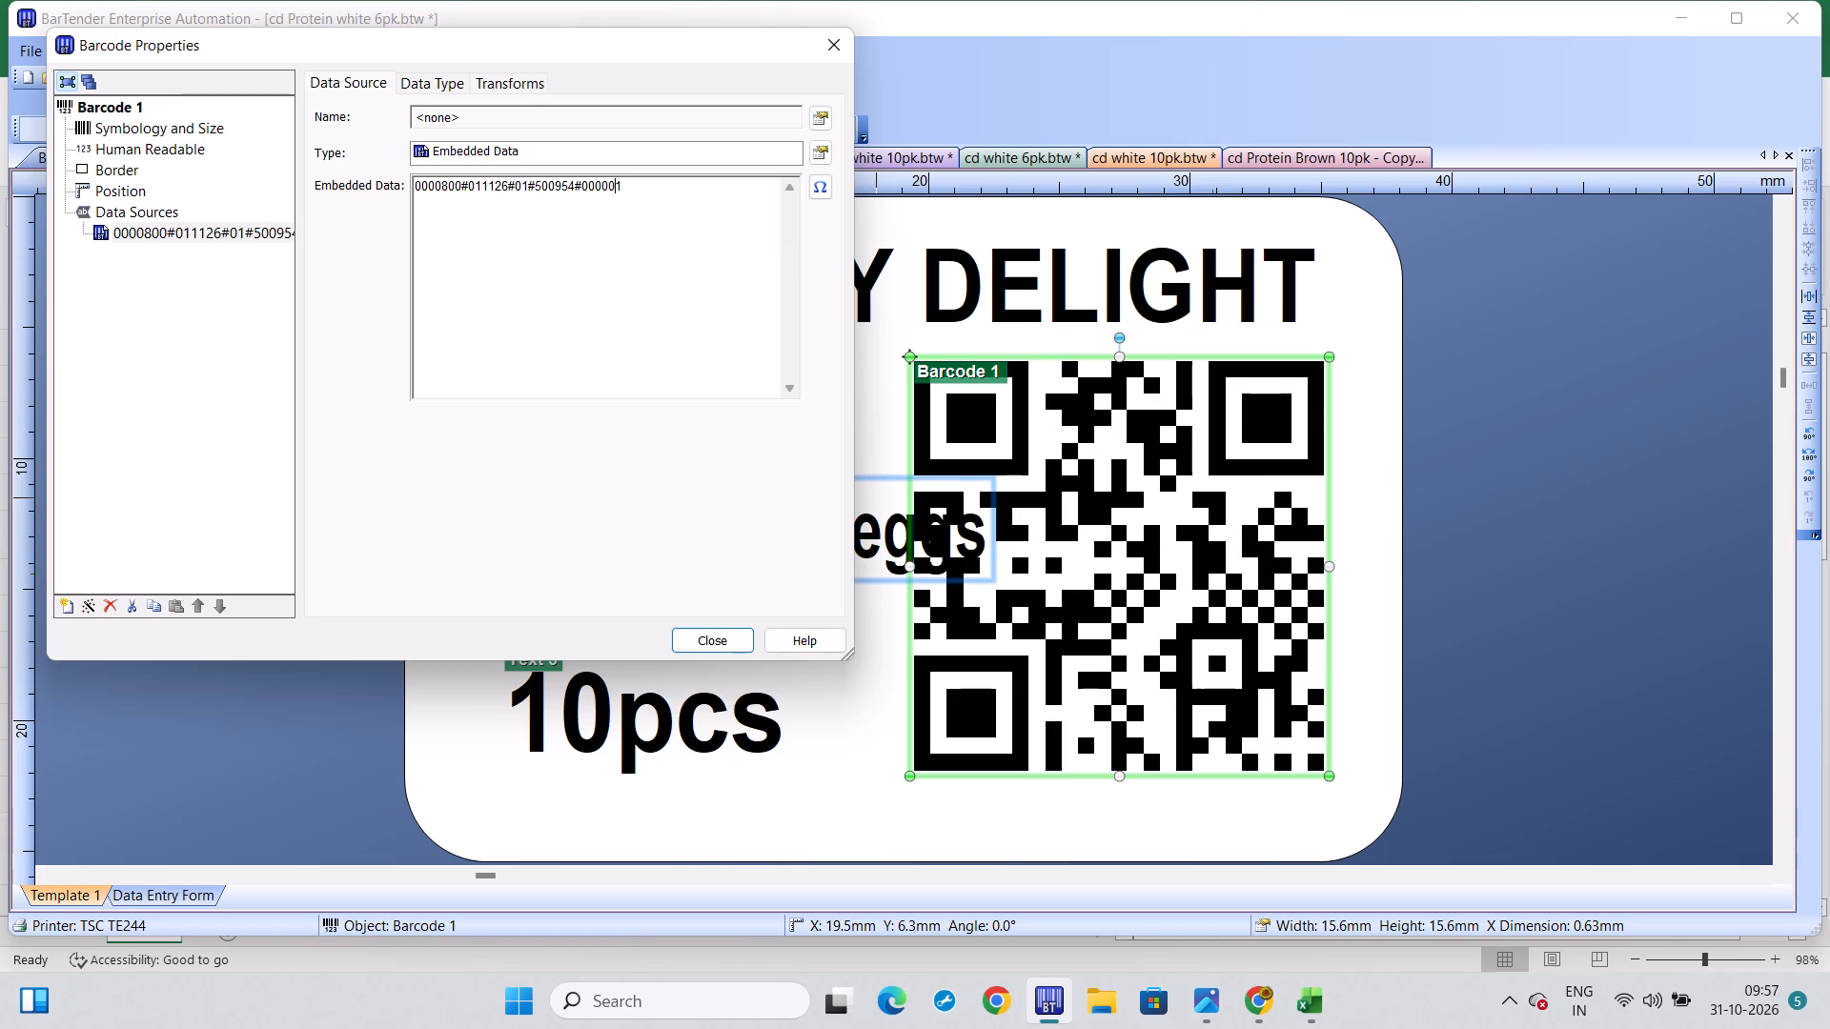
key(Left)
key(Left)
key(Left)
key(Left)
key(Left)
key(Left)
key(BackSpace)
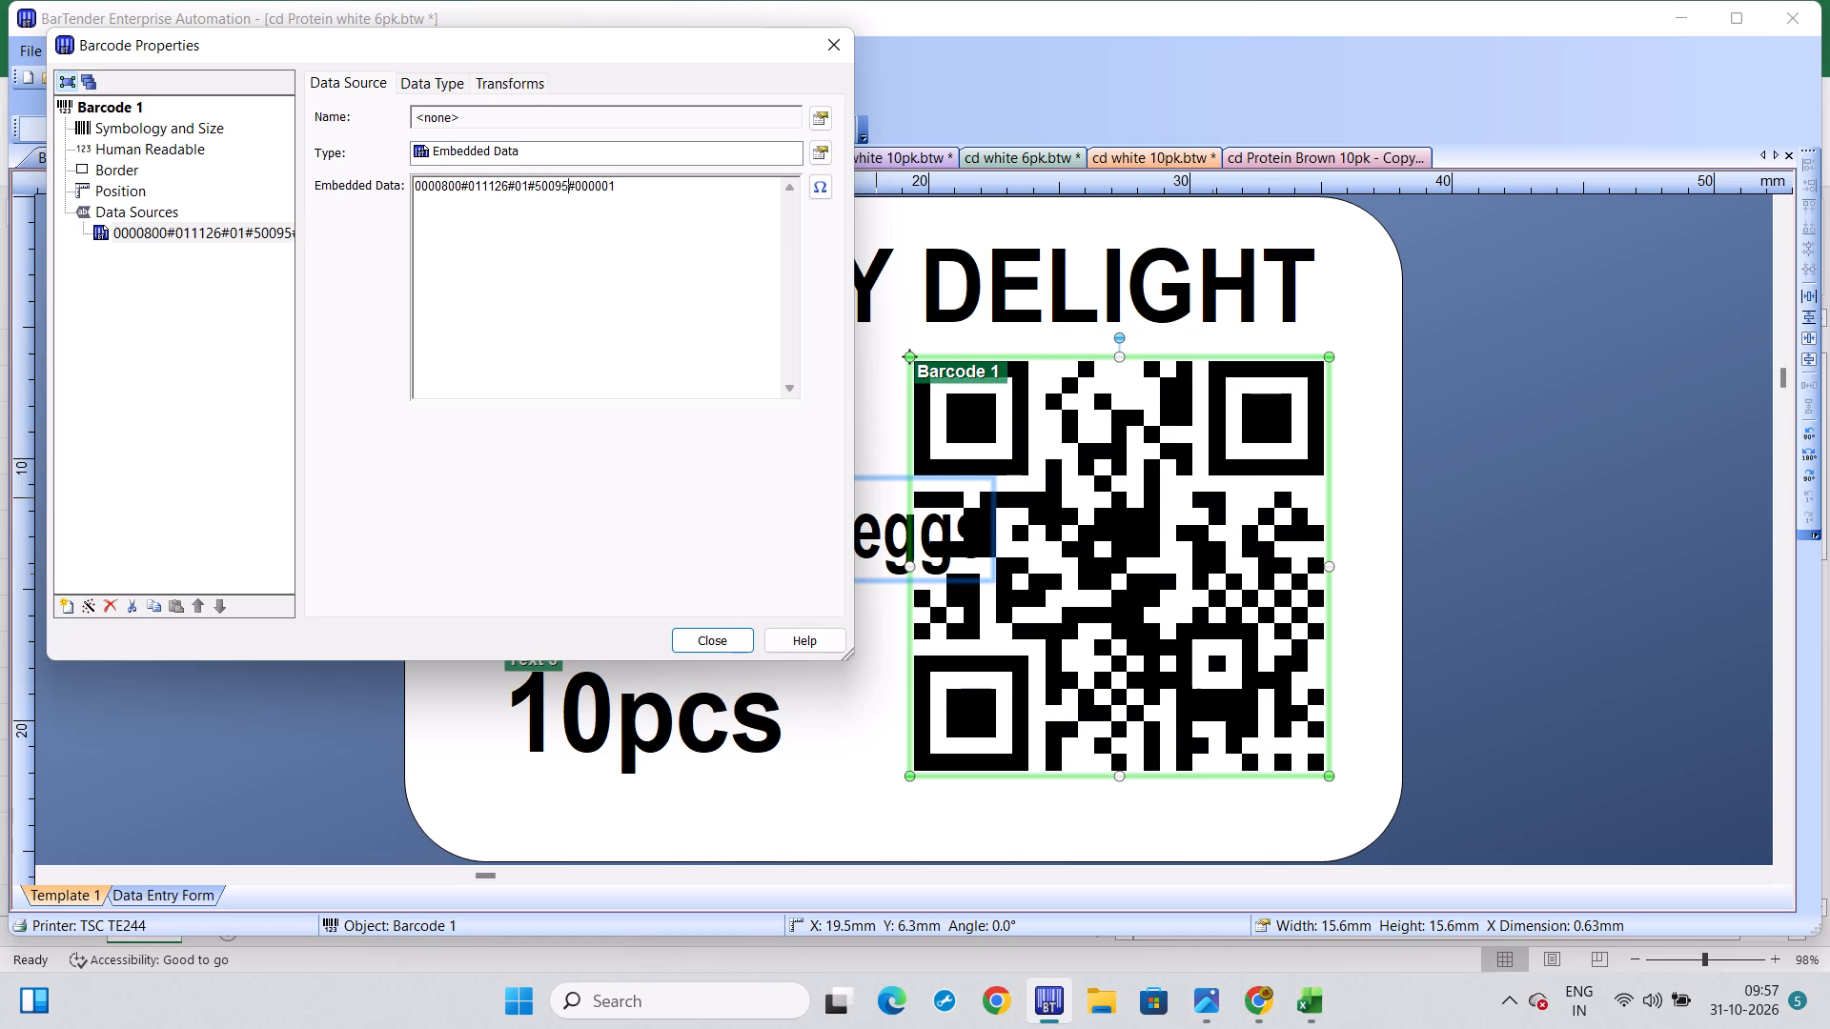
key(7)
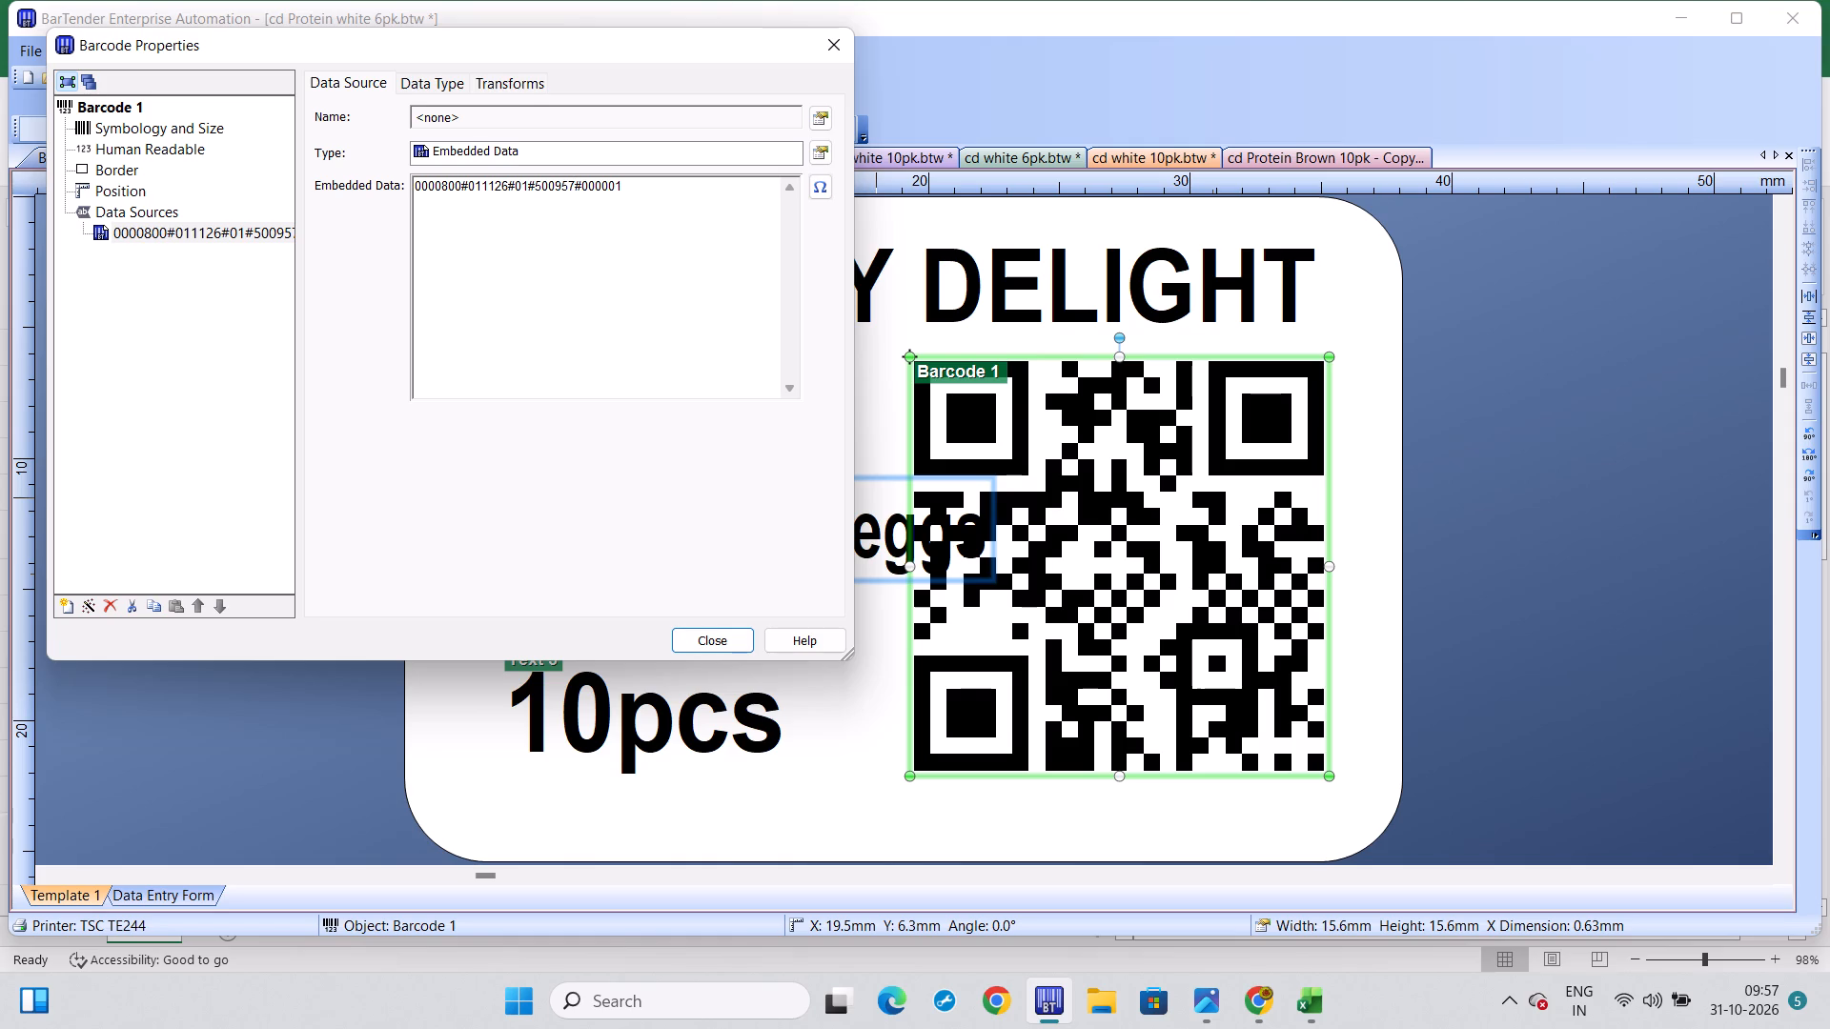
key(Return)
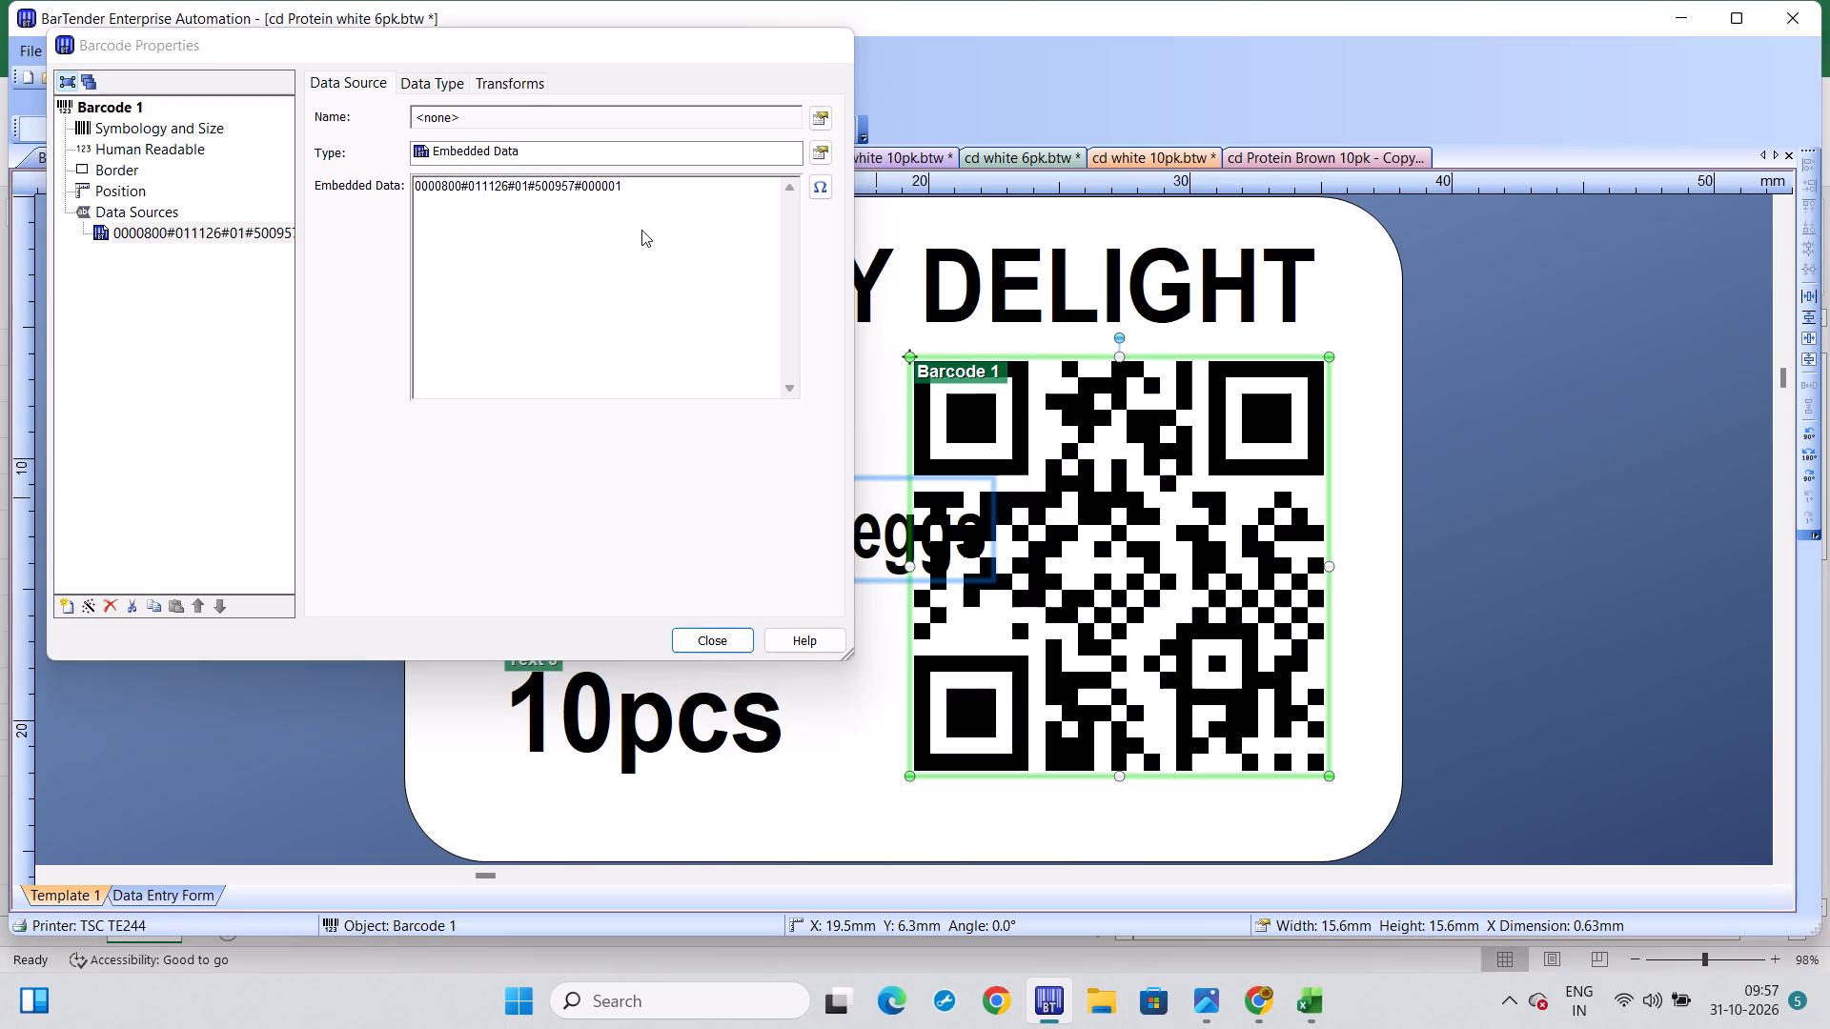
Print the edited 10pcs Protein White eggs label on the TSC TE244 with 849 serial numbers, starting at position 2.
key(ctrl+p)
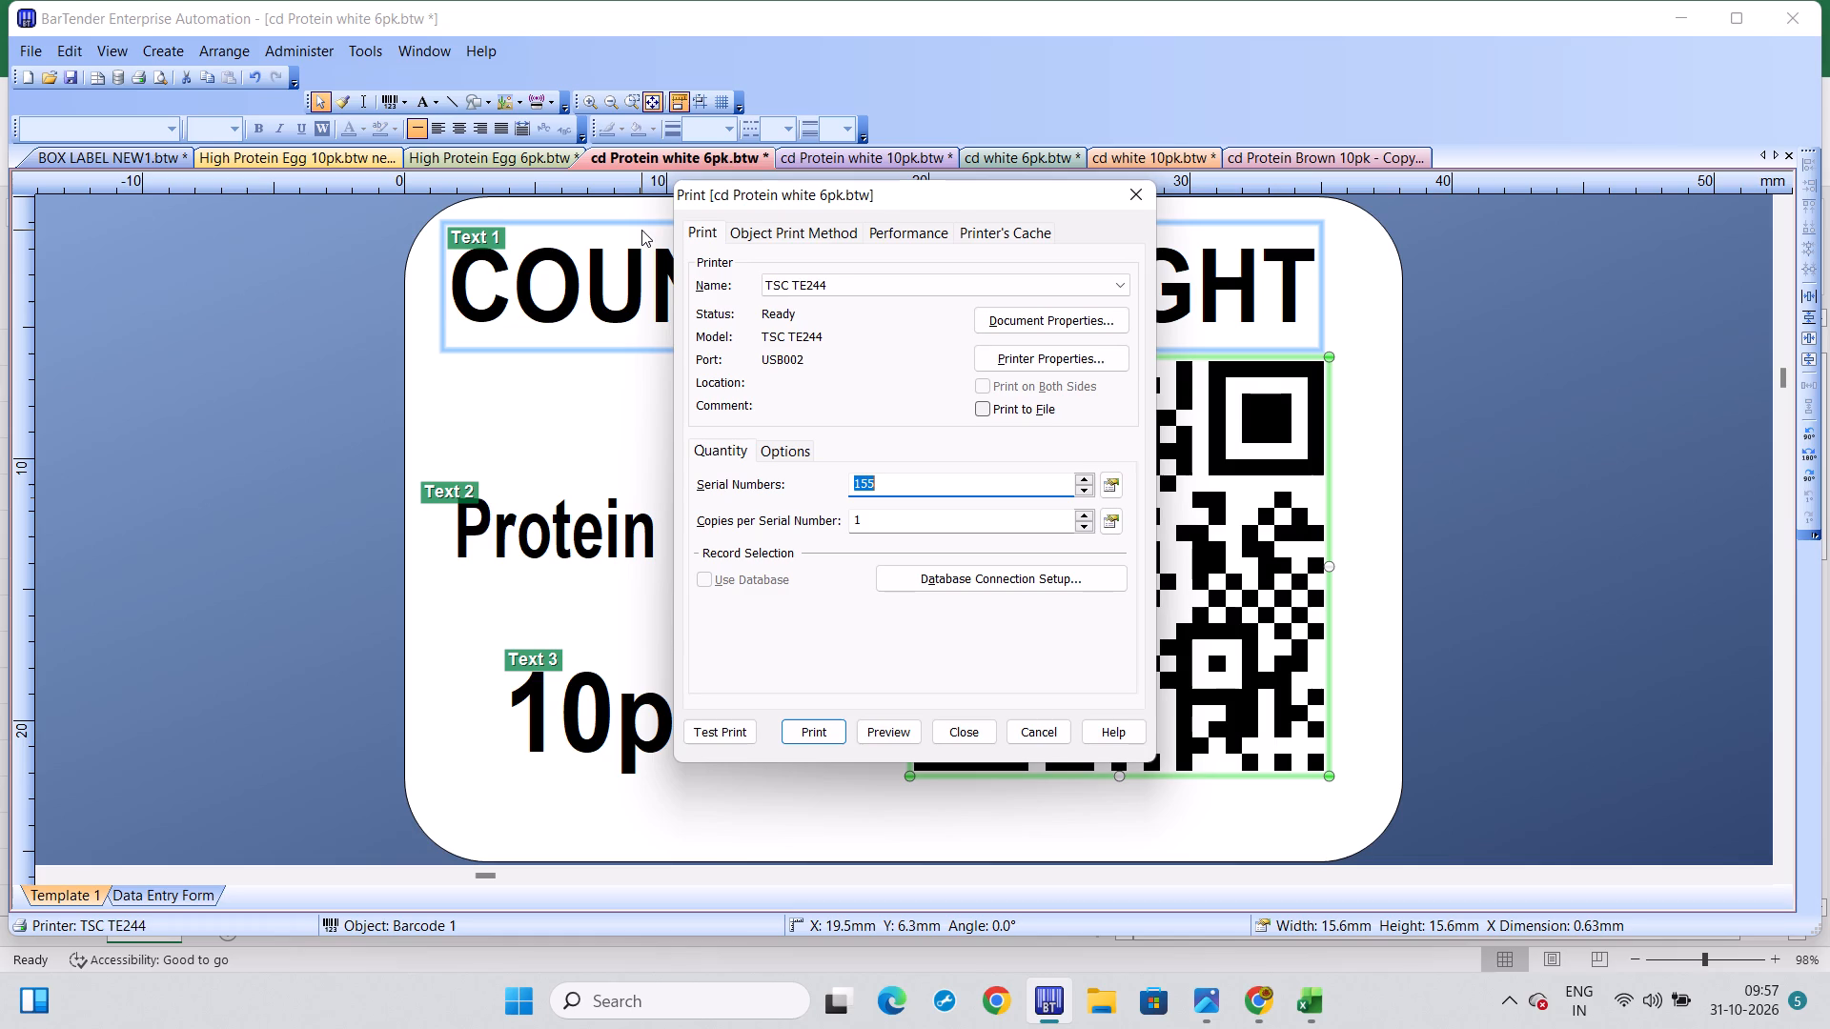
key(8)
key(4)
key(9)
key(Return)
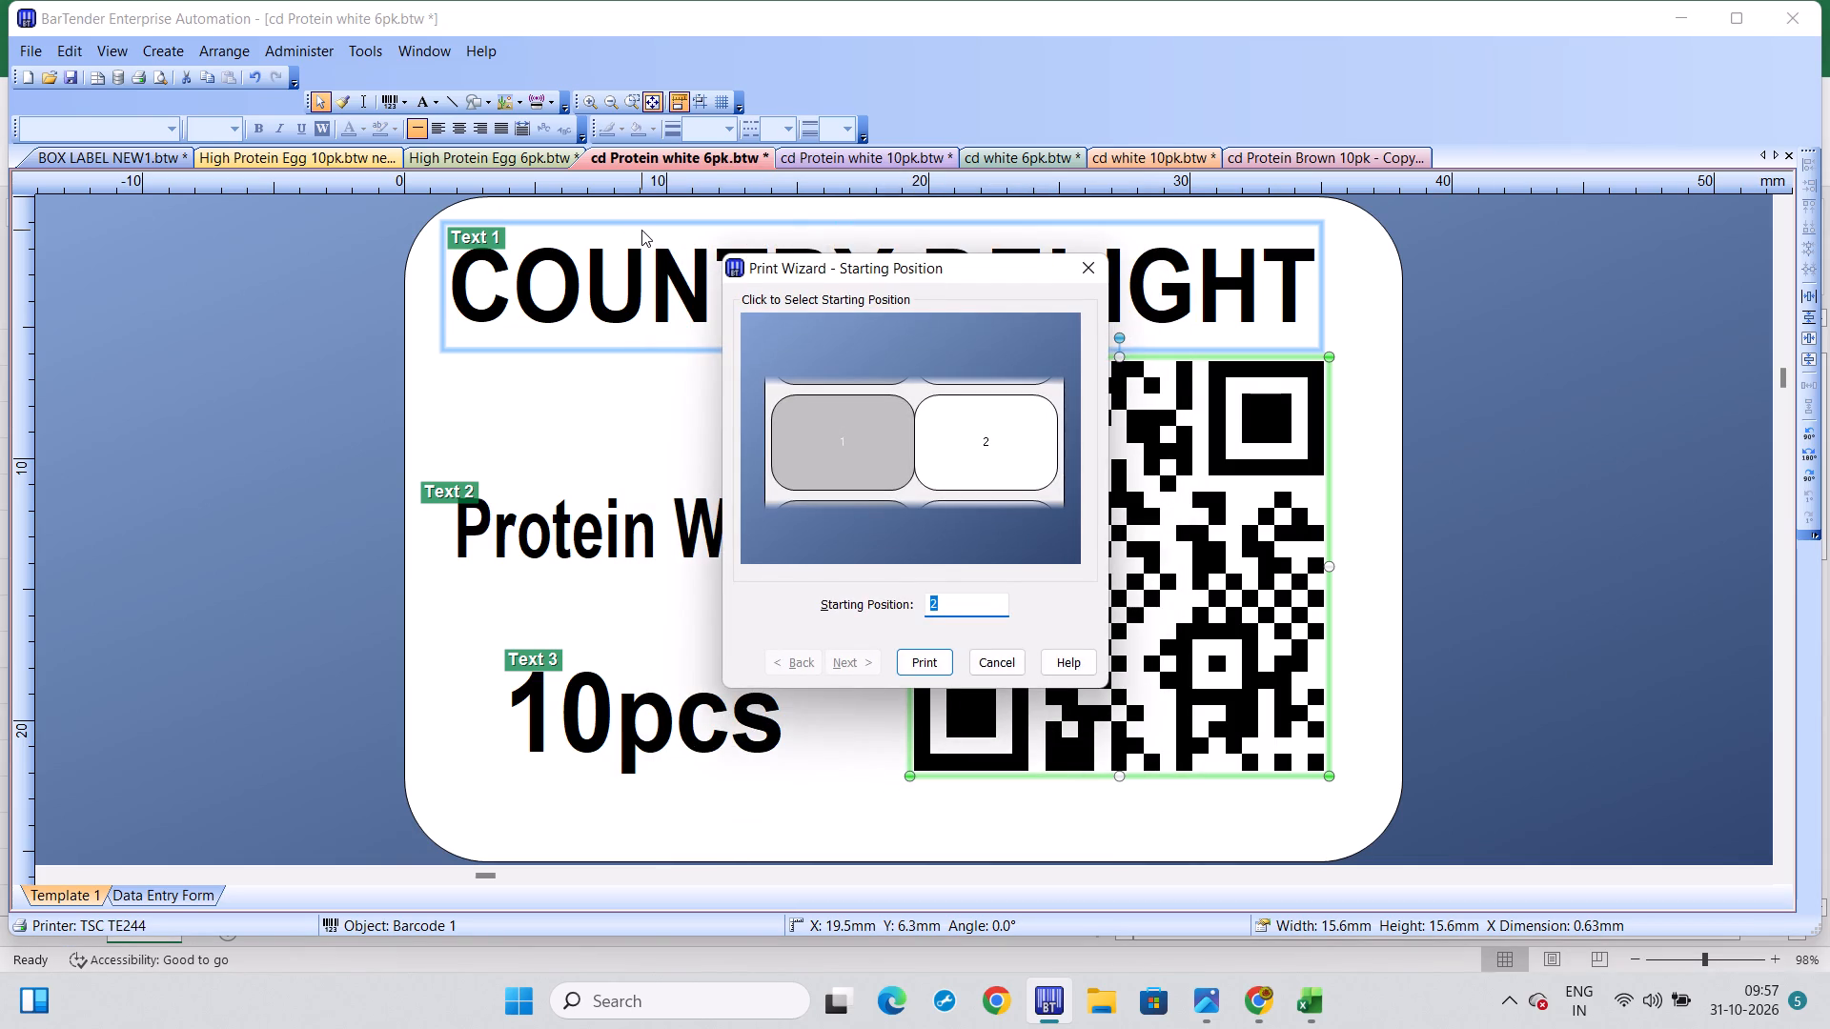
key(Return)
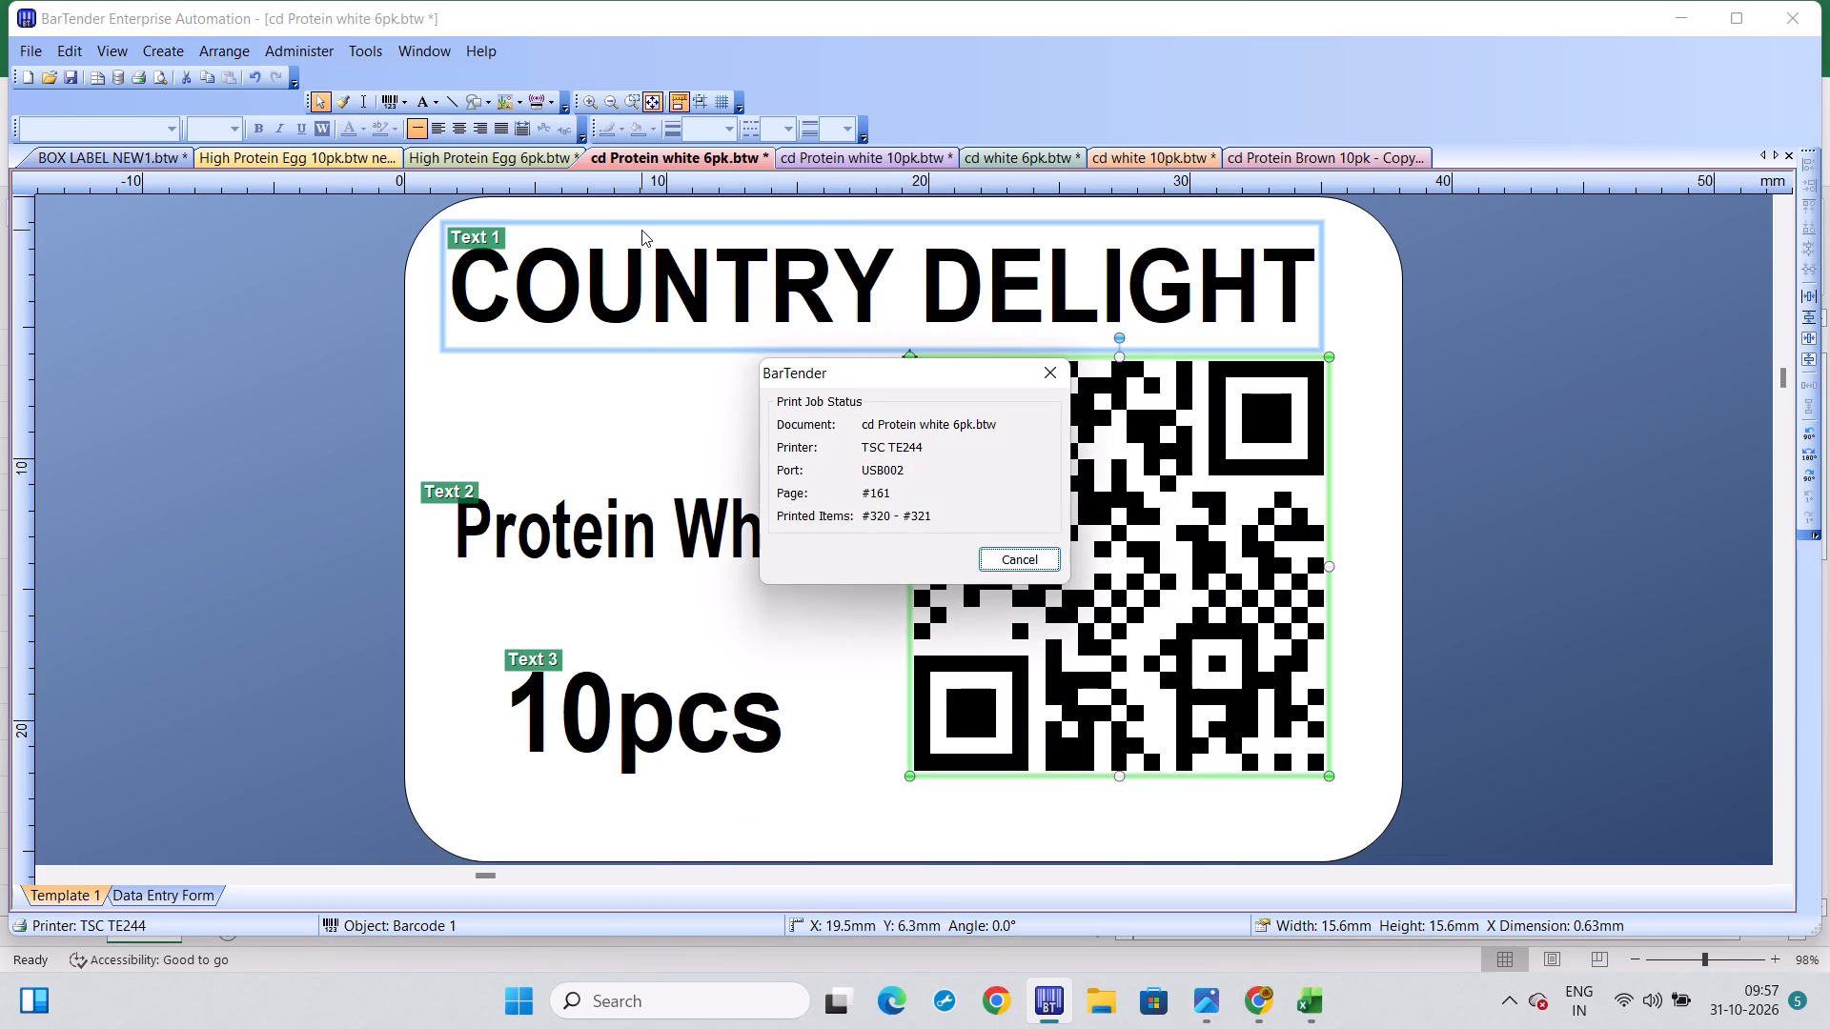
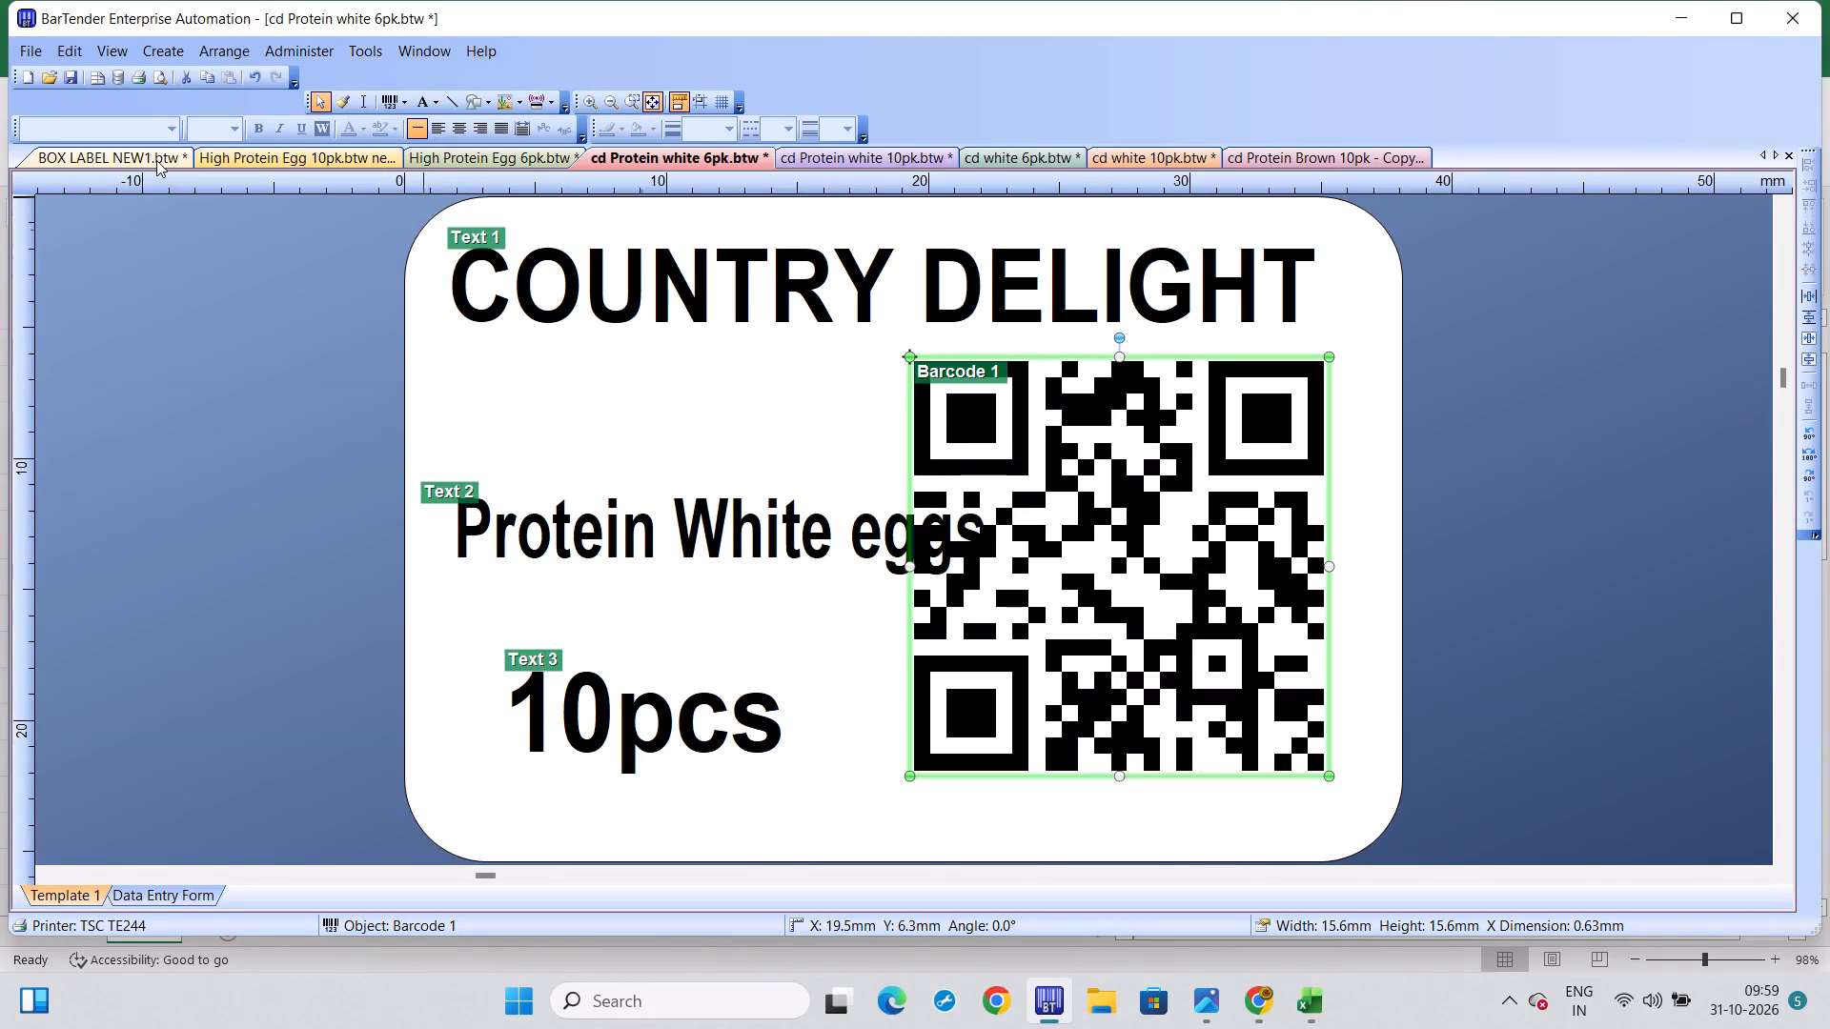
In the BOX LABEL NEW1 label, replace the ORANGE YOLK product line with PROTEIN MAX.
click(142, 153)
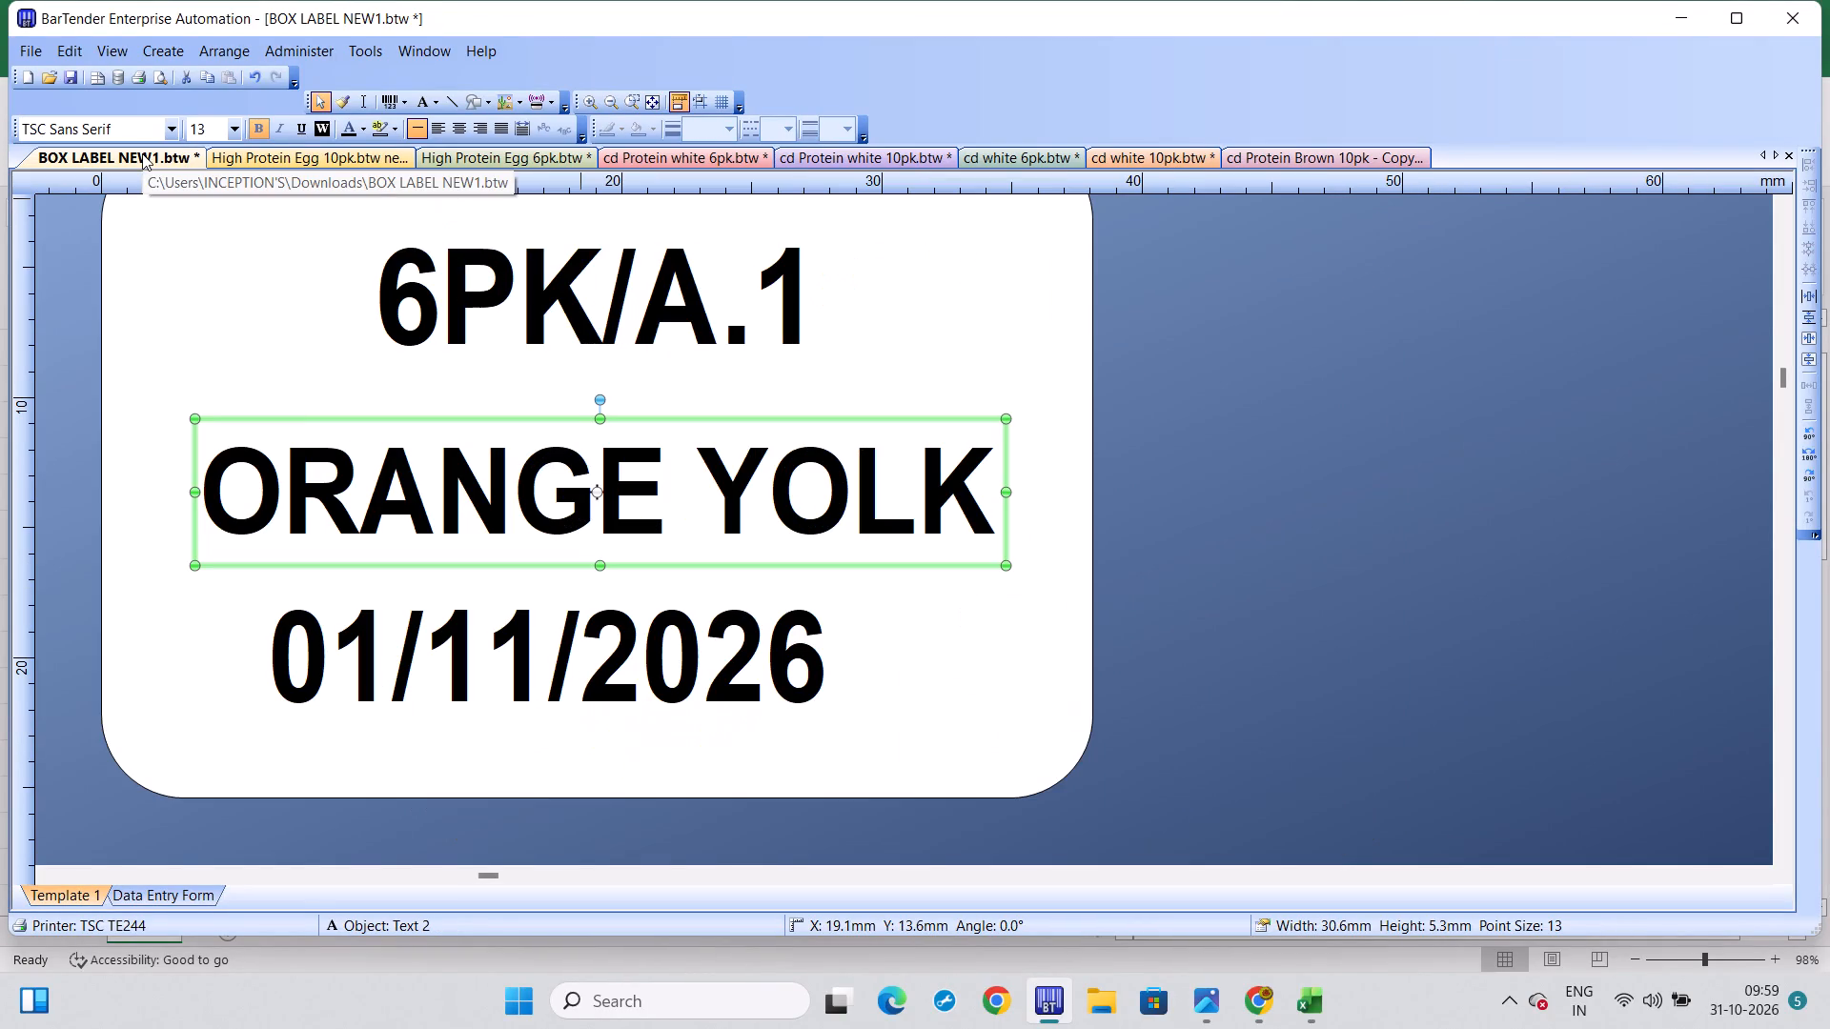
click(376, 512)
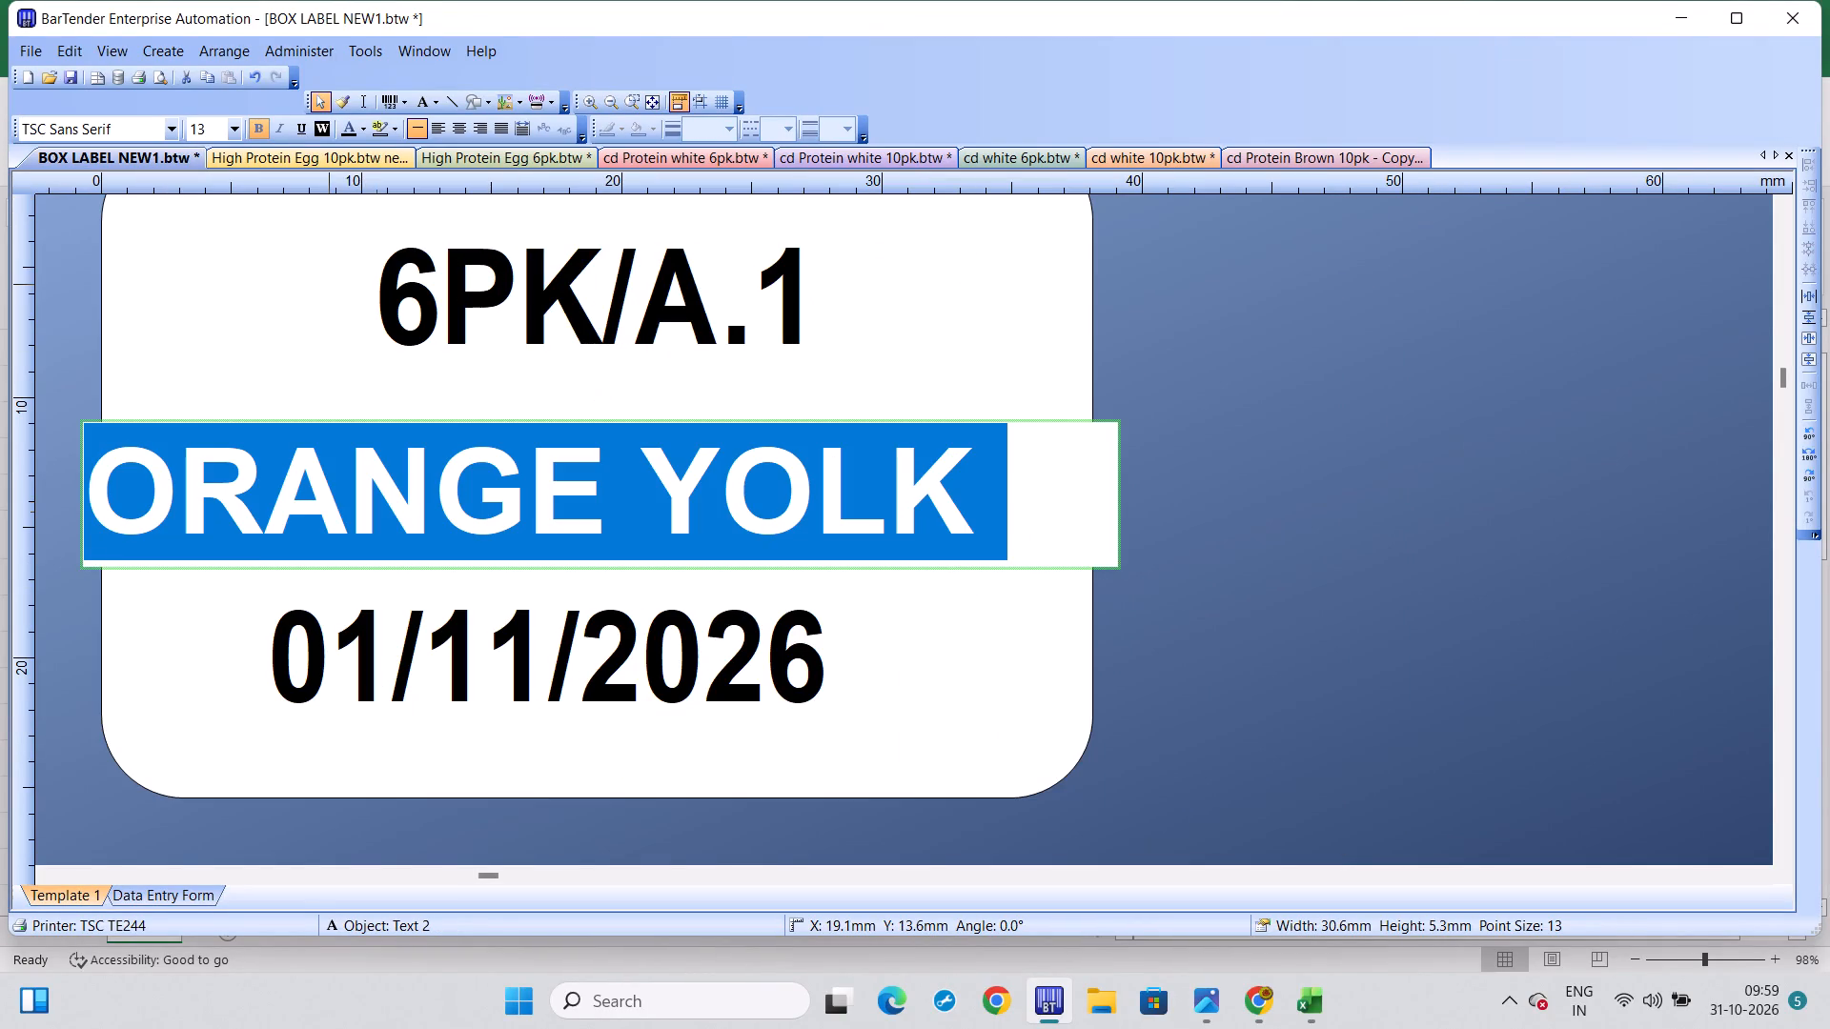
key(p)
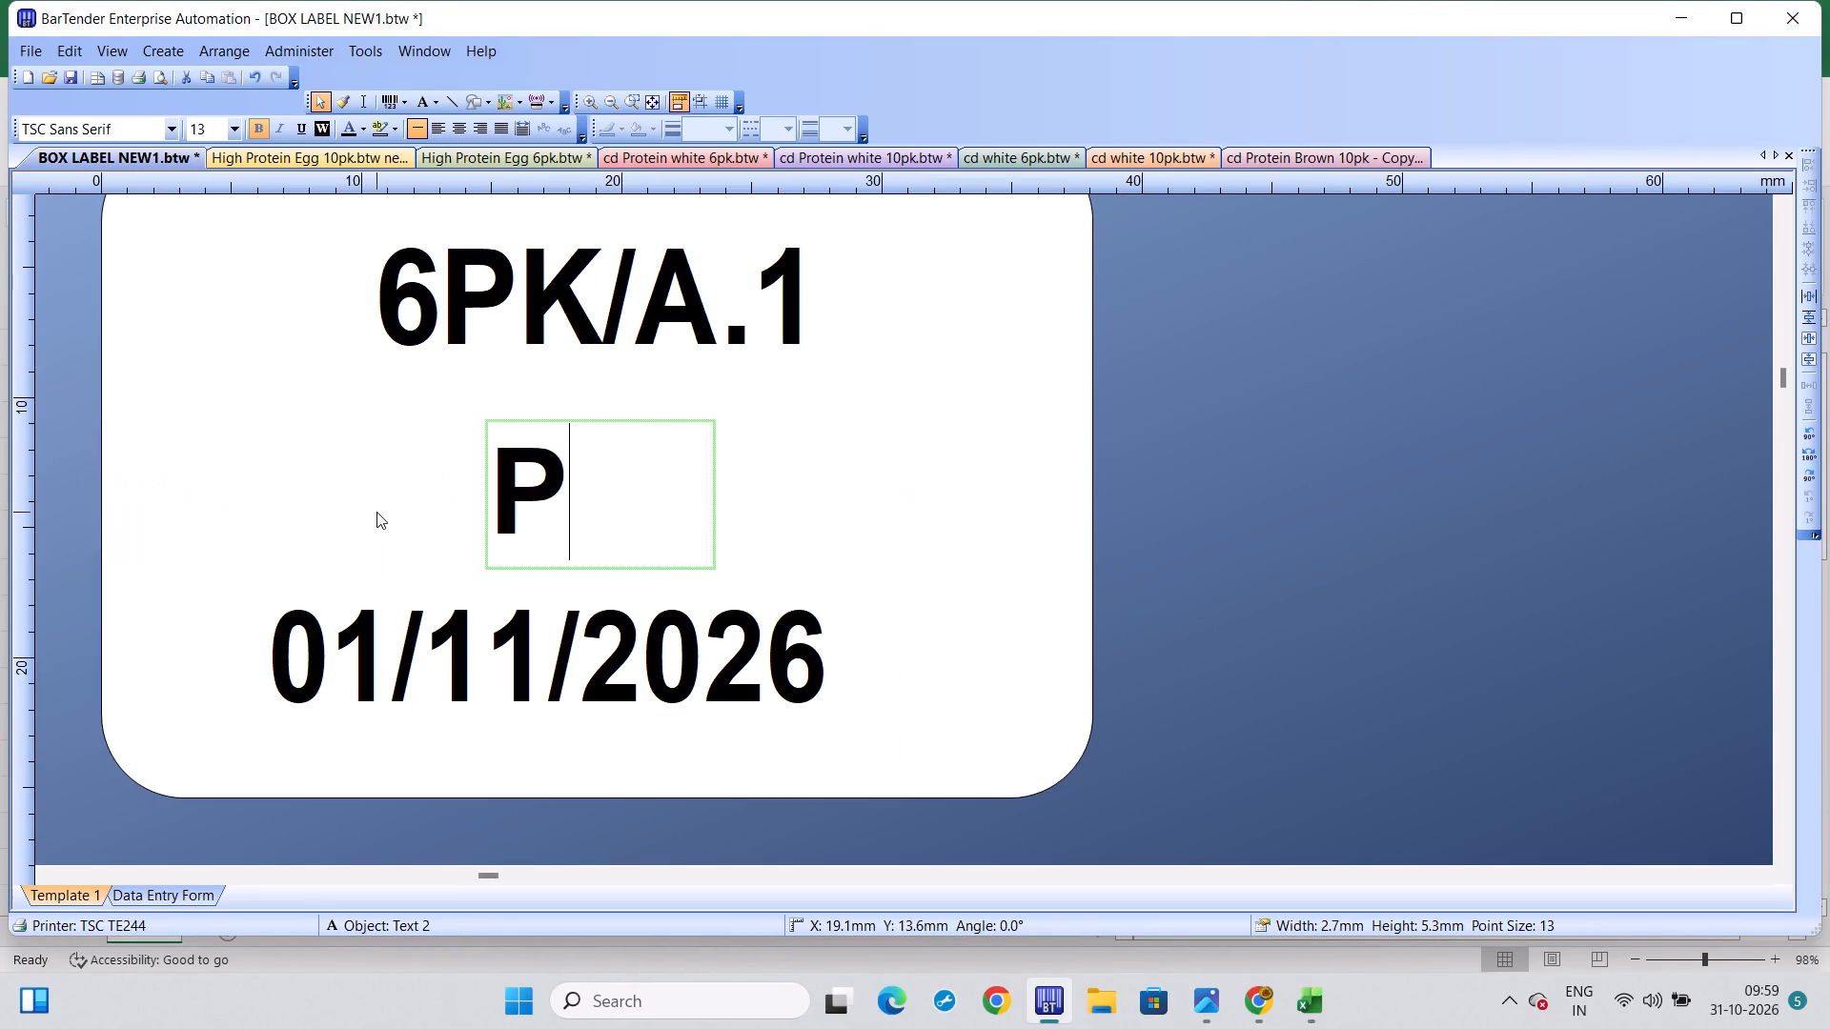
key(r)
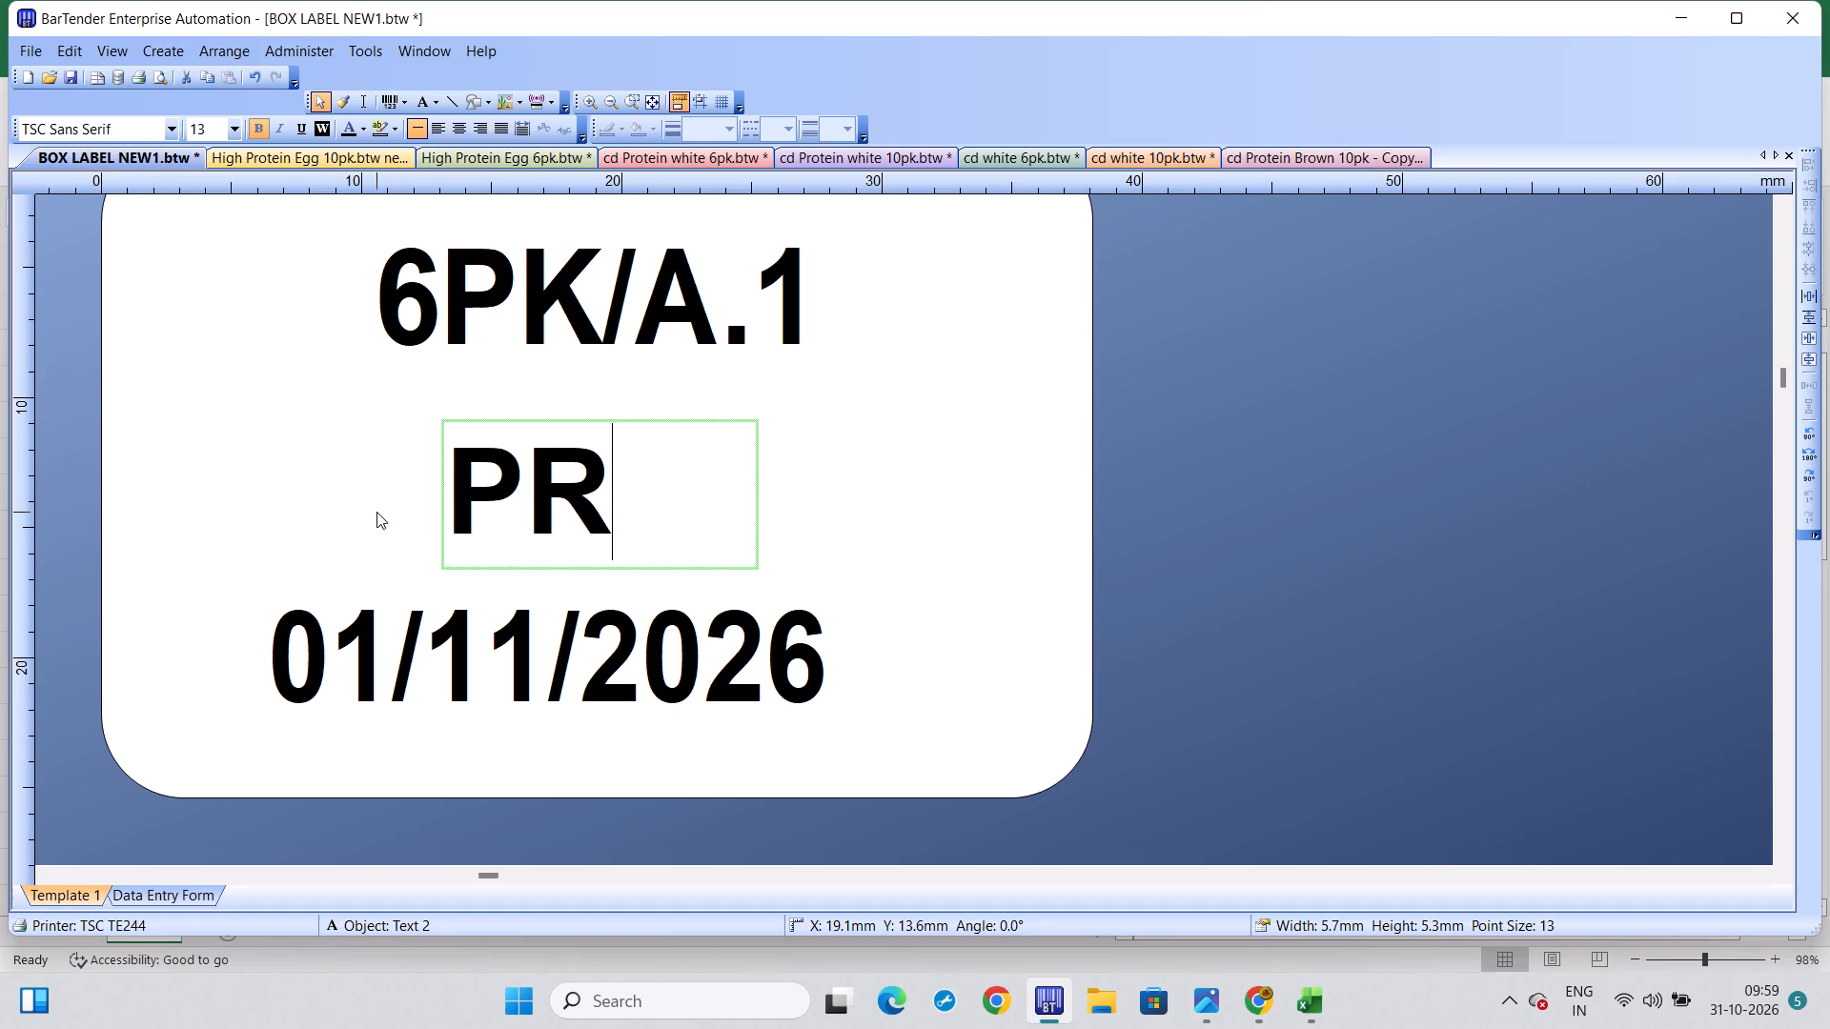
key(o)
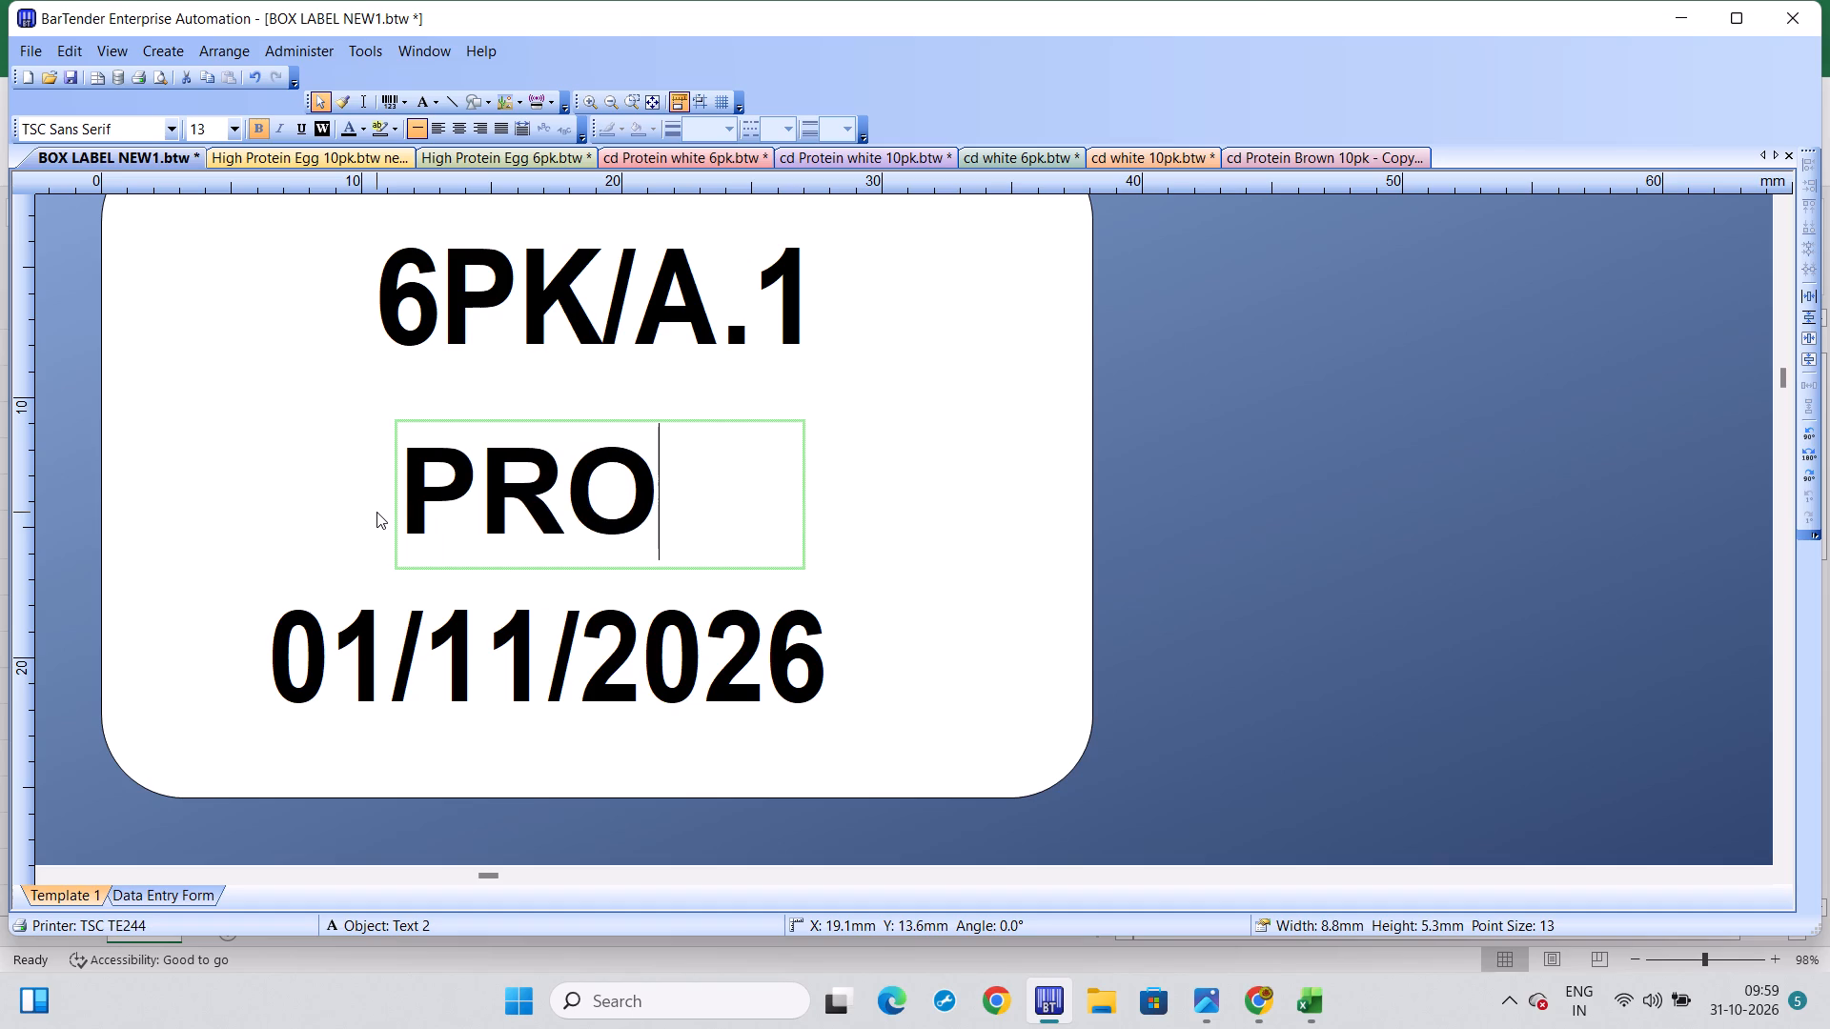
key(t)
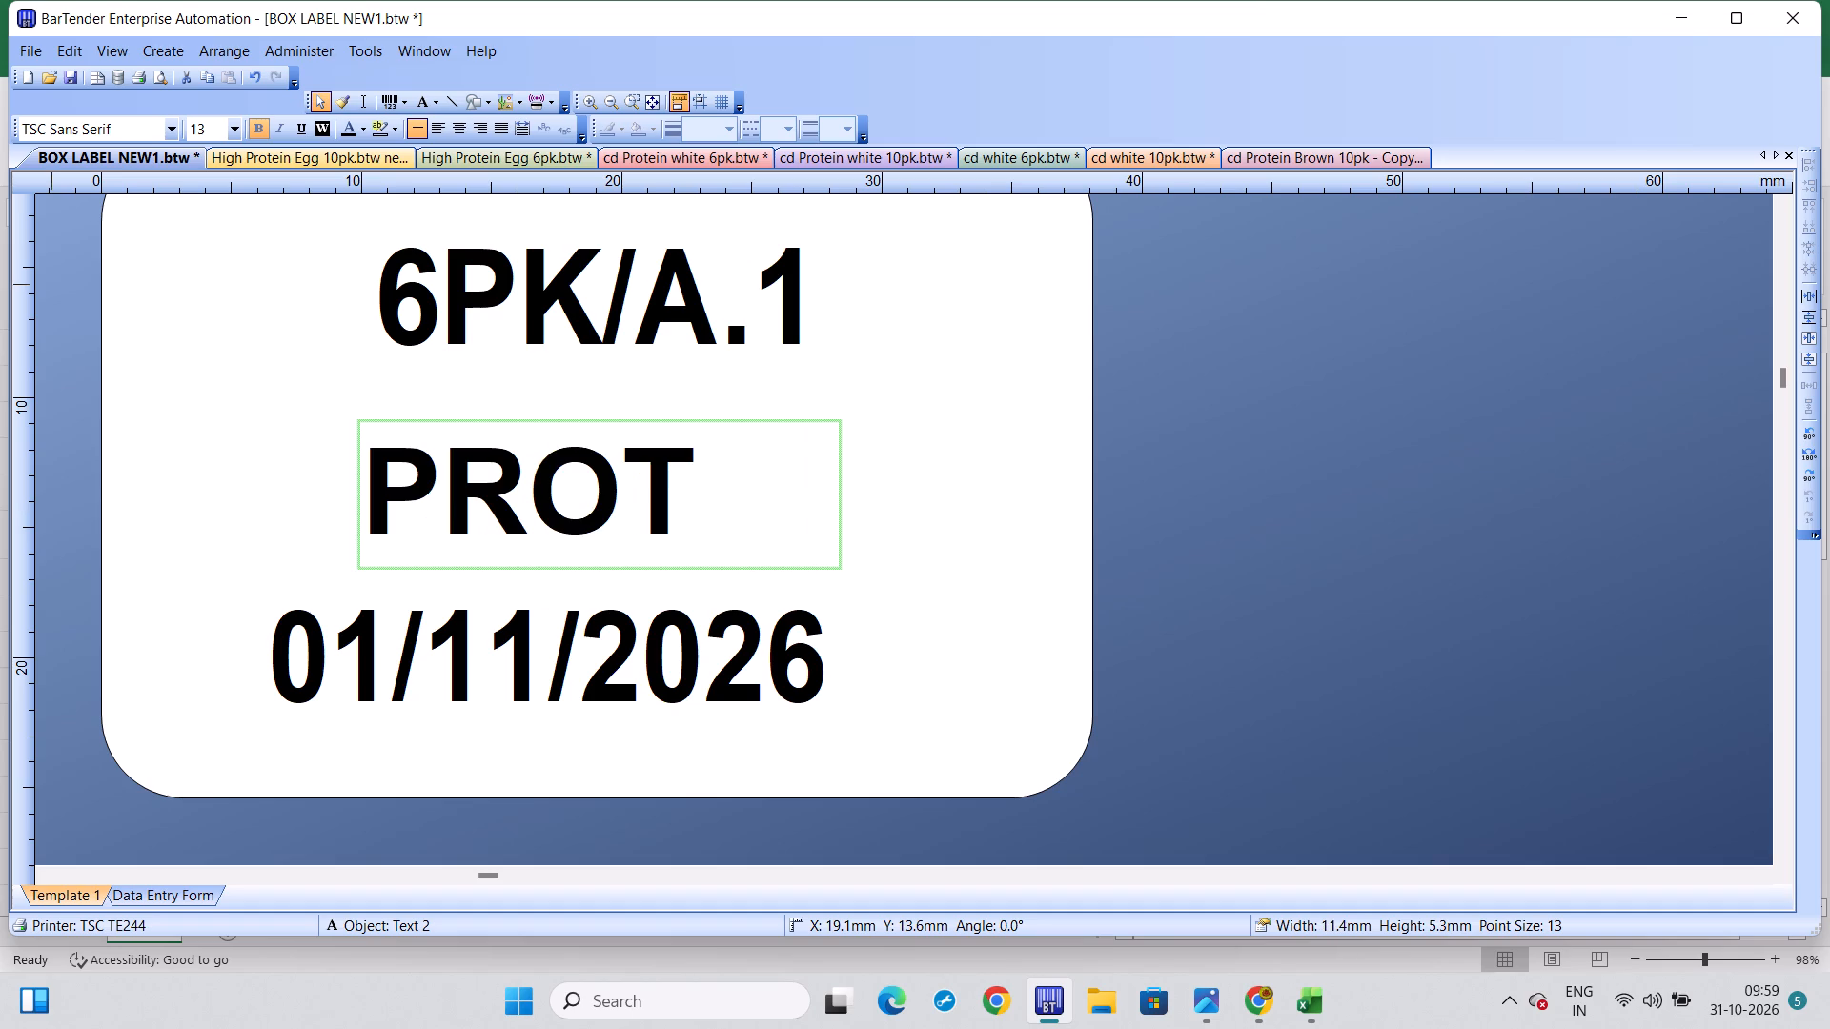
key(e)
key(i)
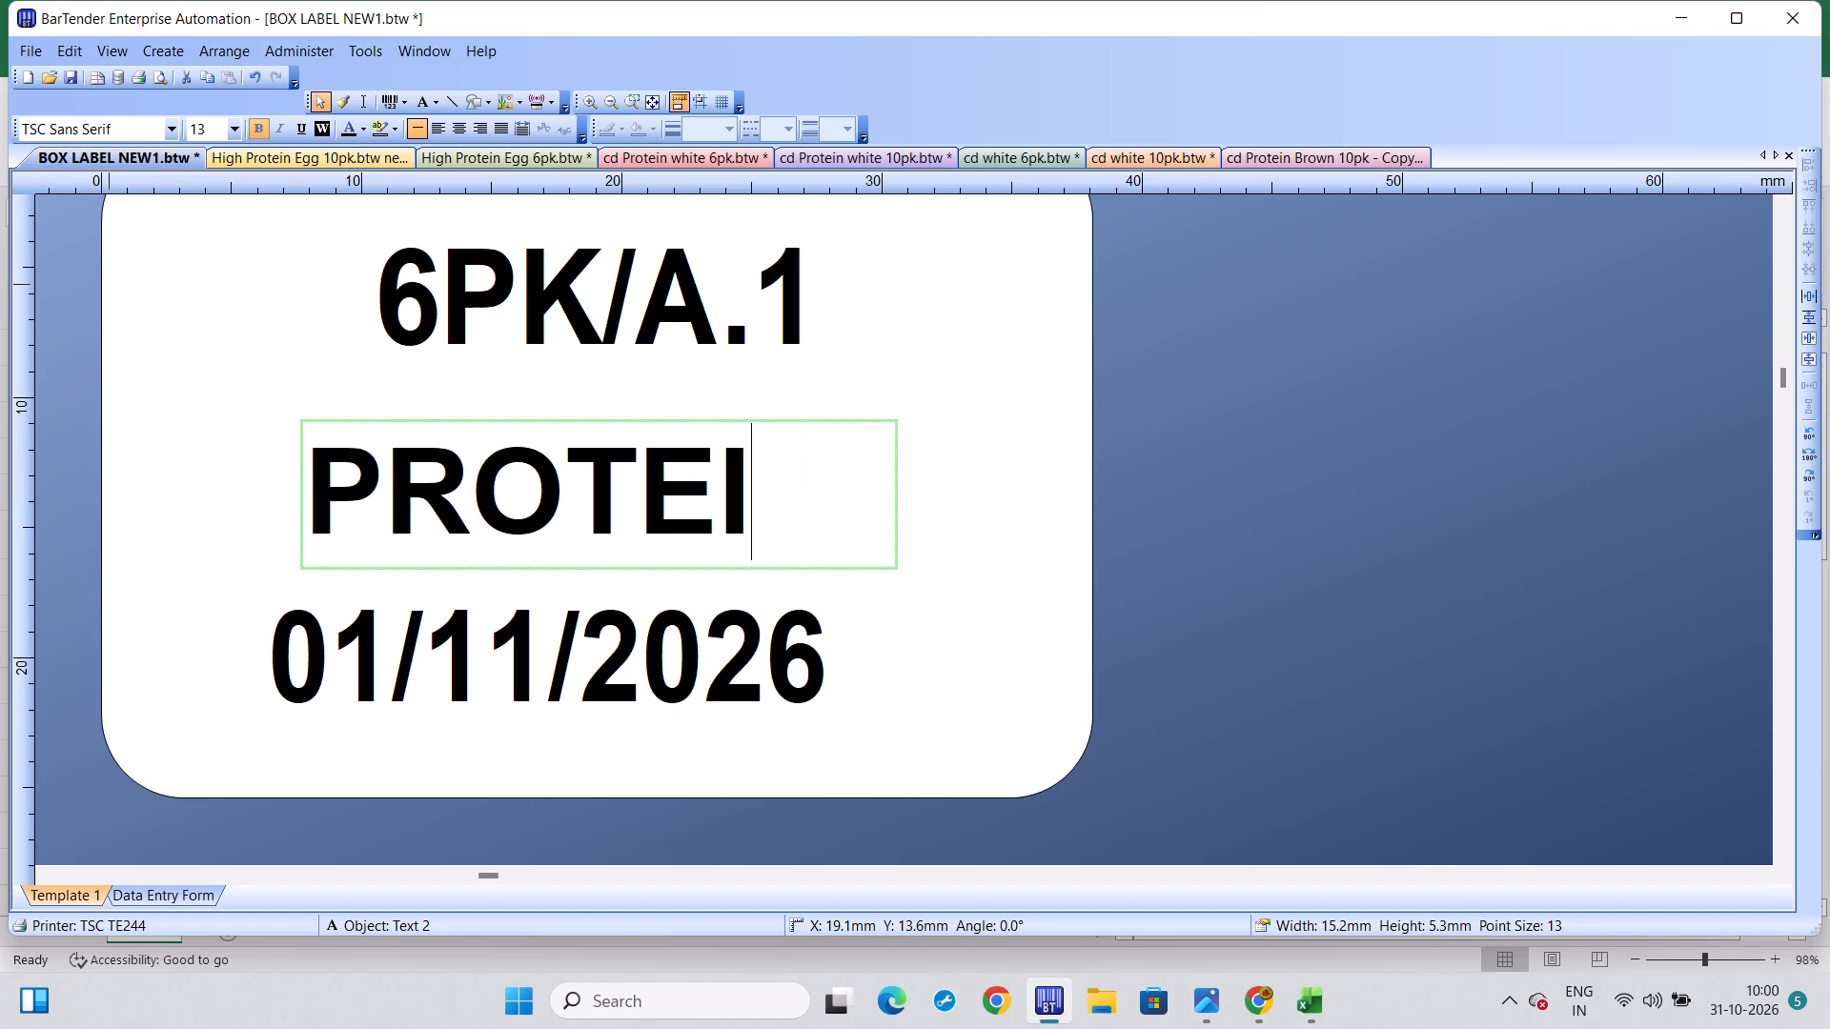
key(n)
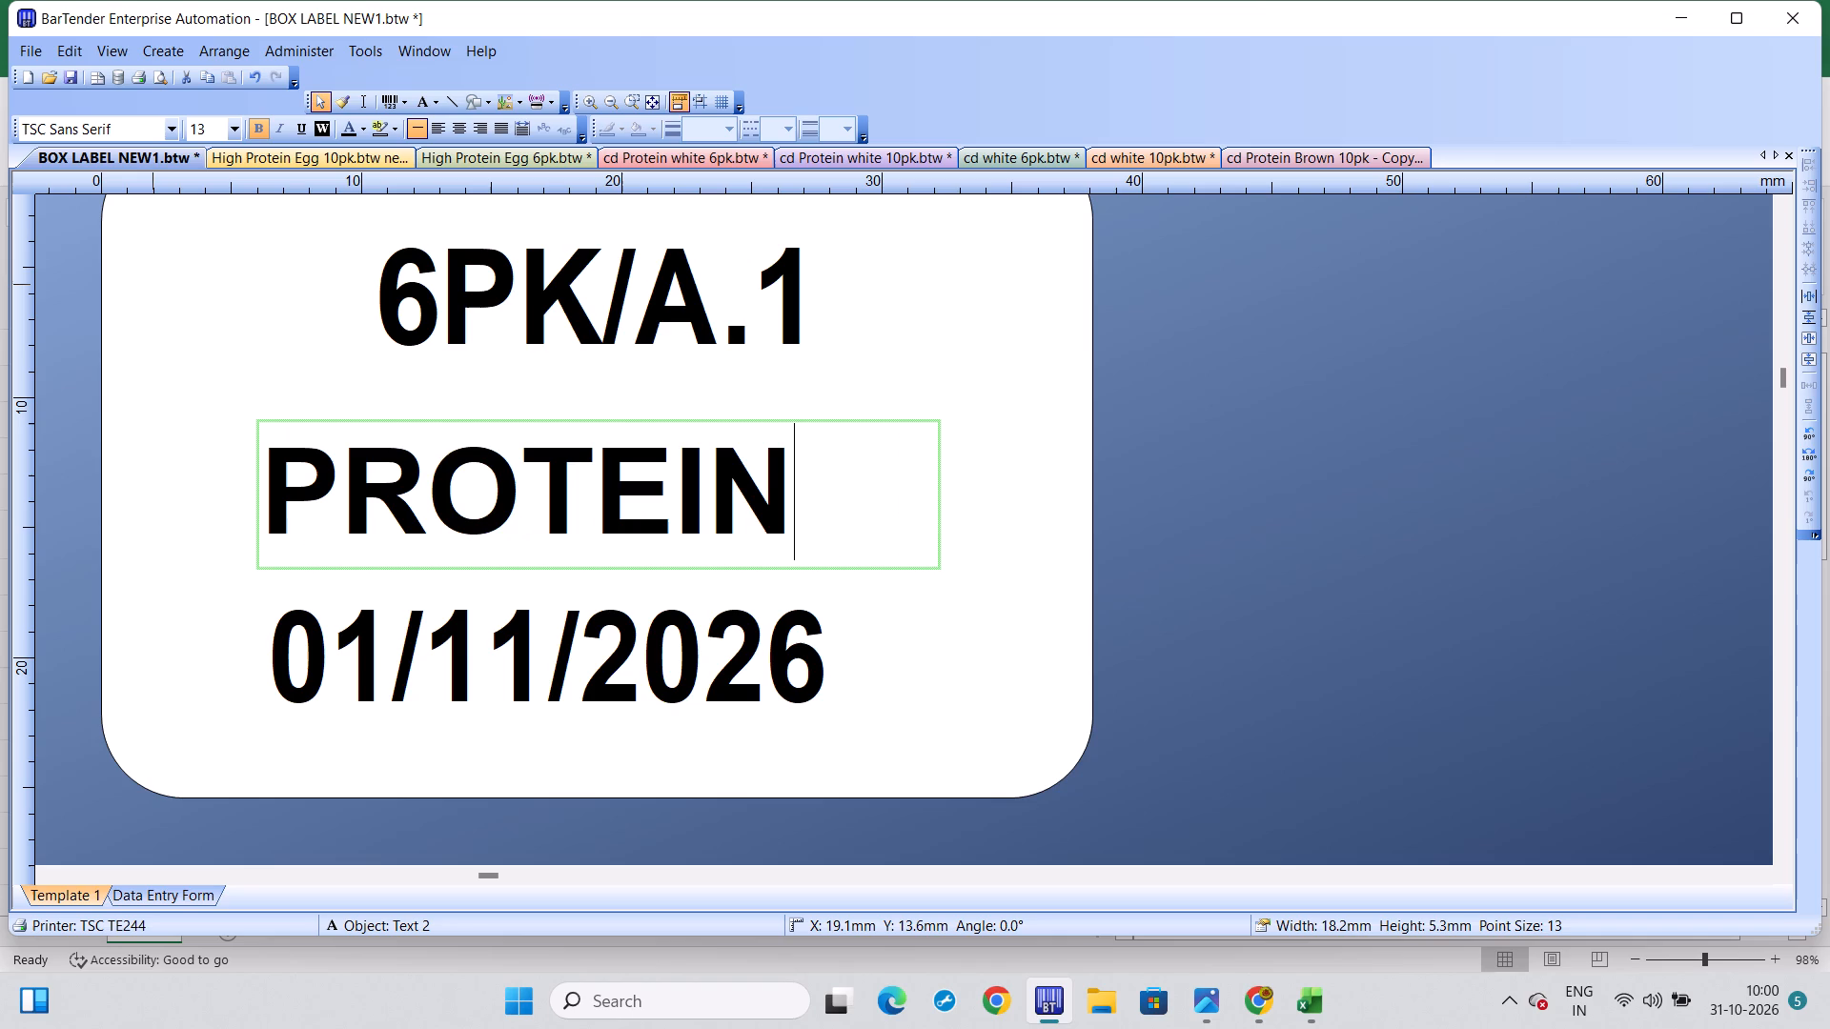
key(space)
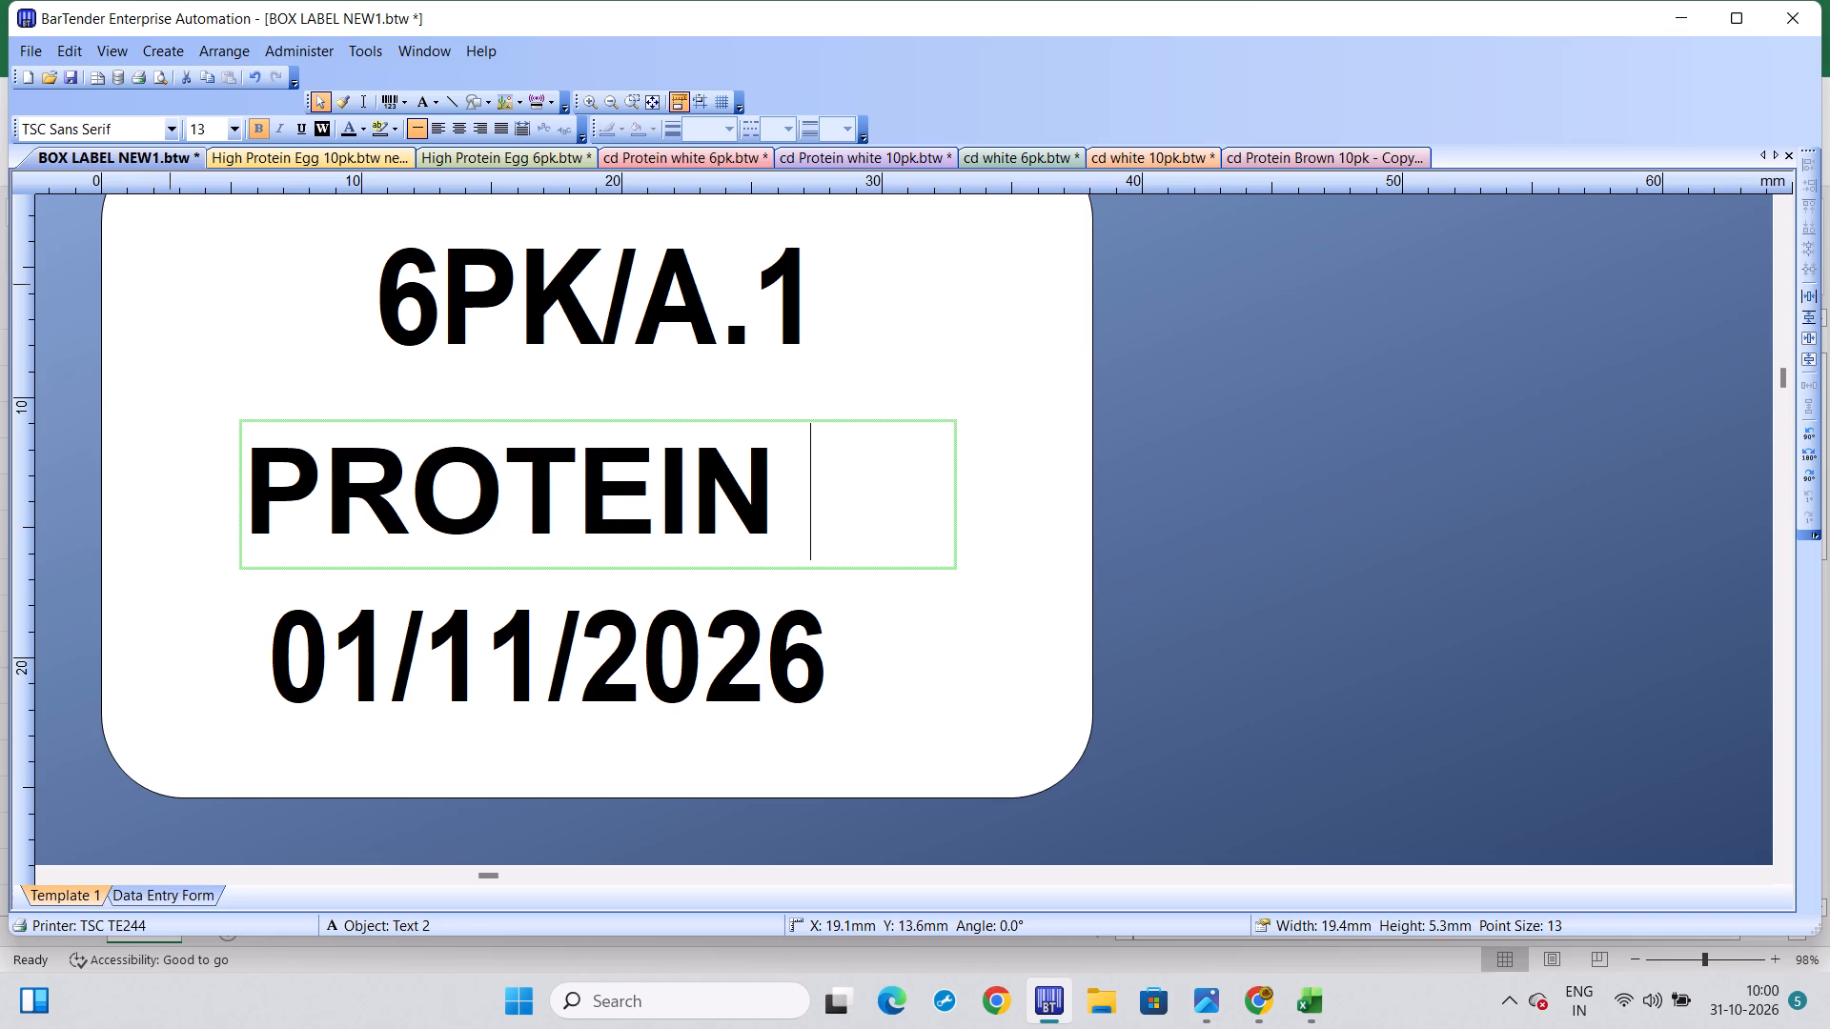
text(MAX)
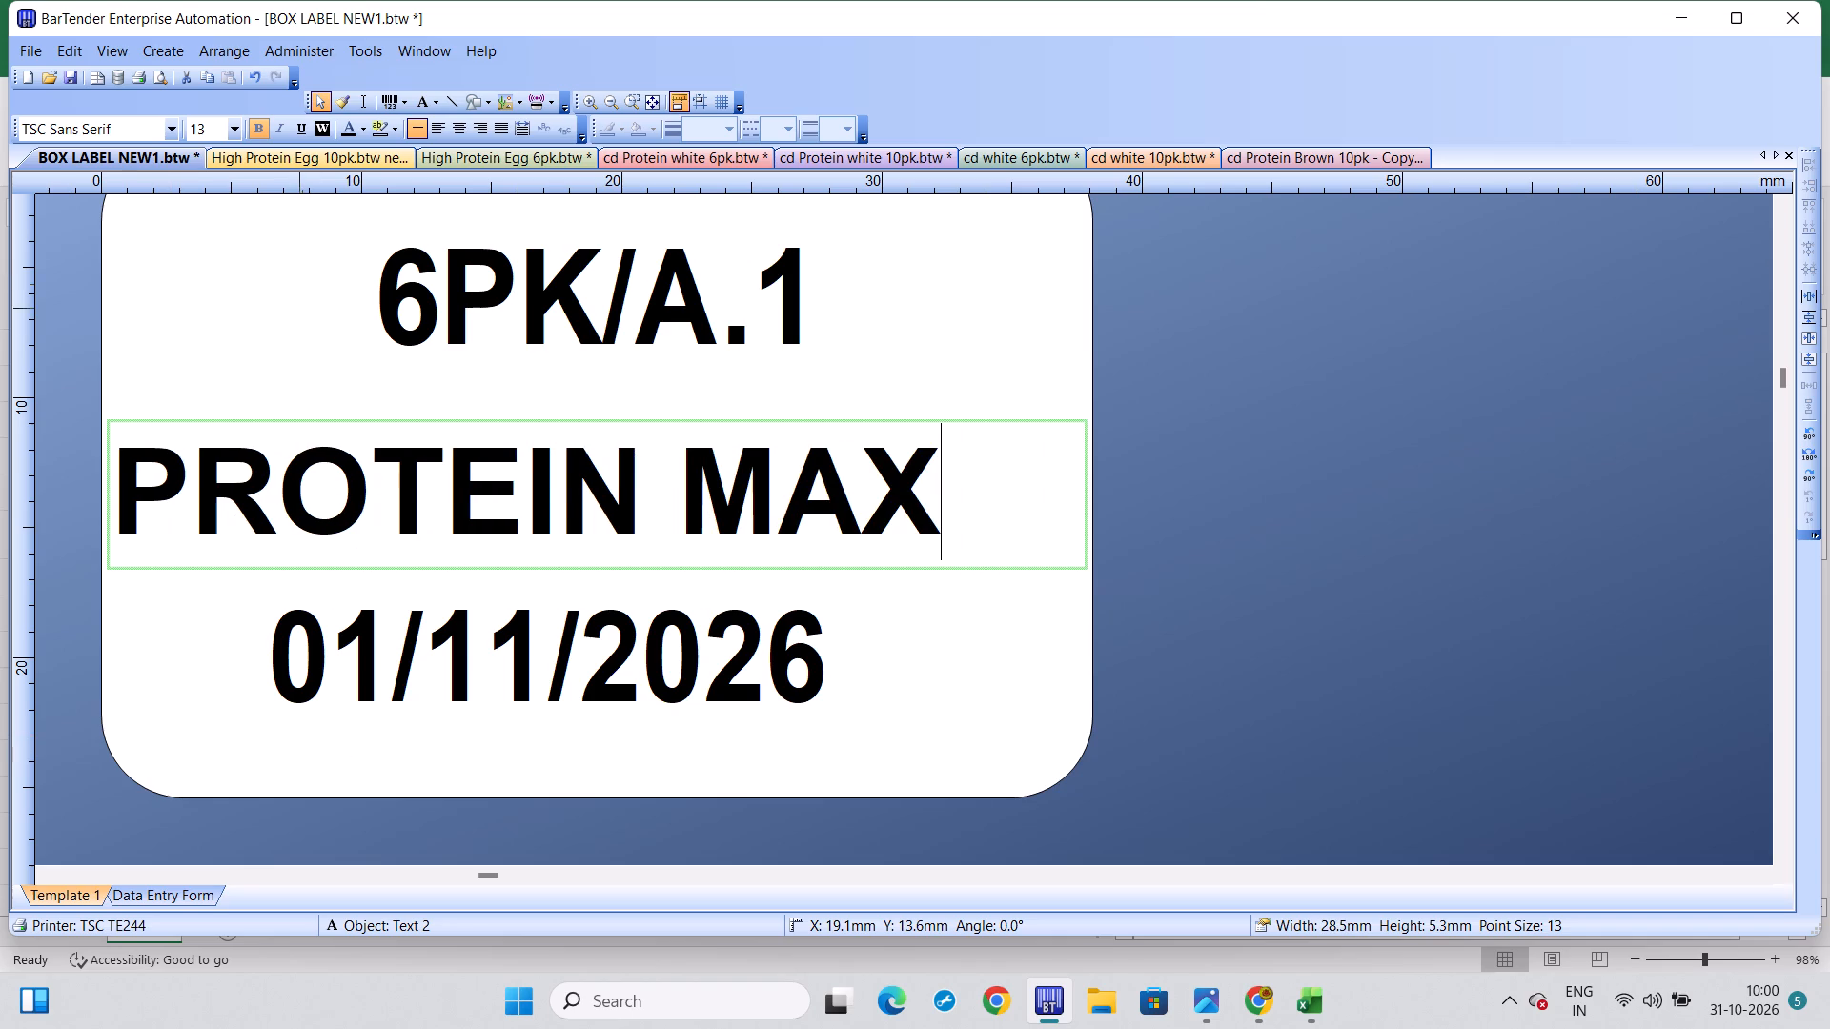
Change the pack line at the top of the box label to 10PK/A.1.
click(434, 315)
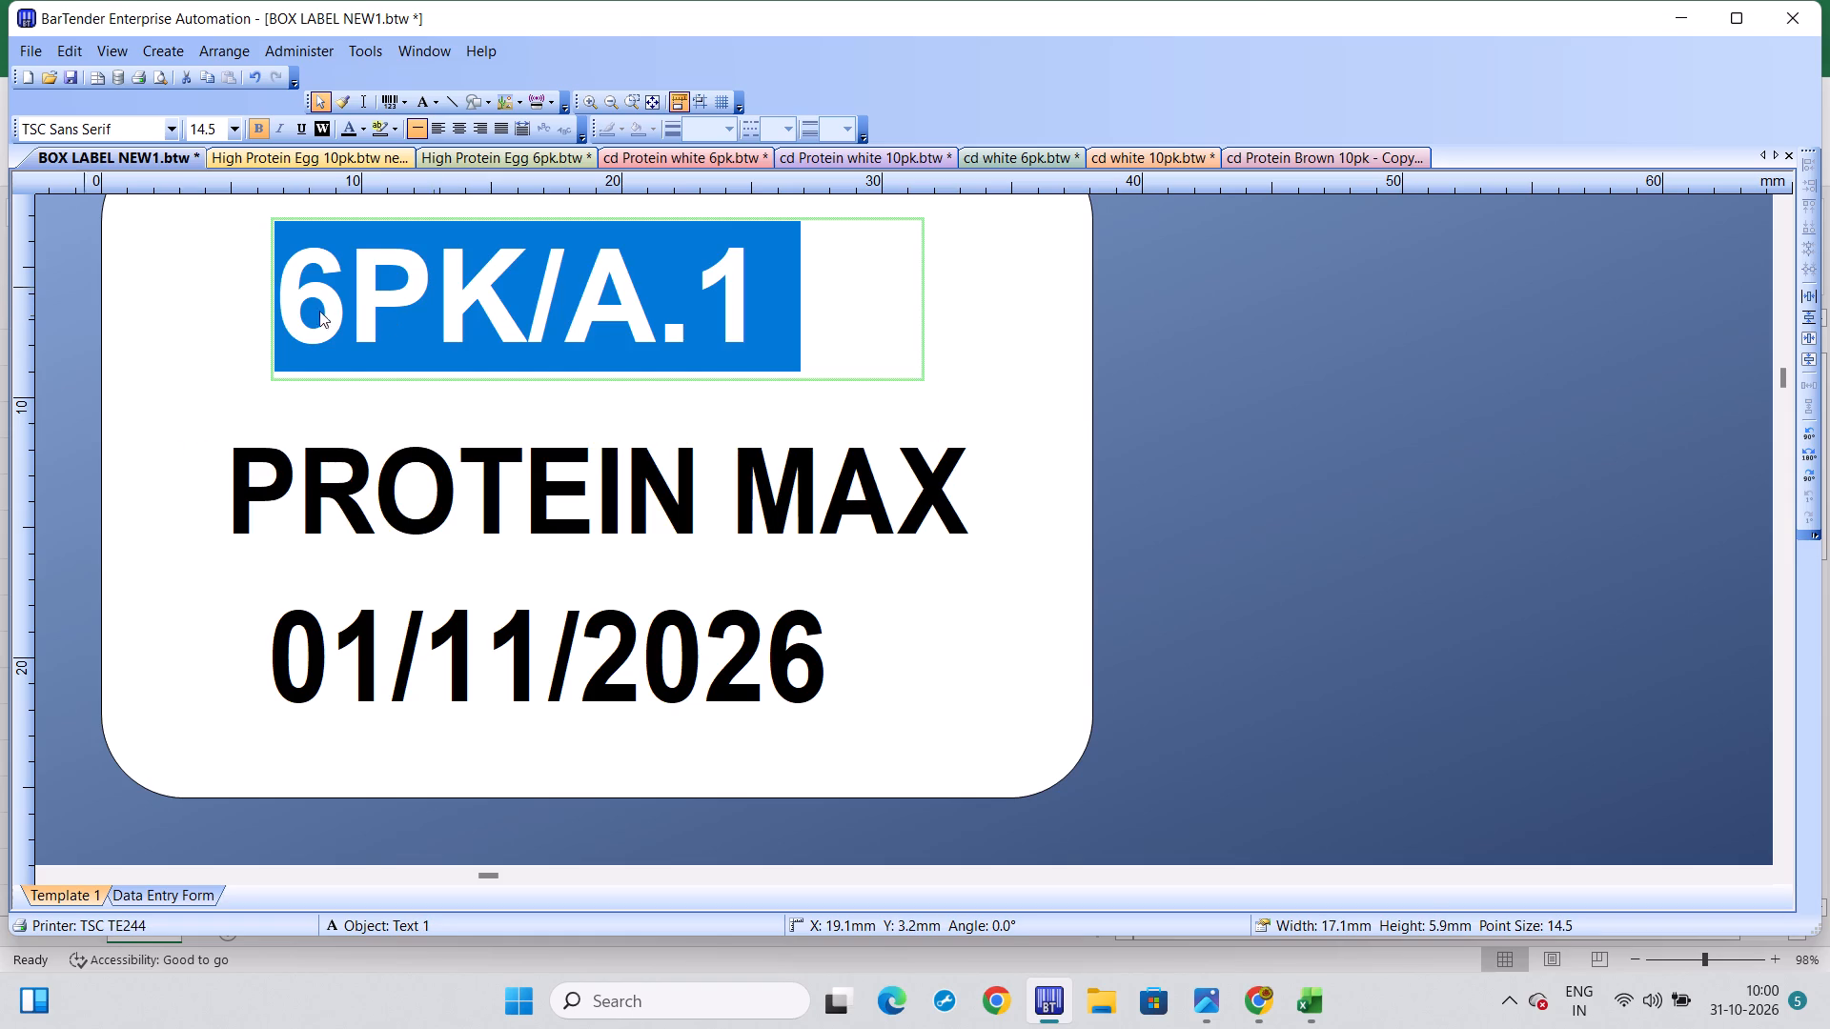
click(346, 320)
key(BackSpace)
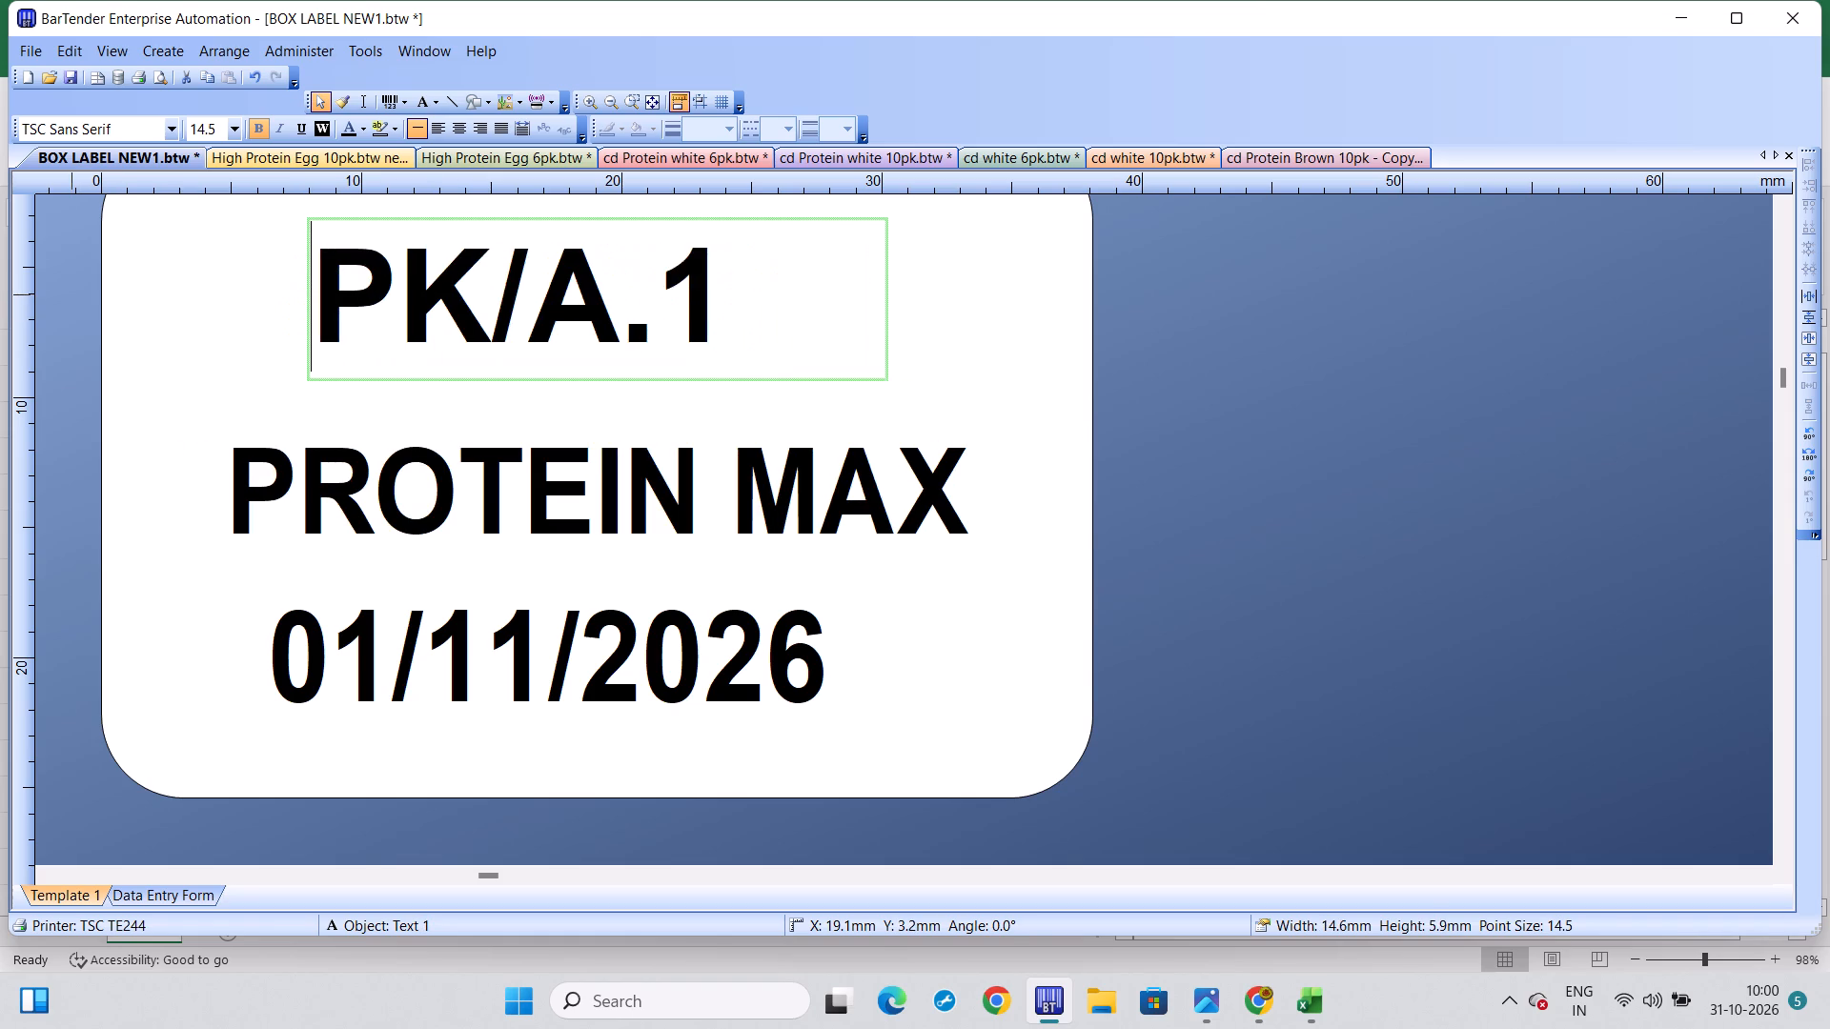
text(10)
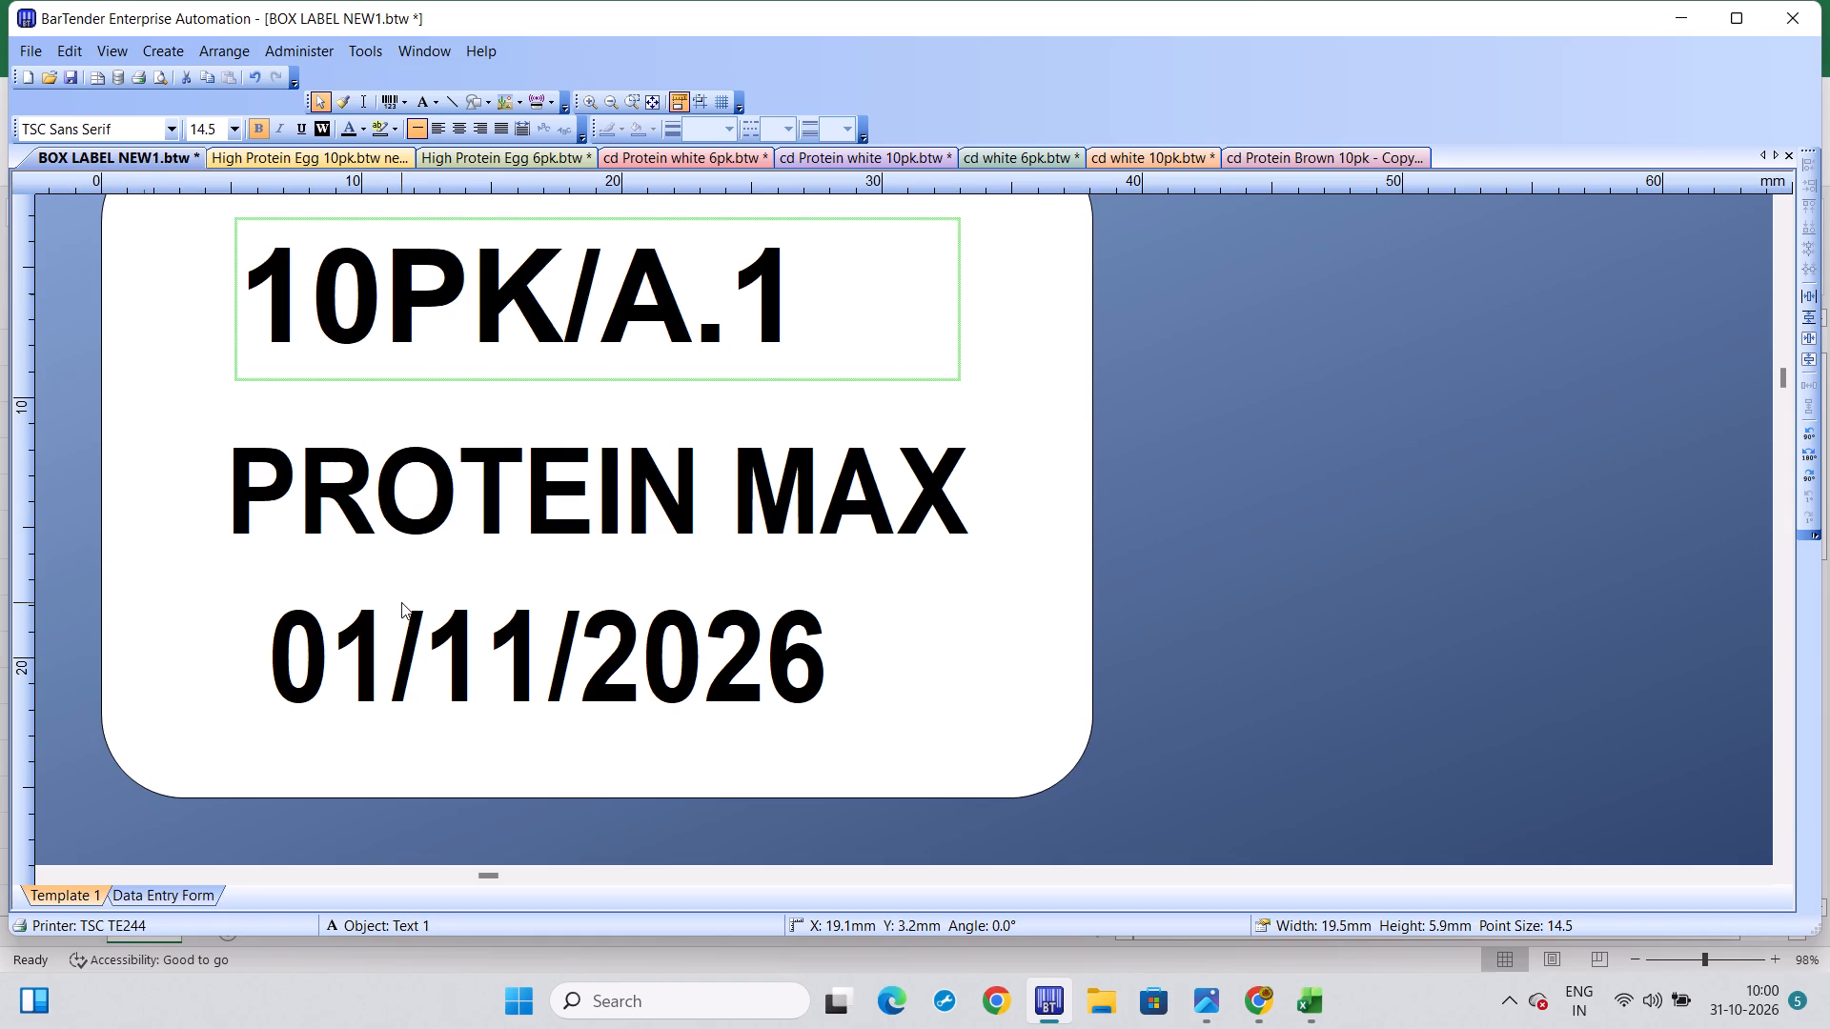
Print 120 copies of the 10PK/A.1 PROTEIN MAX box label on the TSC TE244.
key(ctrl+p)
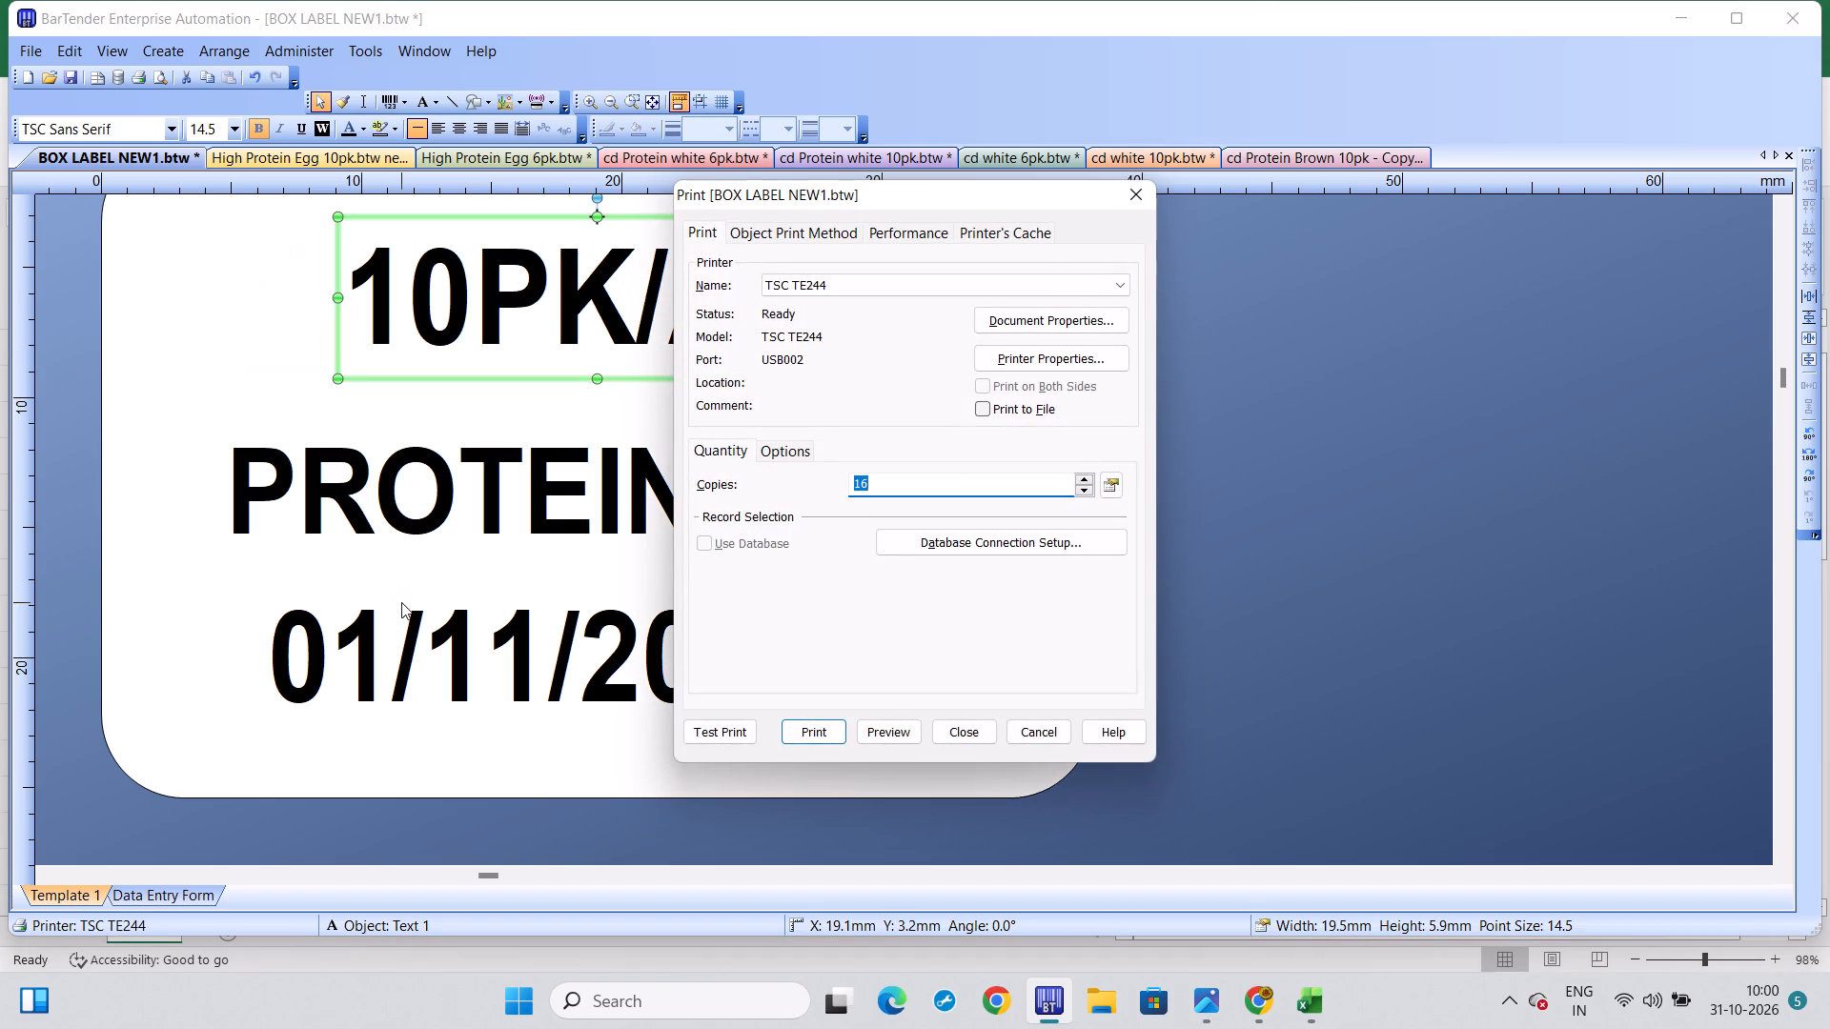
text(120)
key(Return)
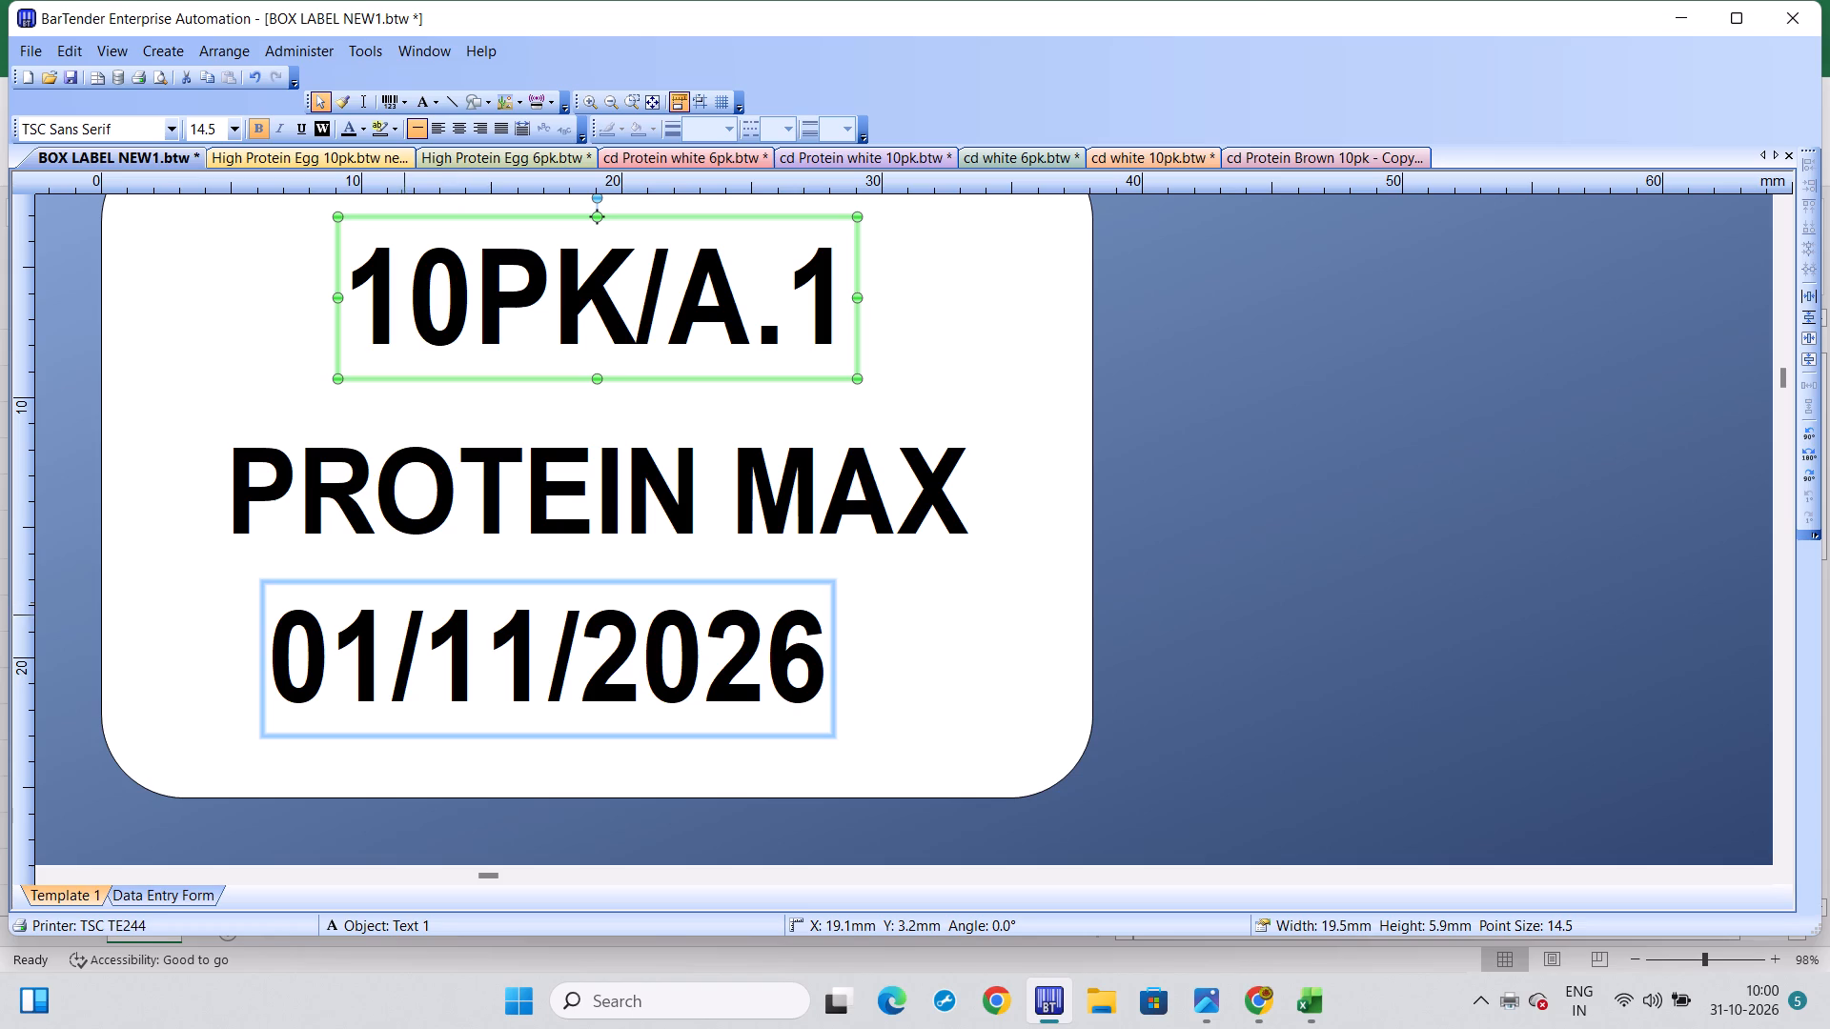
Change the pack line at the top of the box label to 06PK/A.1.
click(473, 331)
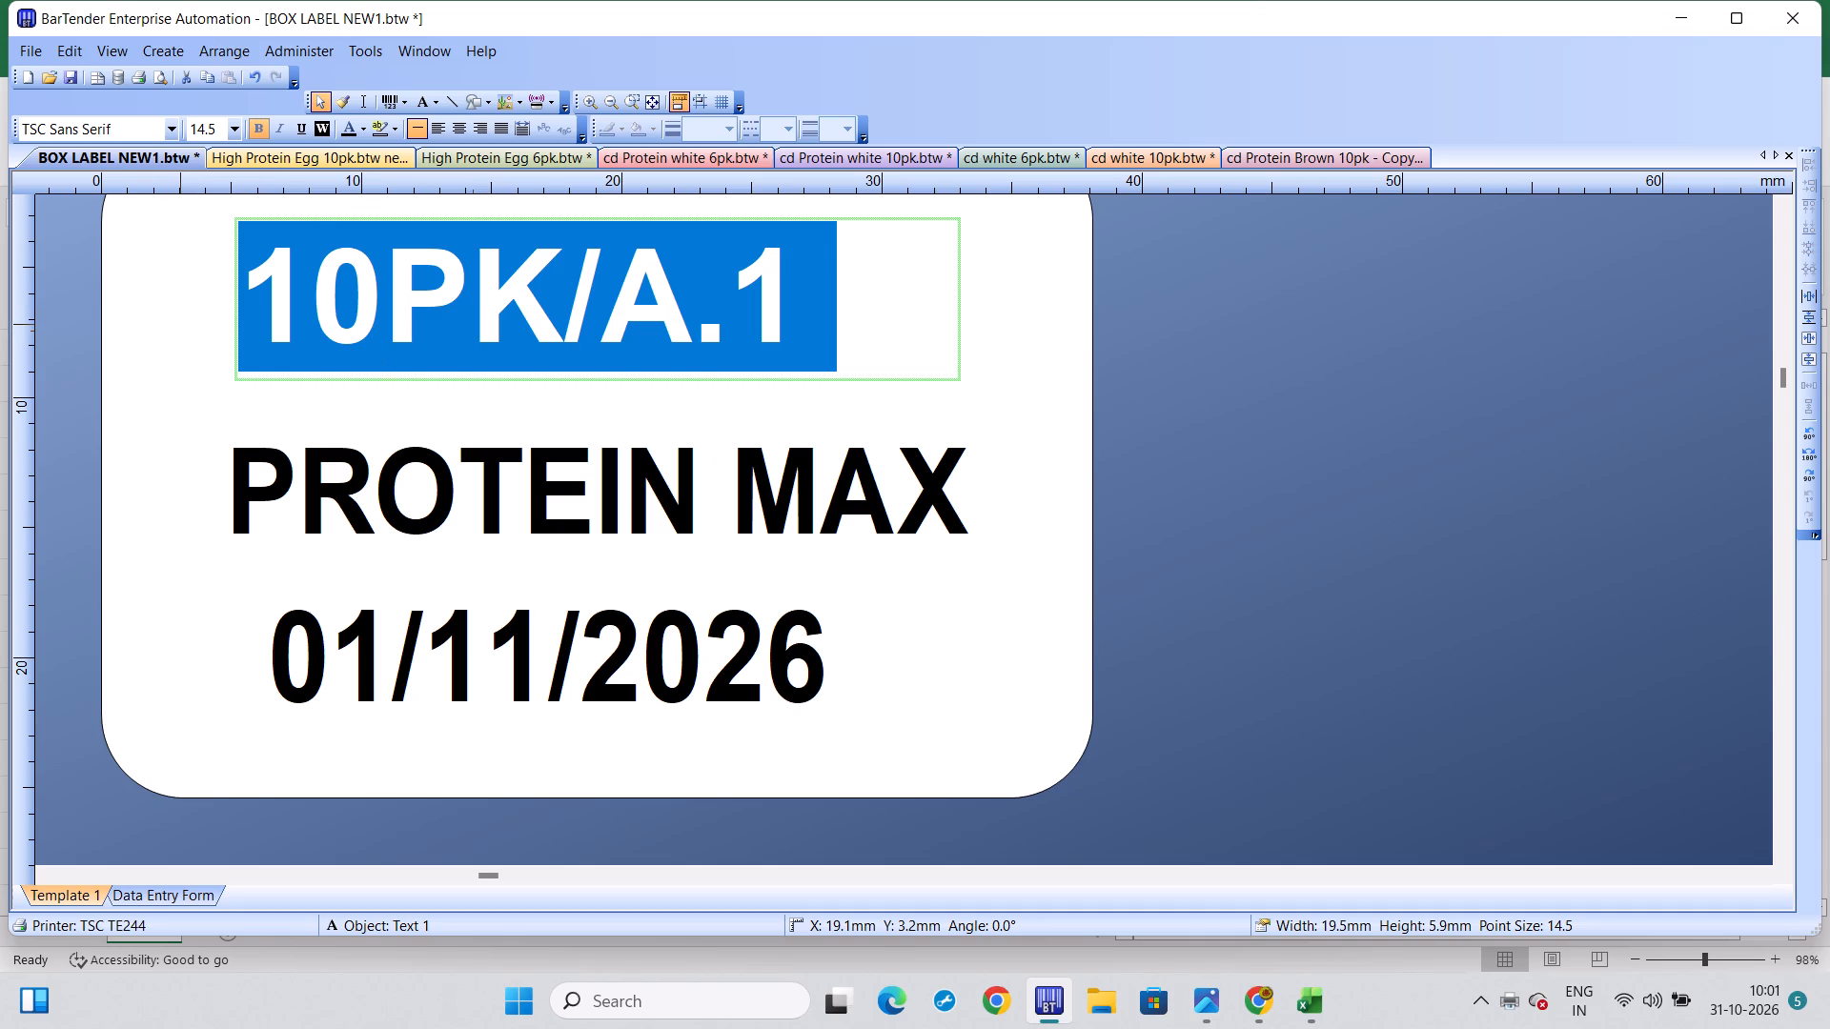
click(382, 350)
key(BackSpace)
key(BackSpace)
key(BackSpace)
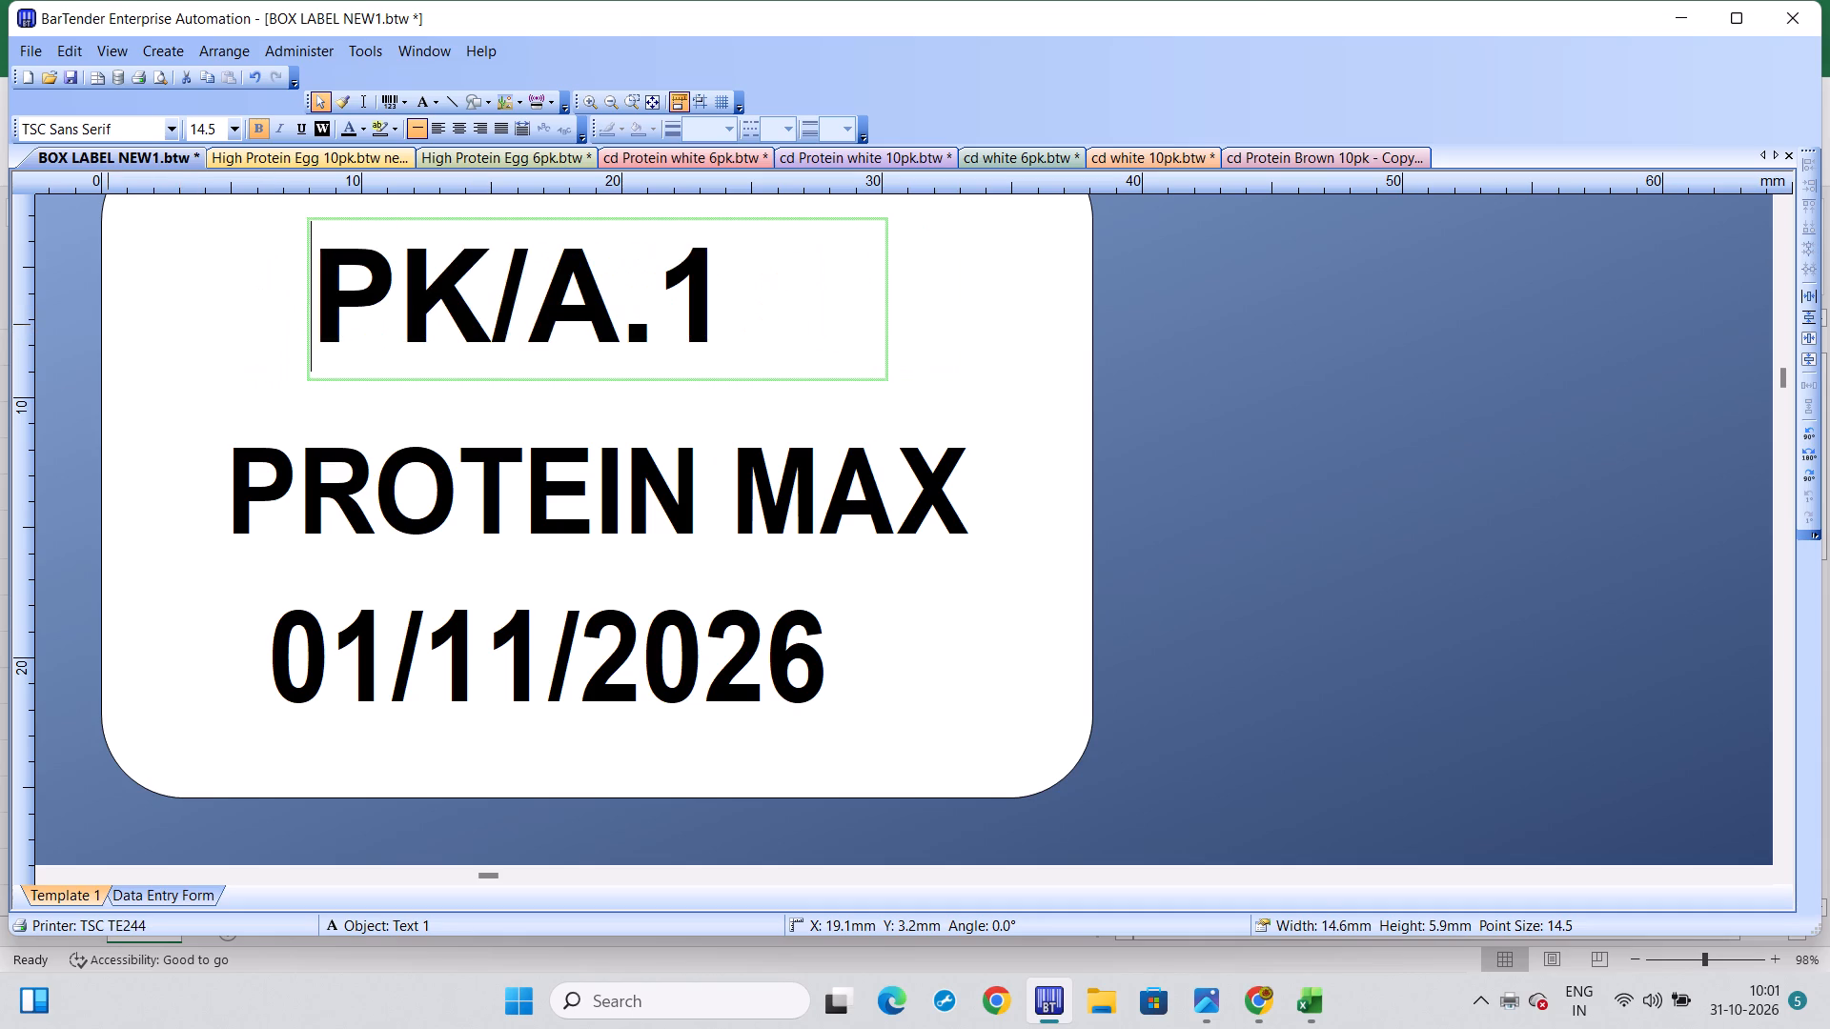
key(0)
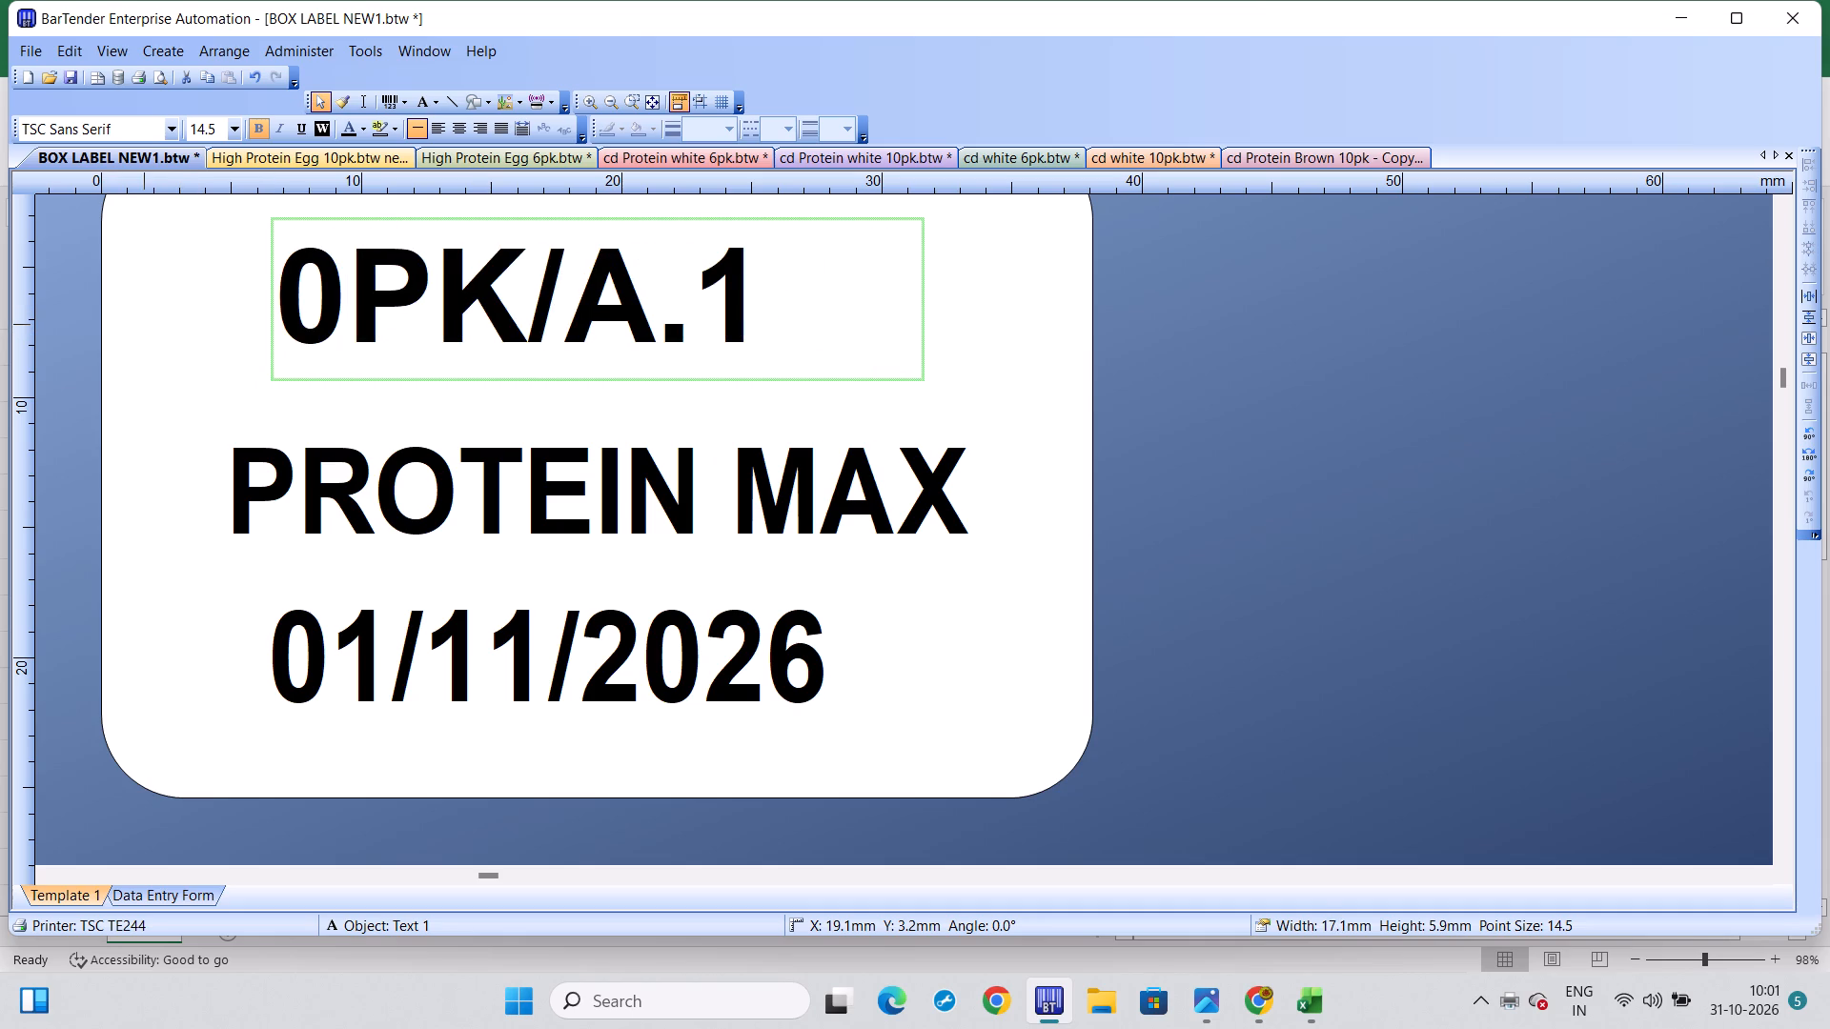
key(6)
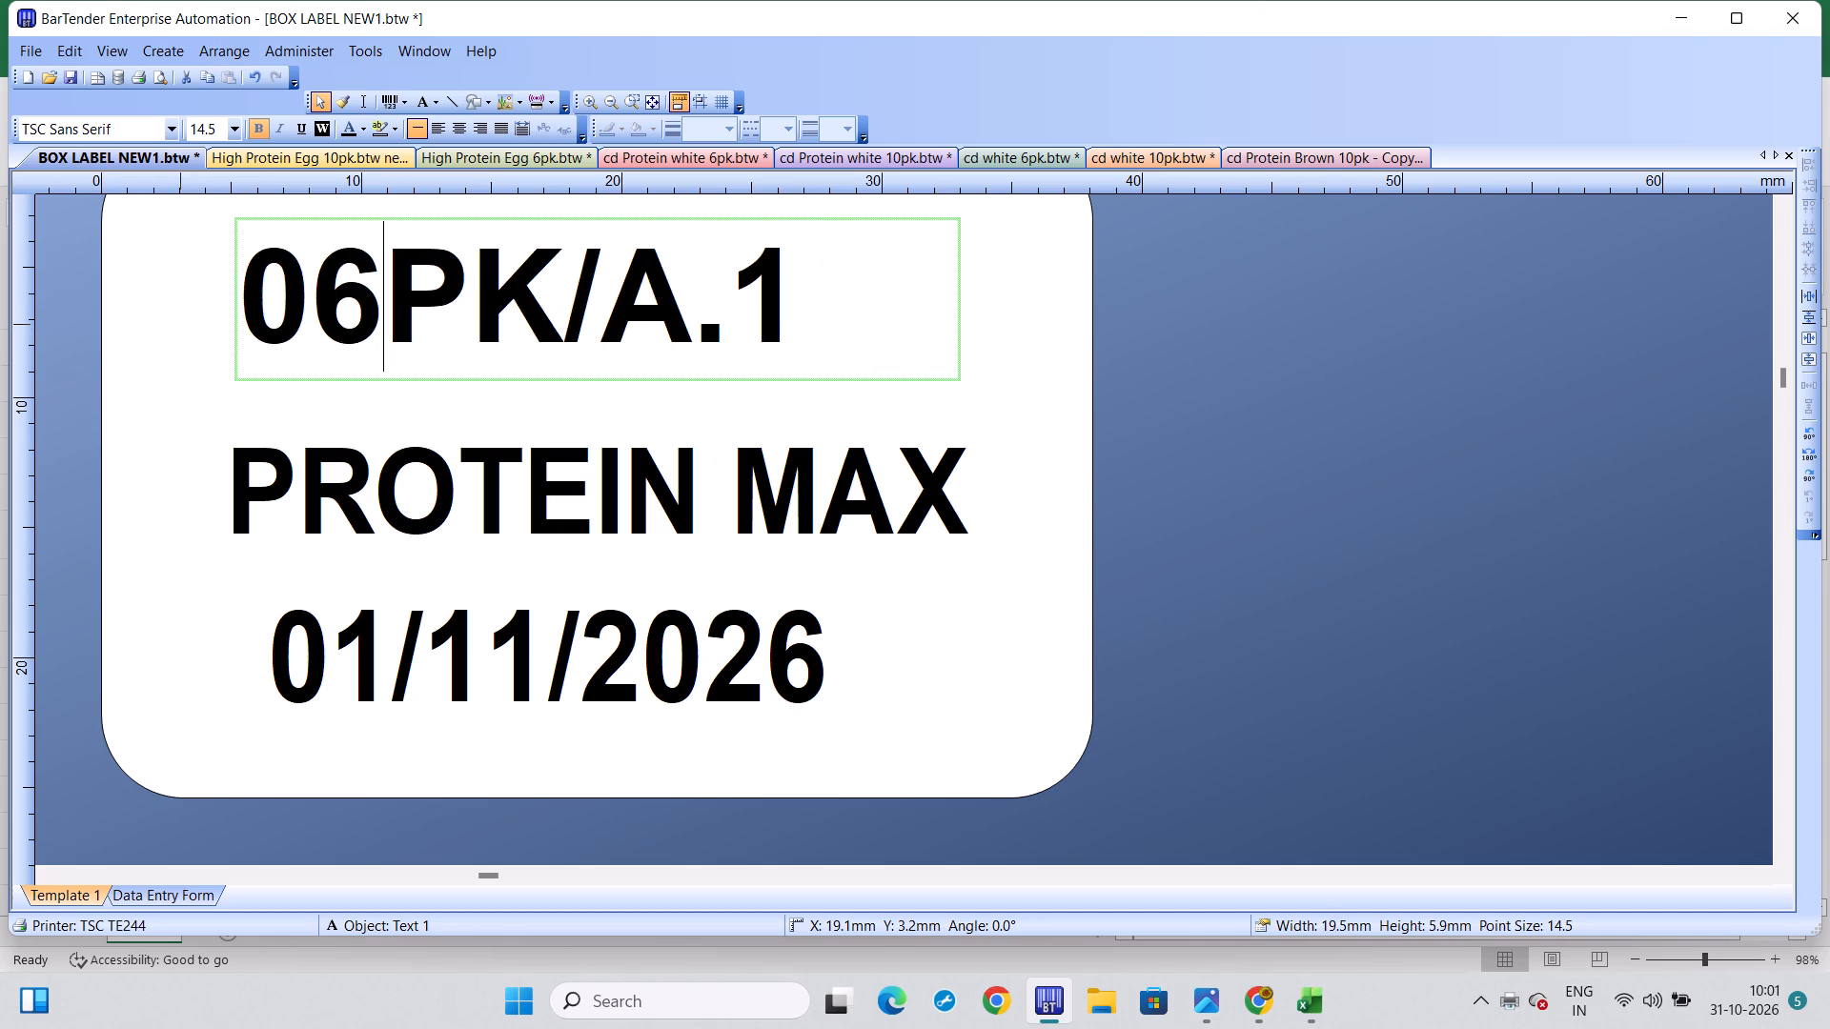
Print 50 copies of the 06PK/A.1 PROTEIN MAX box label on the TSC TE244.
key(ctrl+p)
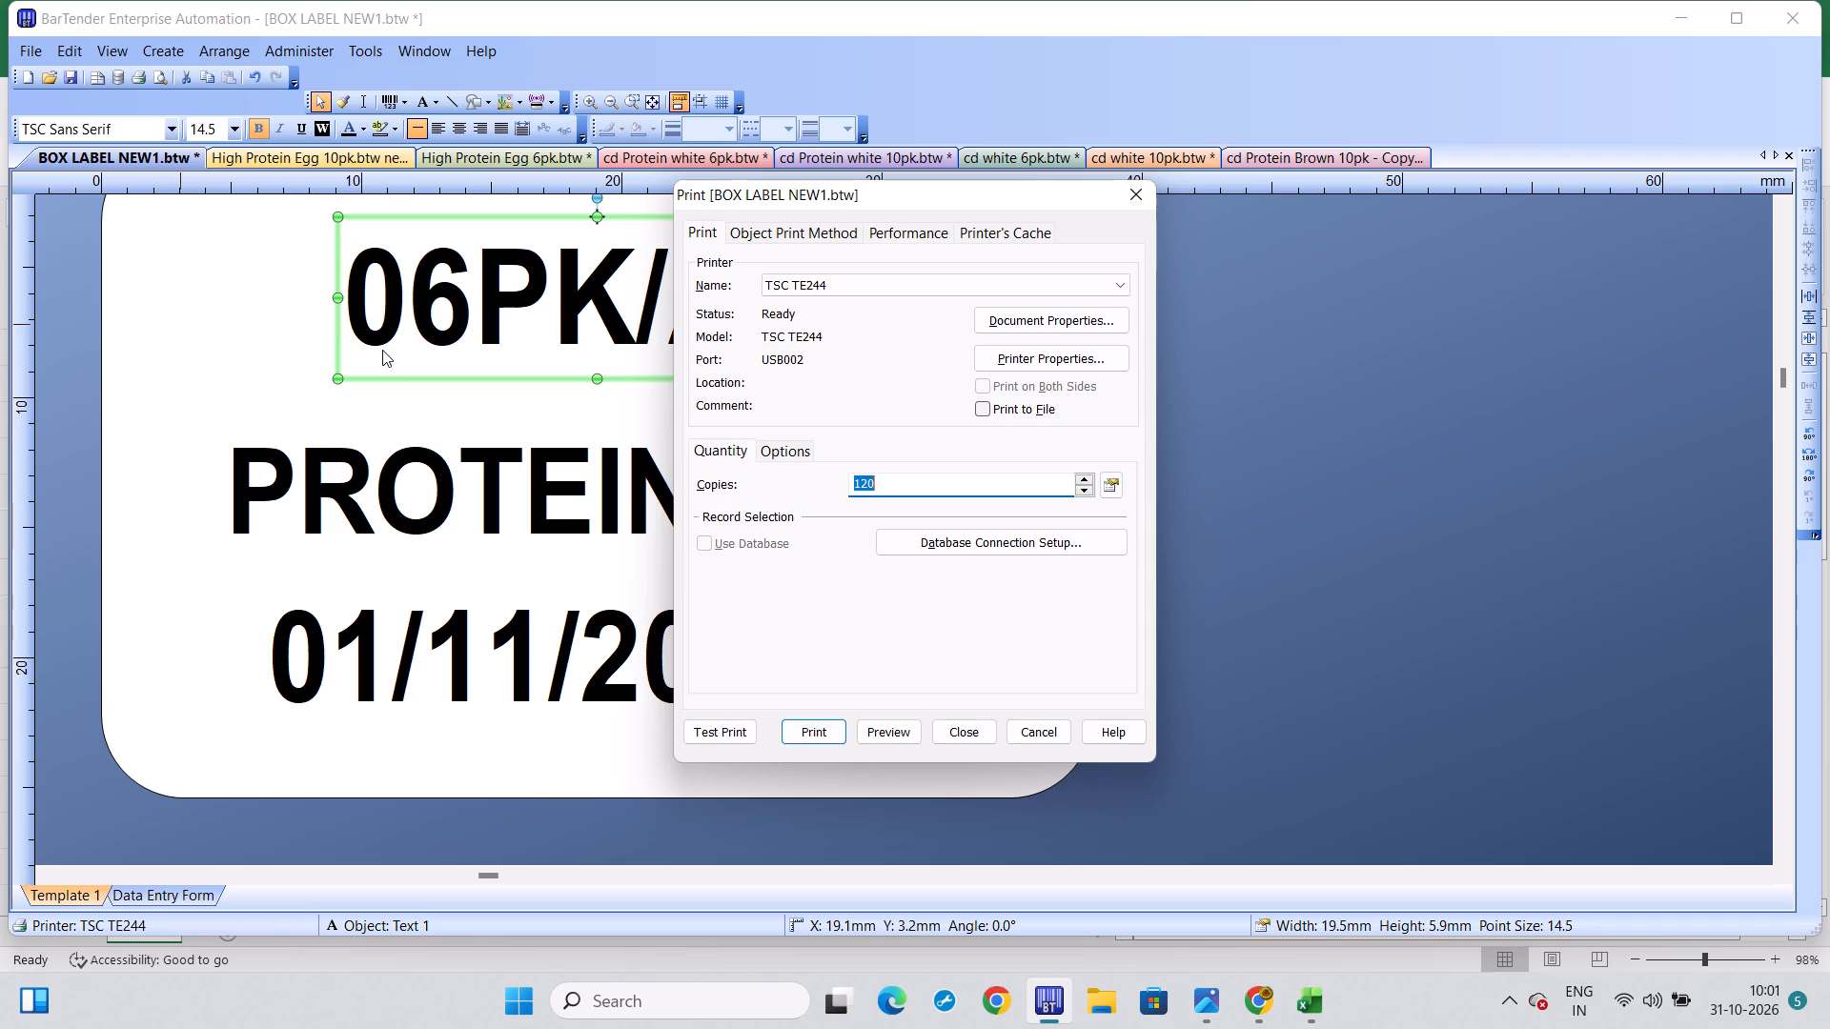
key(5)
key(0)
key(Return)
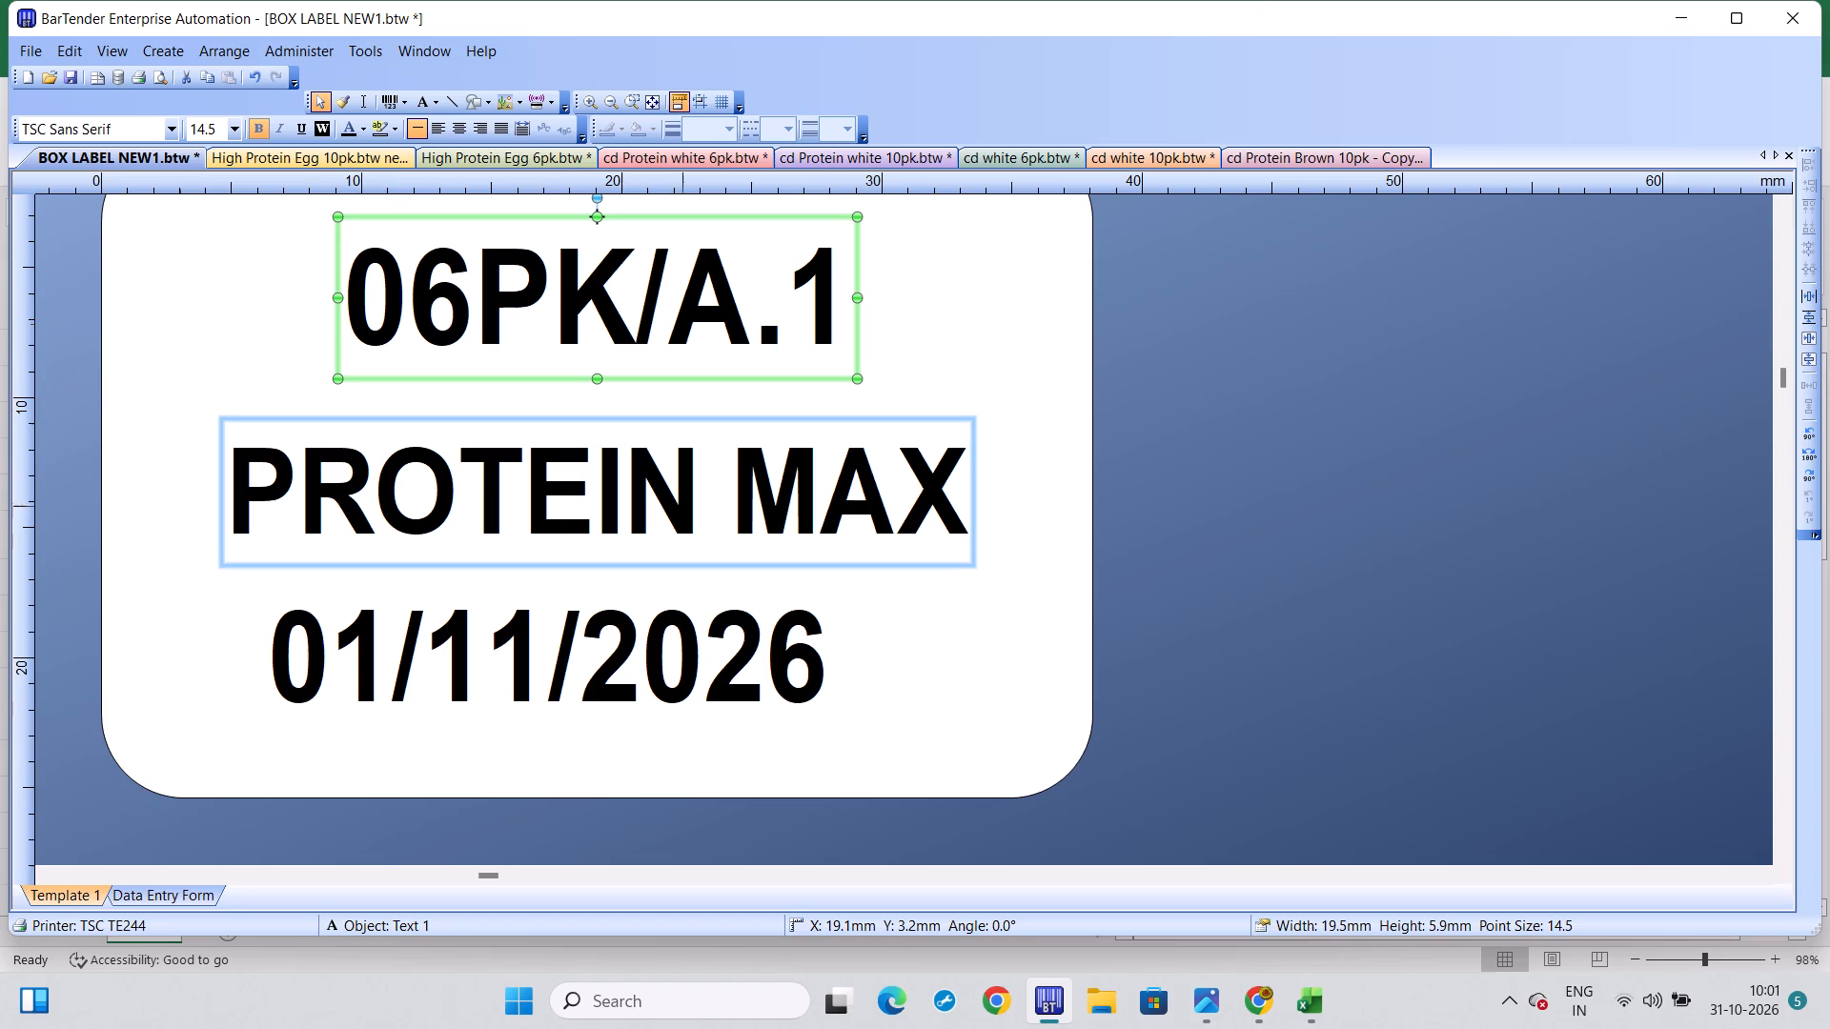
Replace the product line in the middle of the box label with FARM WHITE.
click(953, 488)
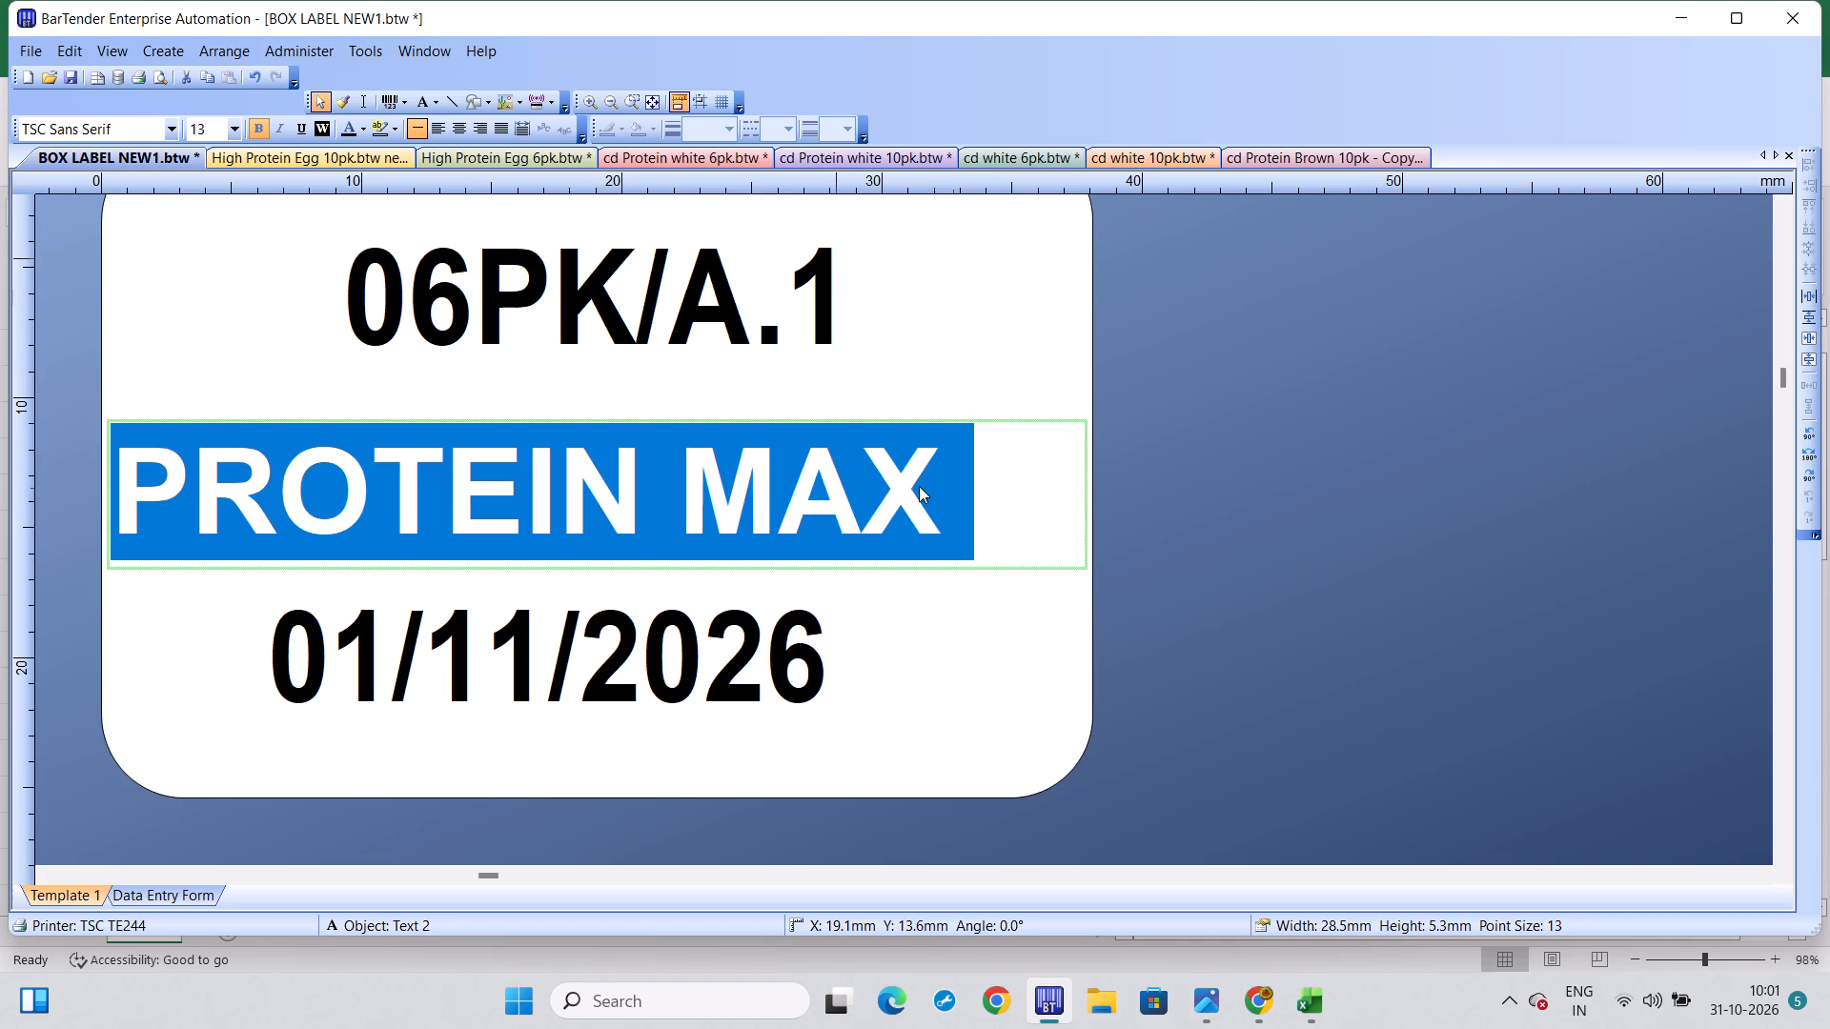
click(932, 486)
key(BackSpace)
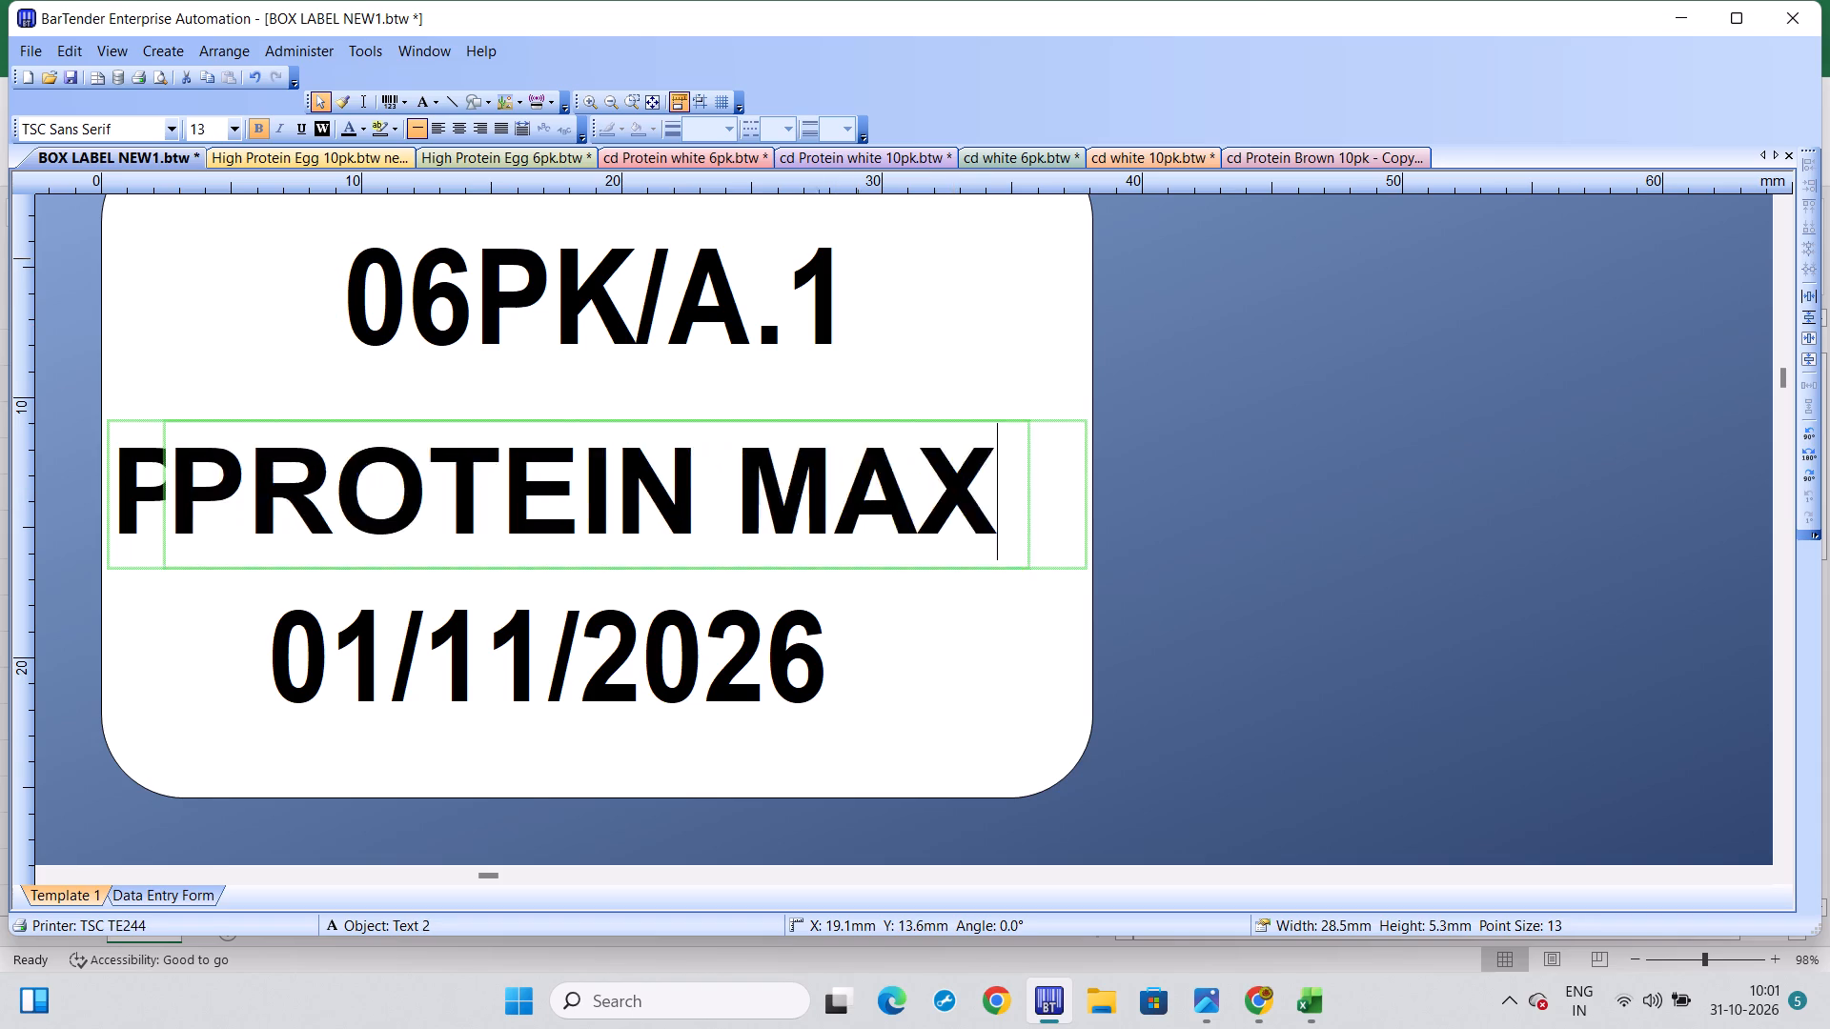
key(BackSpace)
key(BackSpace)
key(BackSpace)
key(BackSpace)
key(BackSpace)
key(BackSpace)
key(BackSpace)
key(BackSpace)
key(BackSpace)
key(BackSpace)
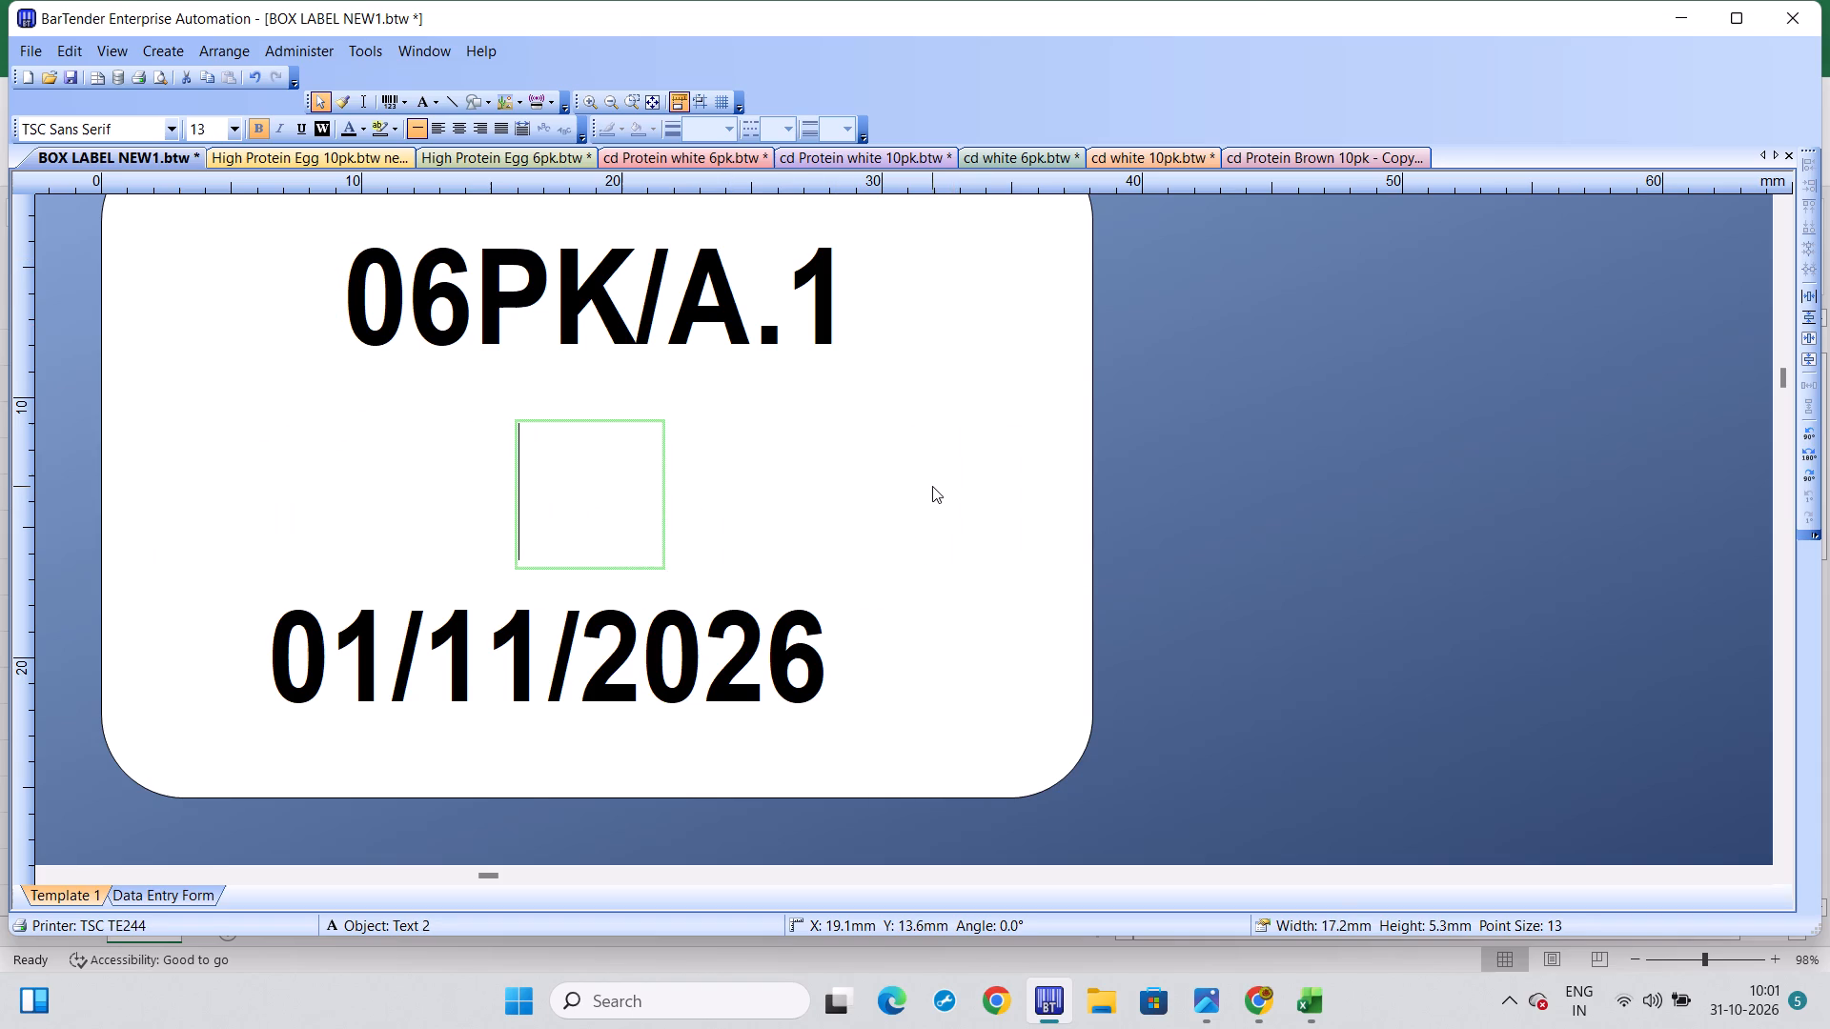
key(f)
text(ARM)
key(space)
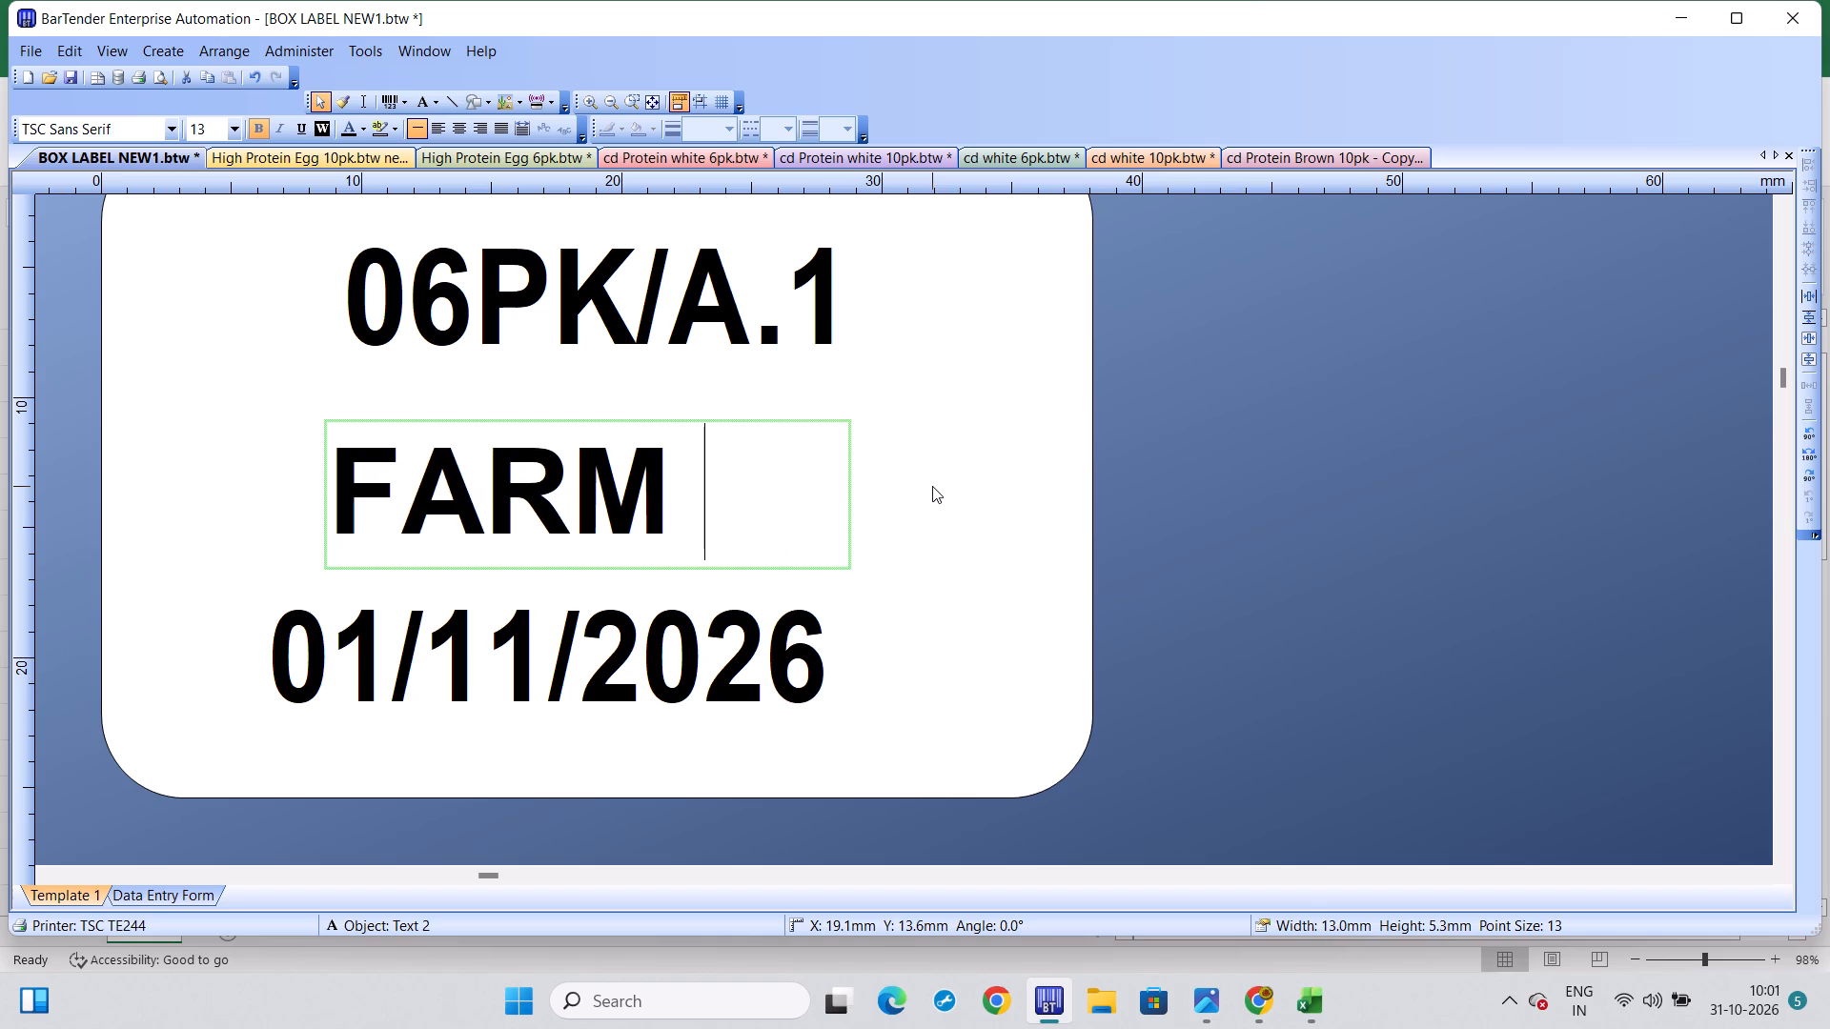
text(WHI)
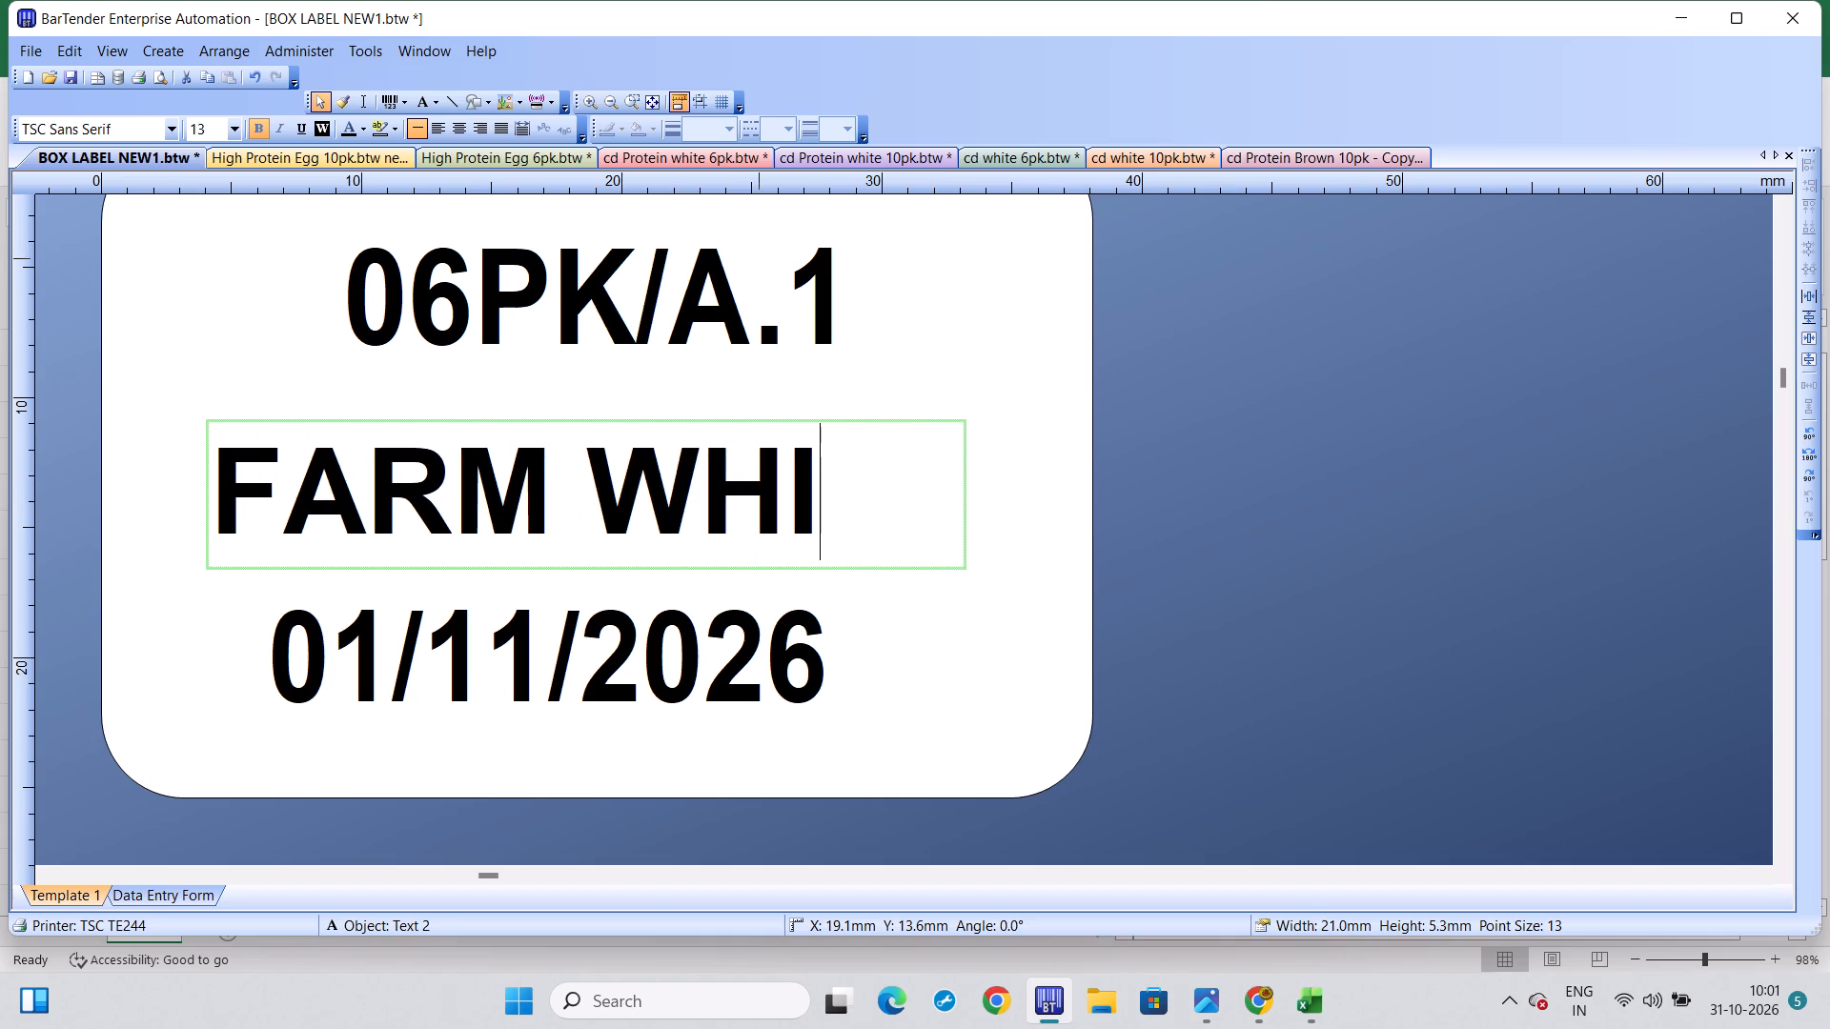
text(TE)
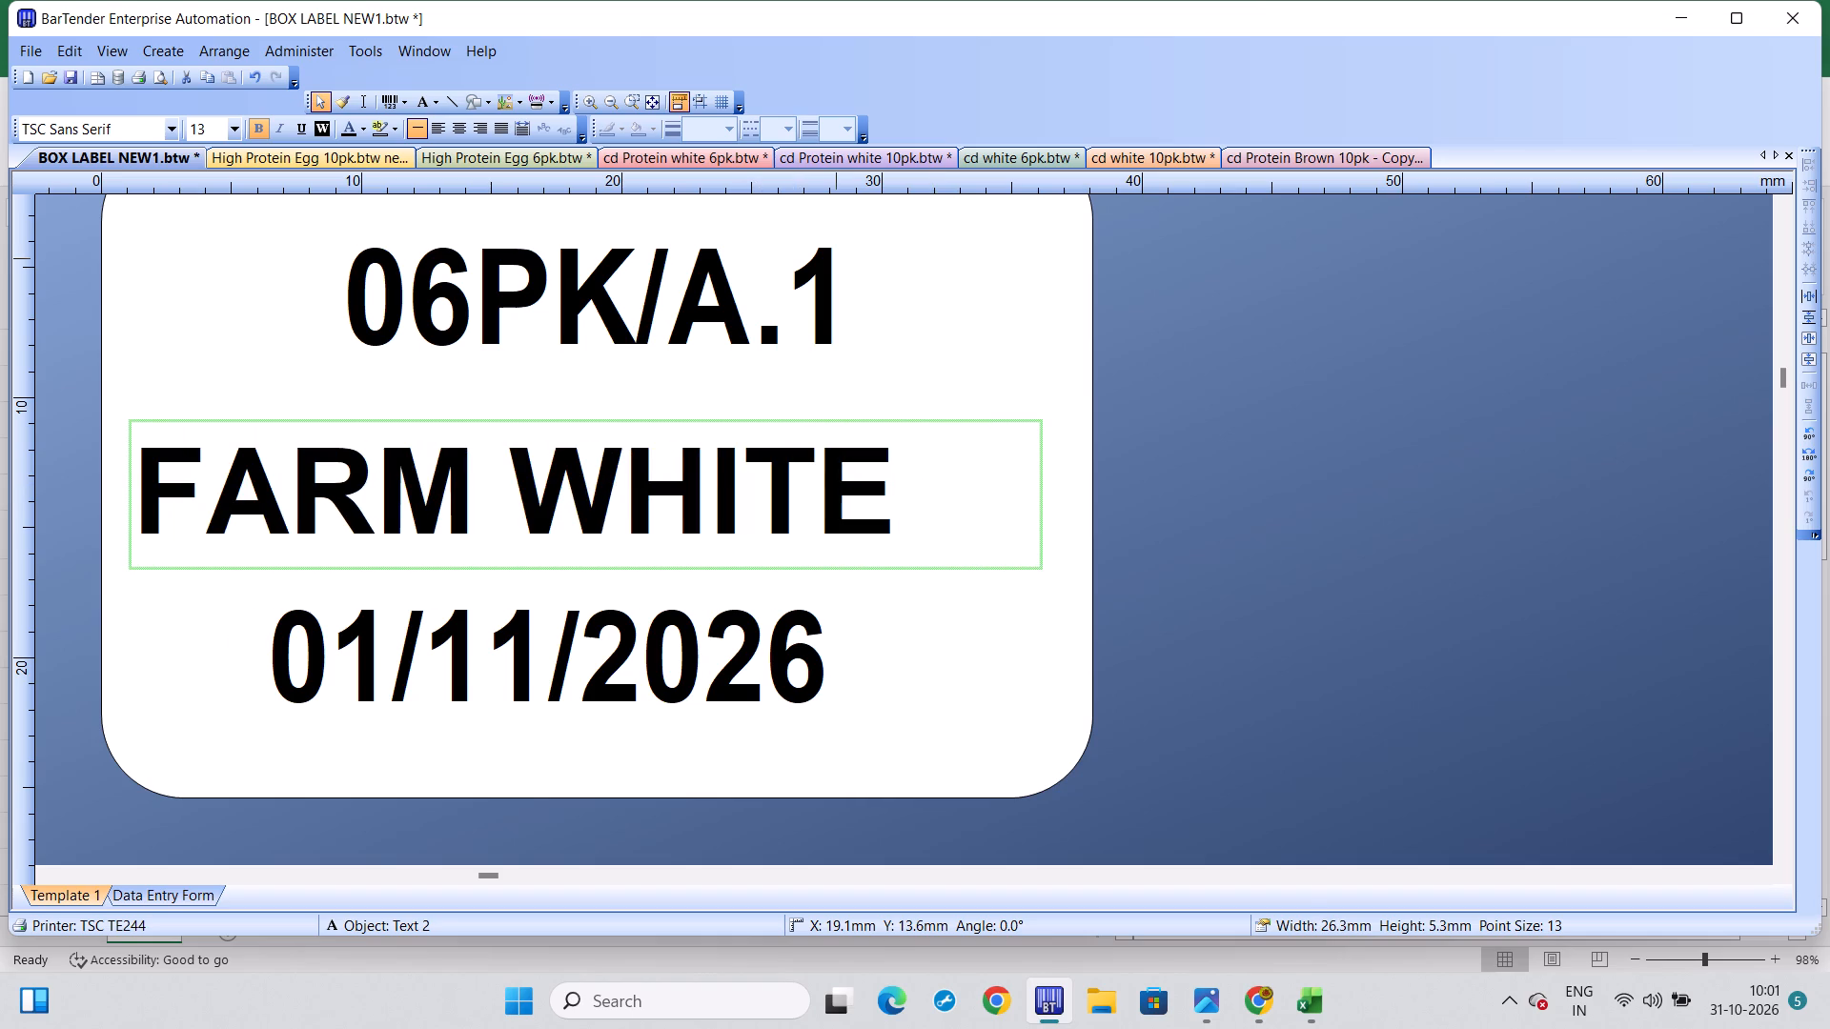
Print 15 copies of the 06PK/A.1 FARM WHITE box label on the TSC TE244.
key(ctrl+p)
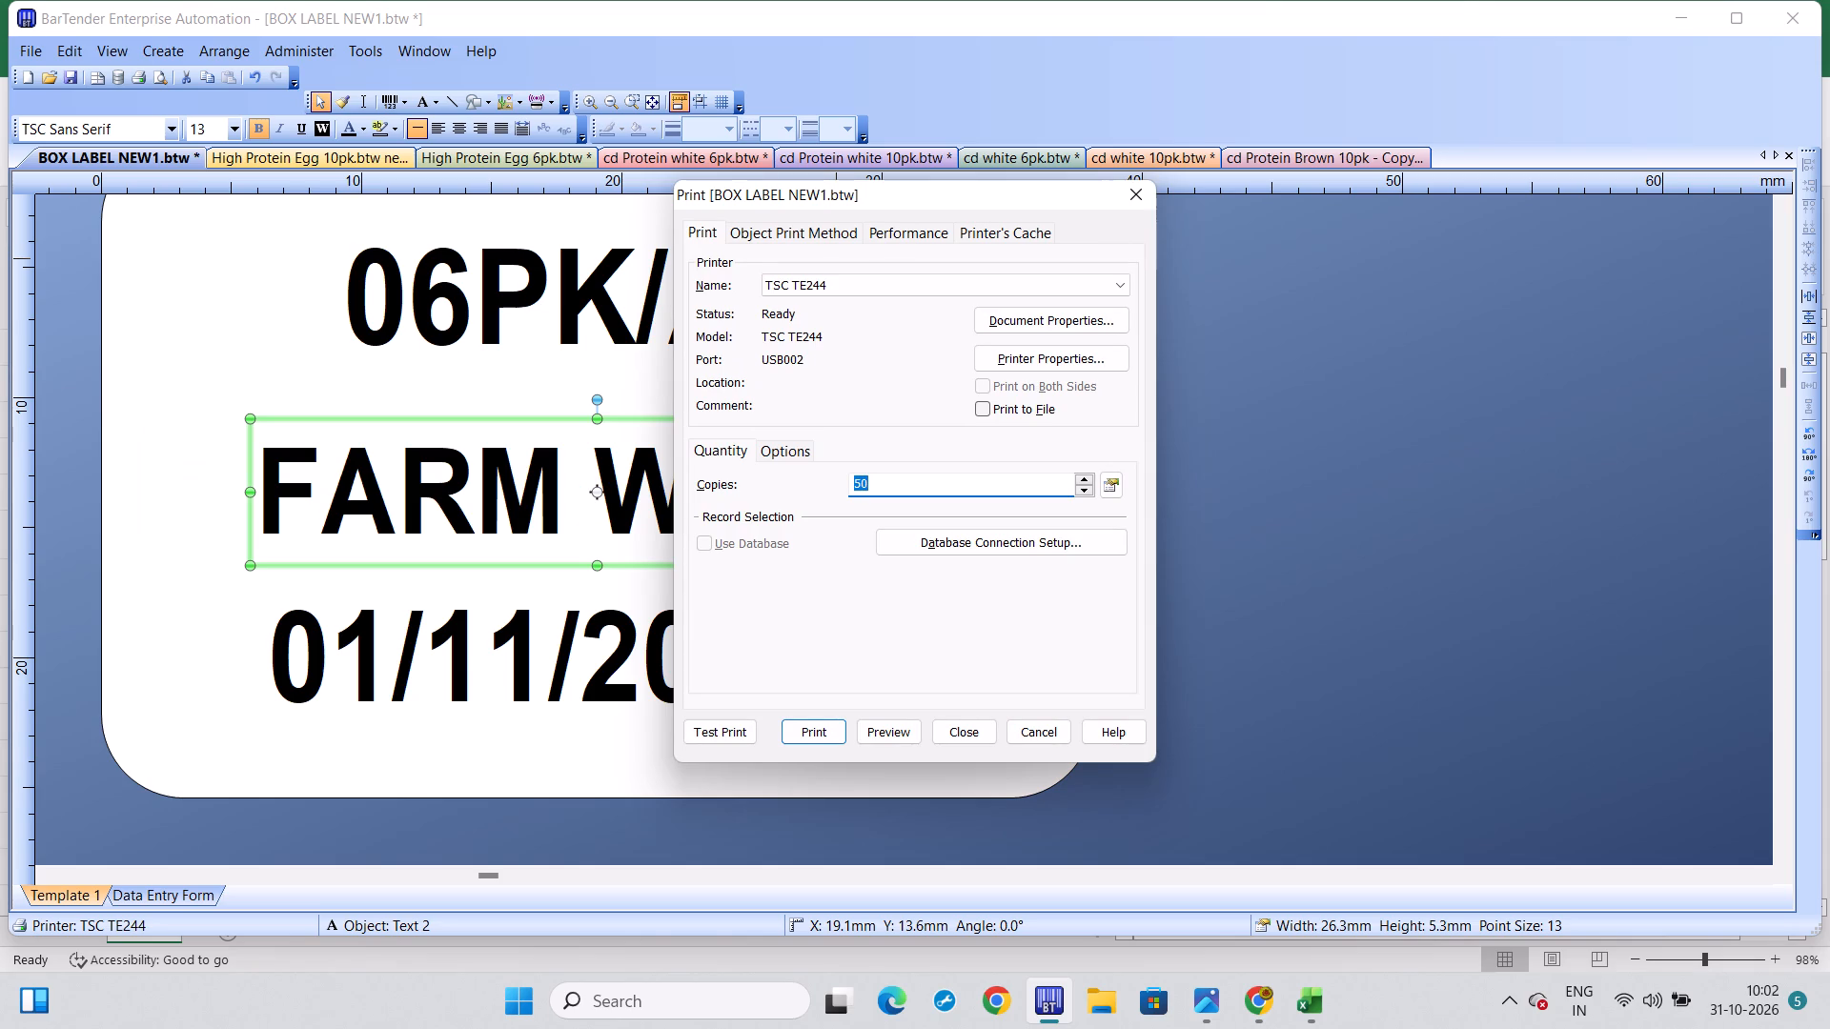
click(876, 478)
key(BackSpace)
key(BackSpace)
key(1)
key(5)
click(827, 736)
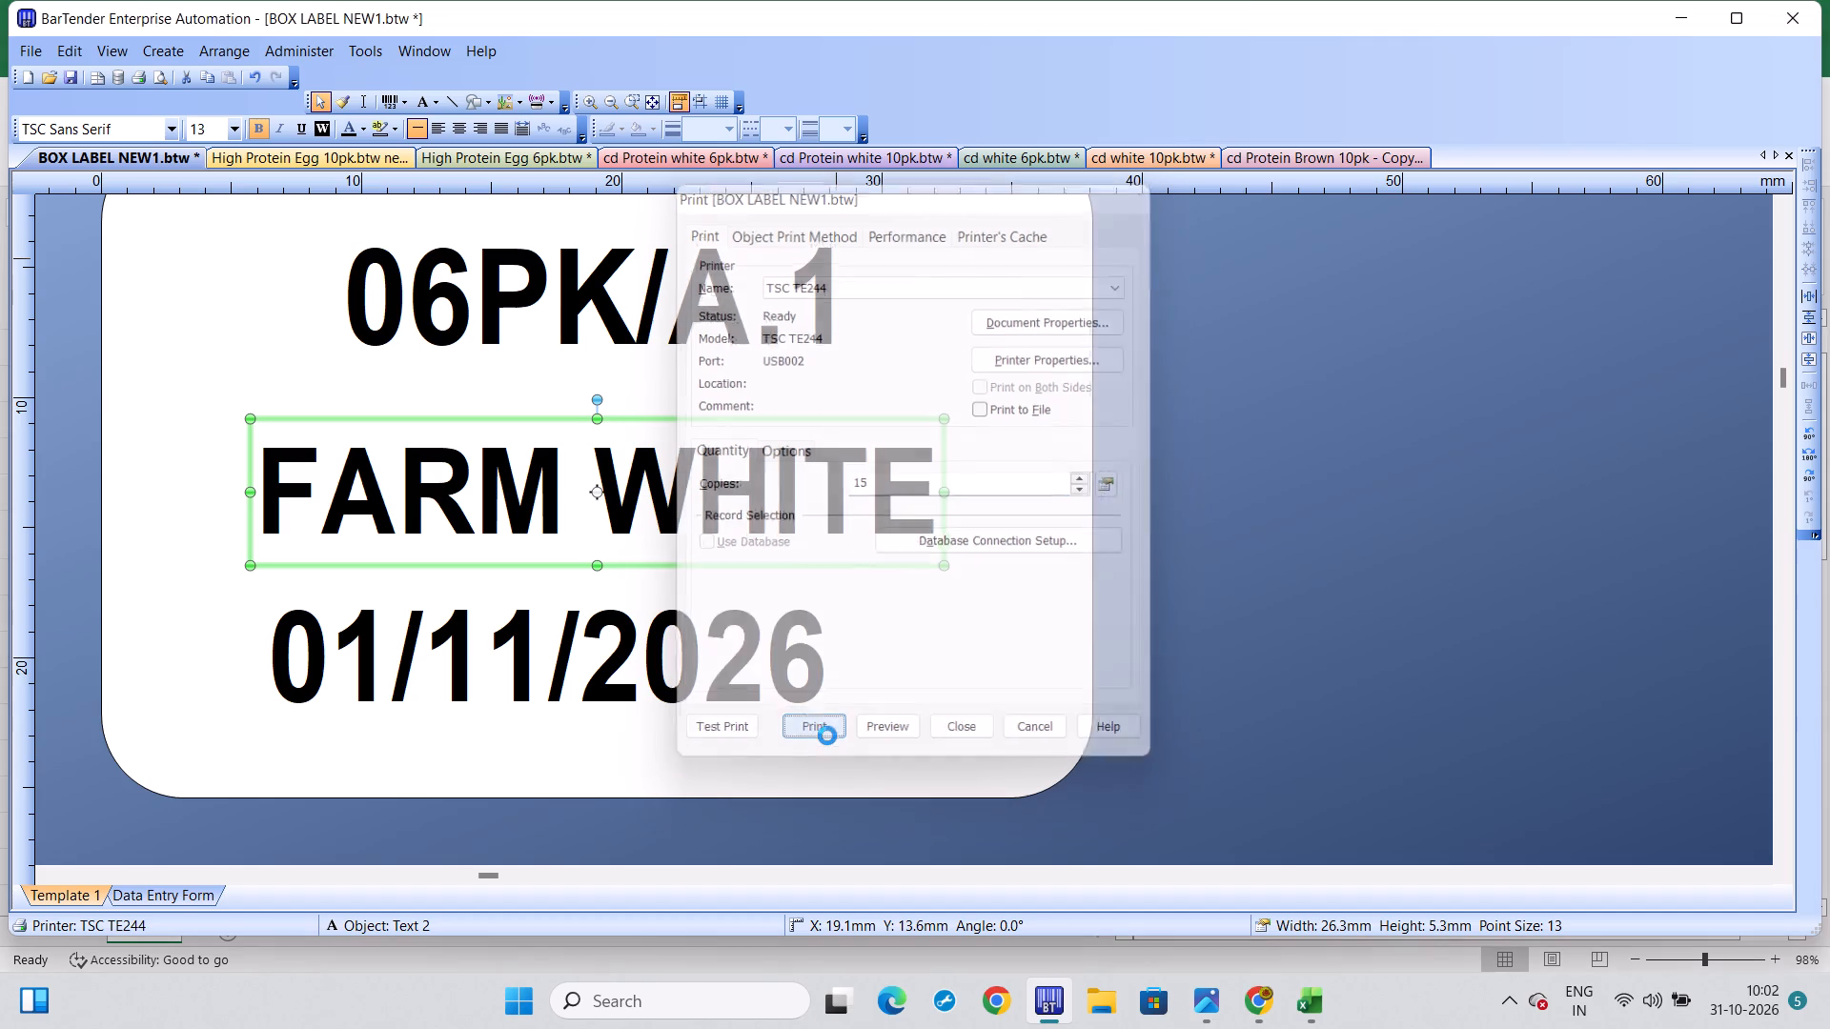
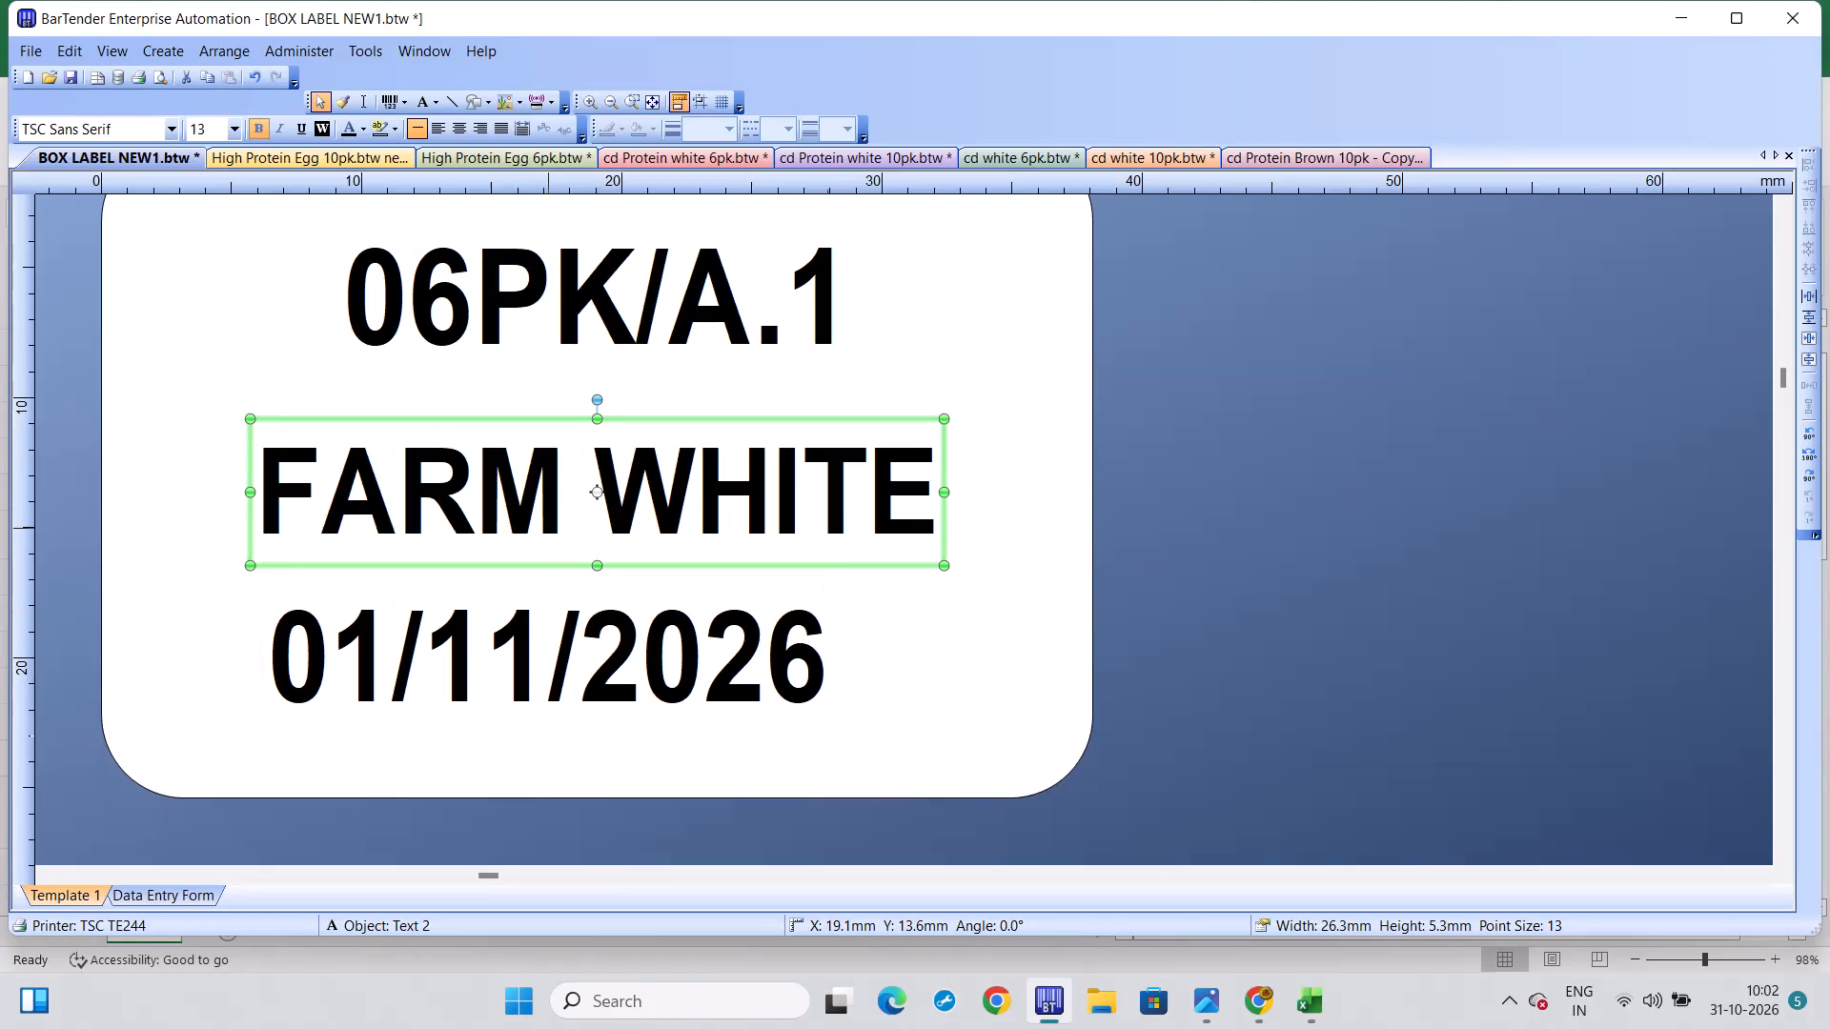
Replace the product line in the middle of the box label with ORANGE YOLK.
drag(570, 514, 449, 493)
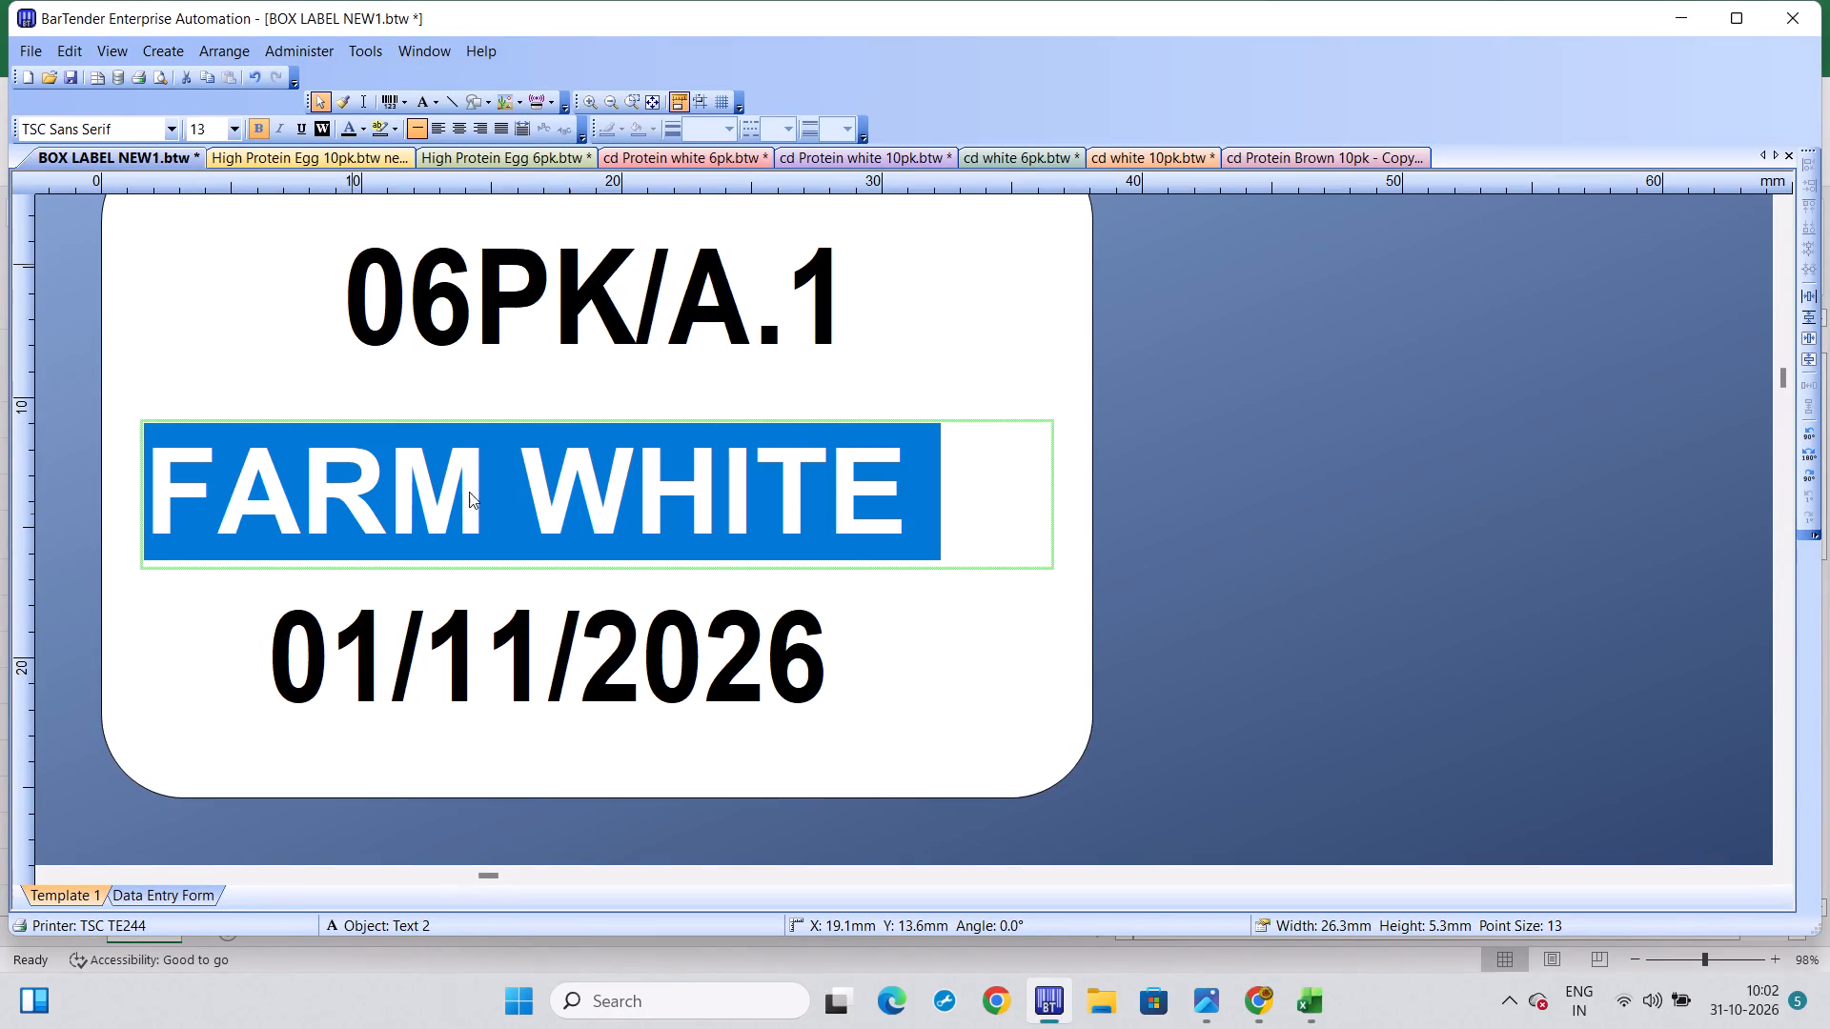
click(477, 492)
key(BackSpace)
key(BackSpace)
key(BackSpace)
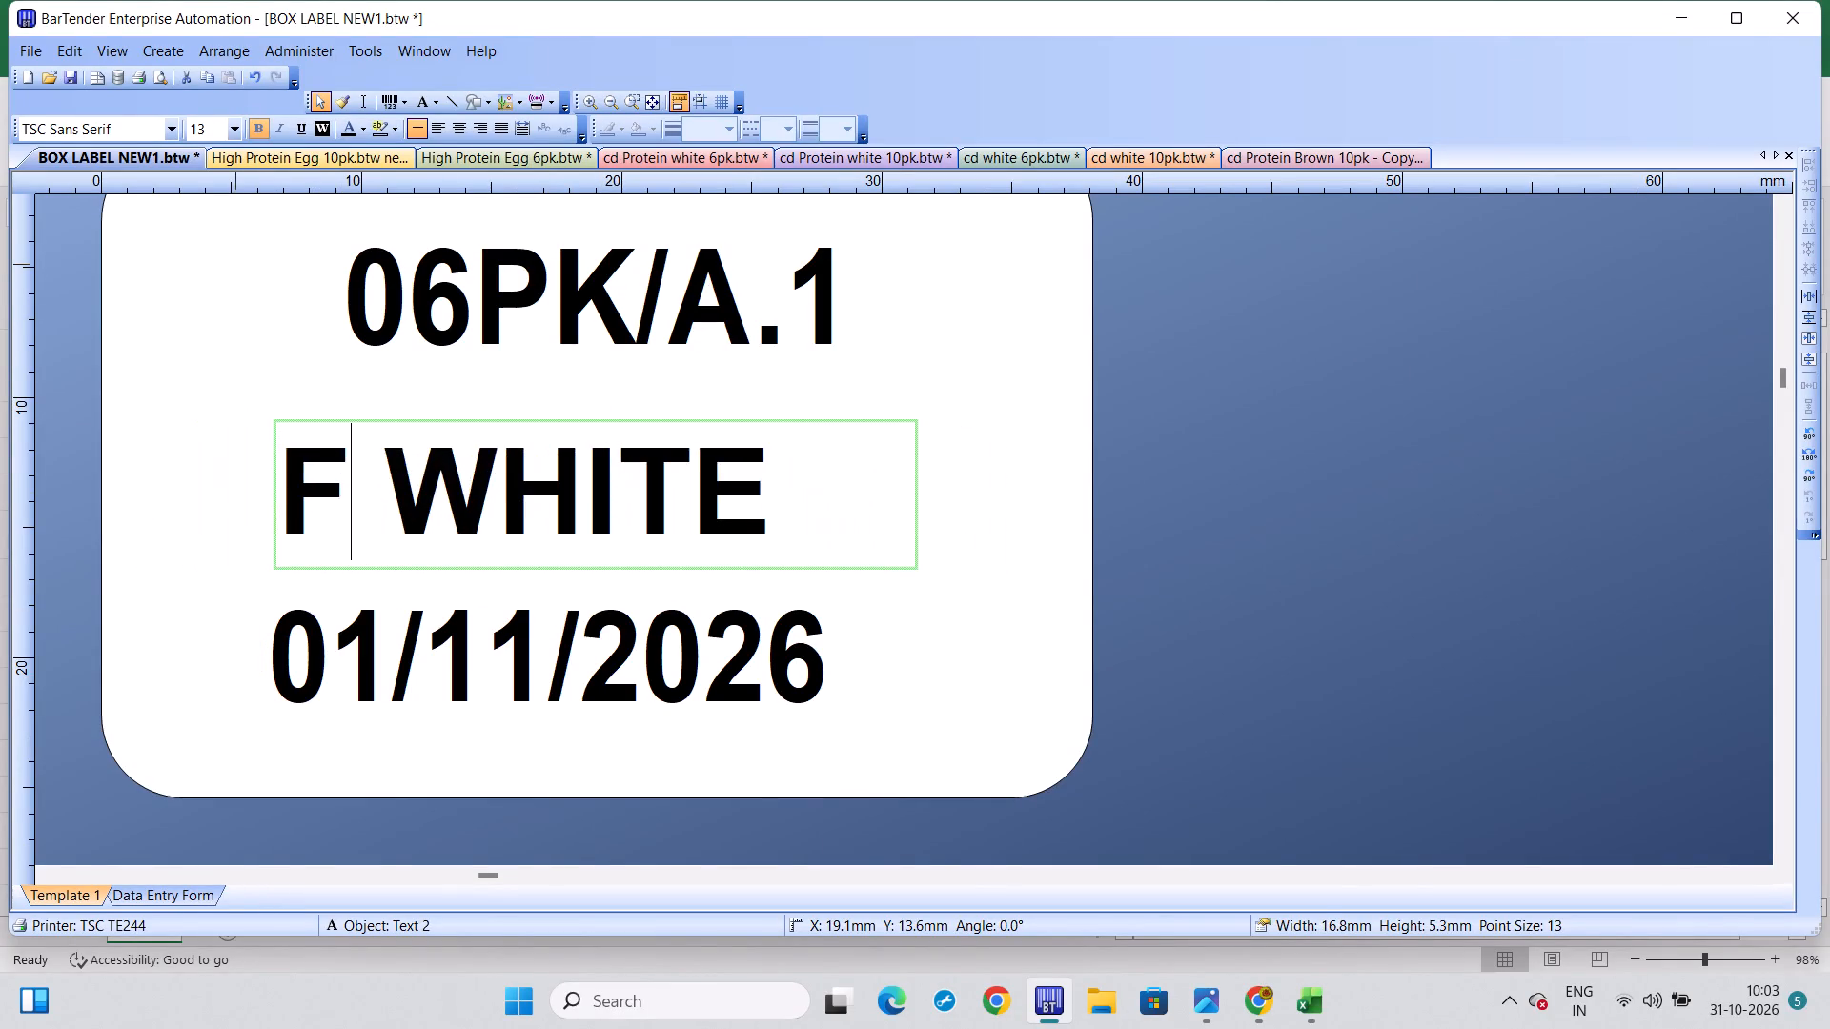
key(BackSpace)
text(ORANGE)
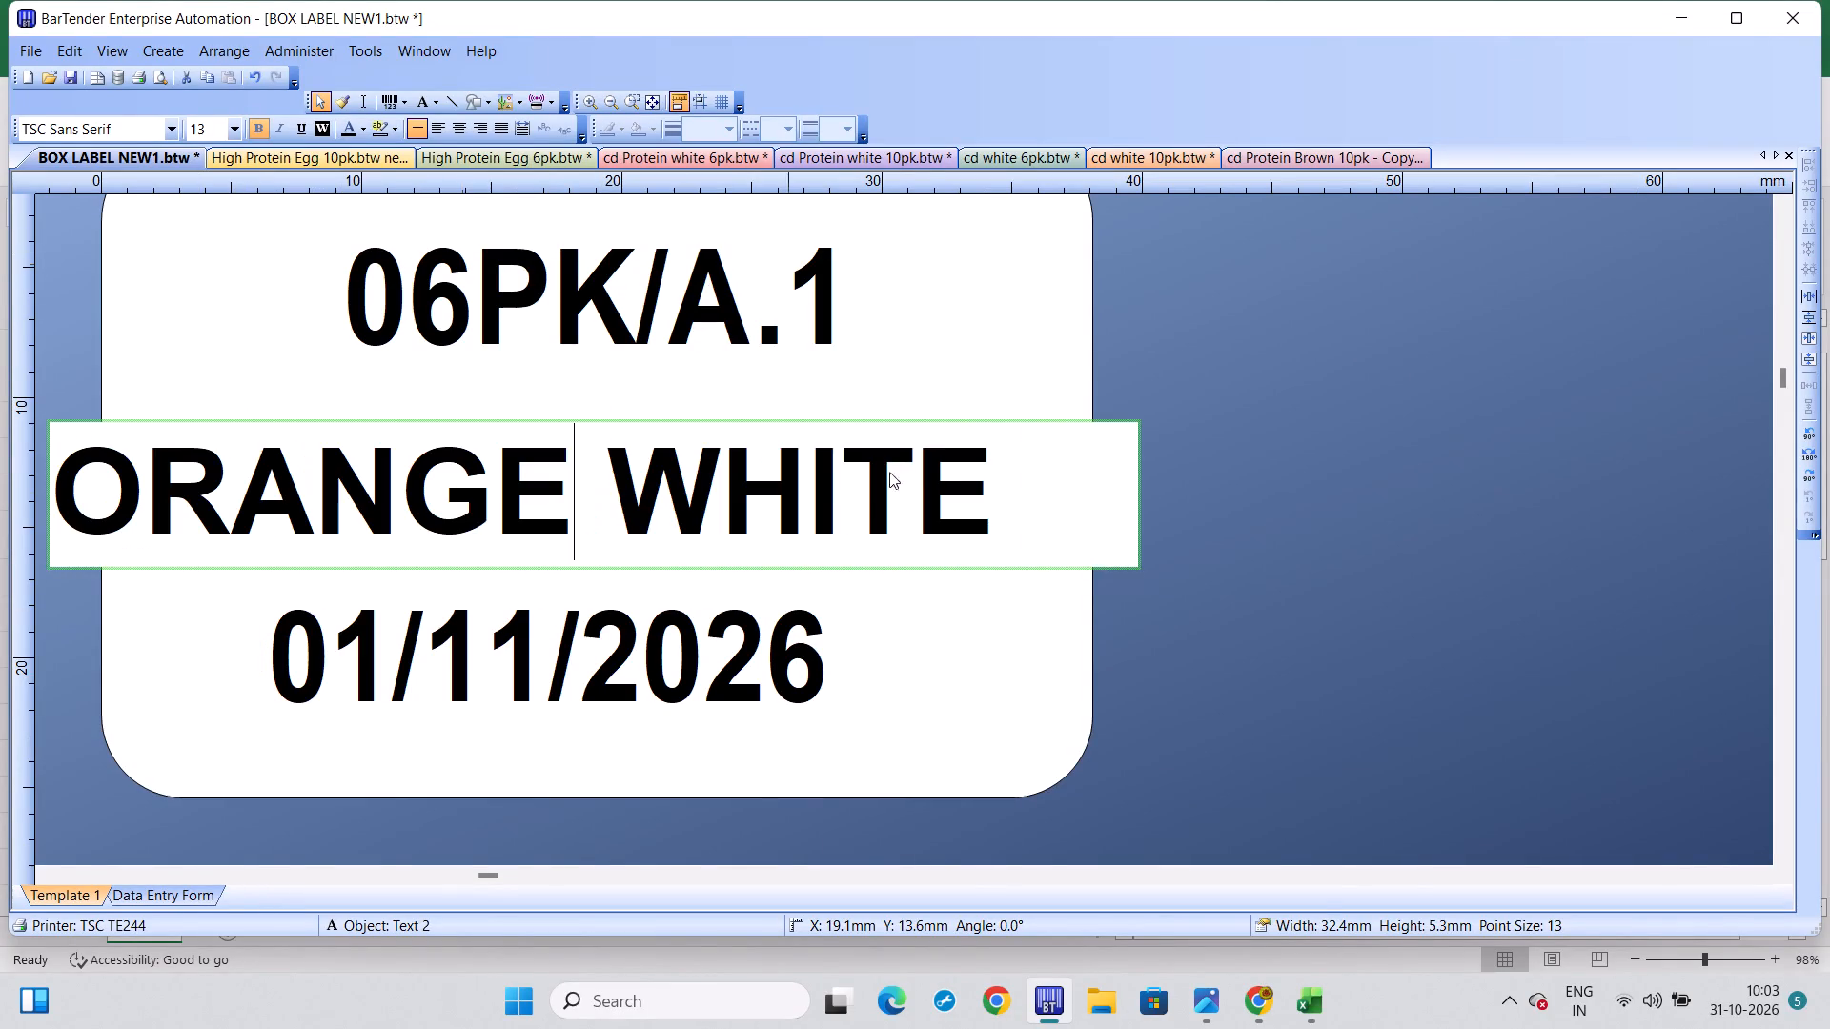
click(993, 480)
key(BackSpace)
key(BackSpace)
key(BackSpace)
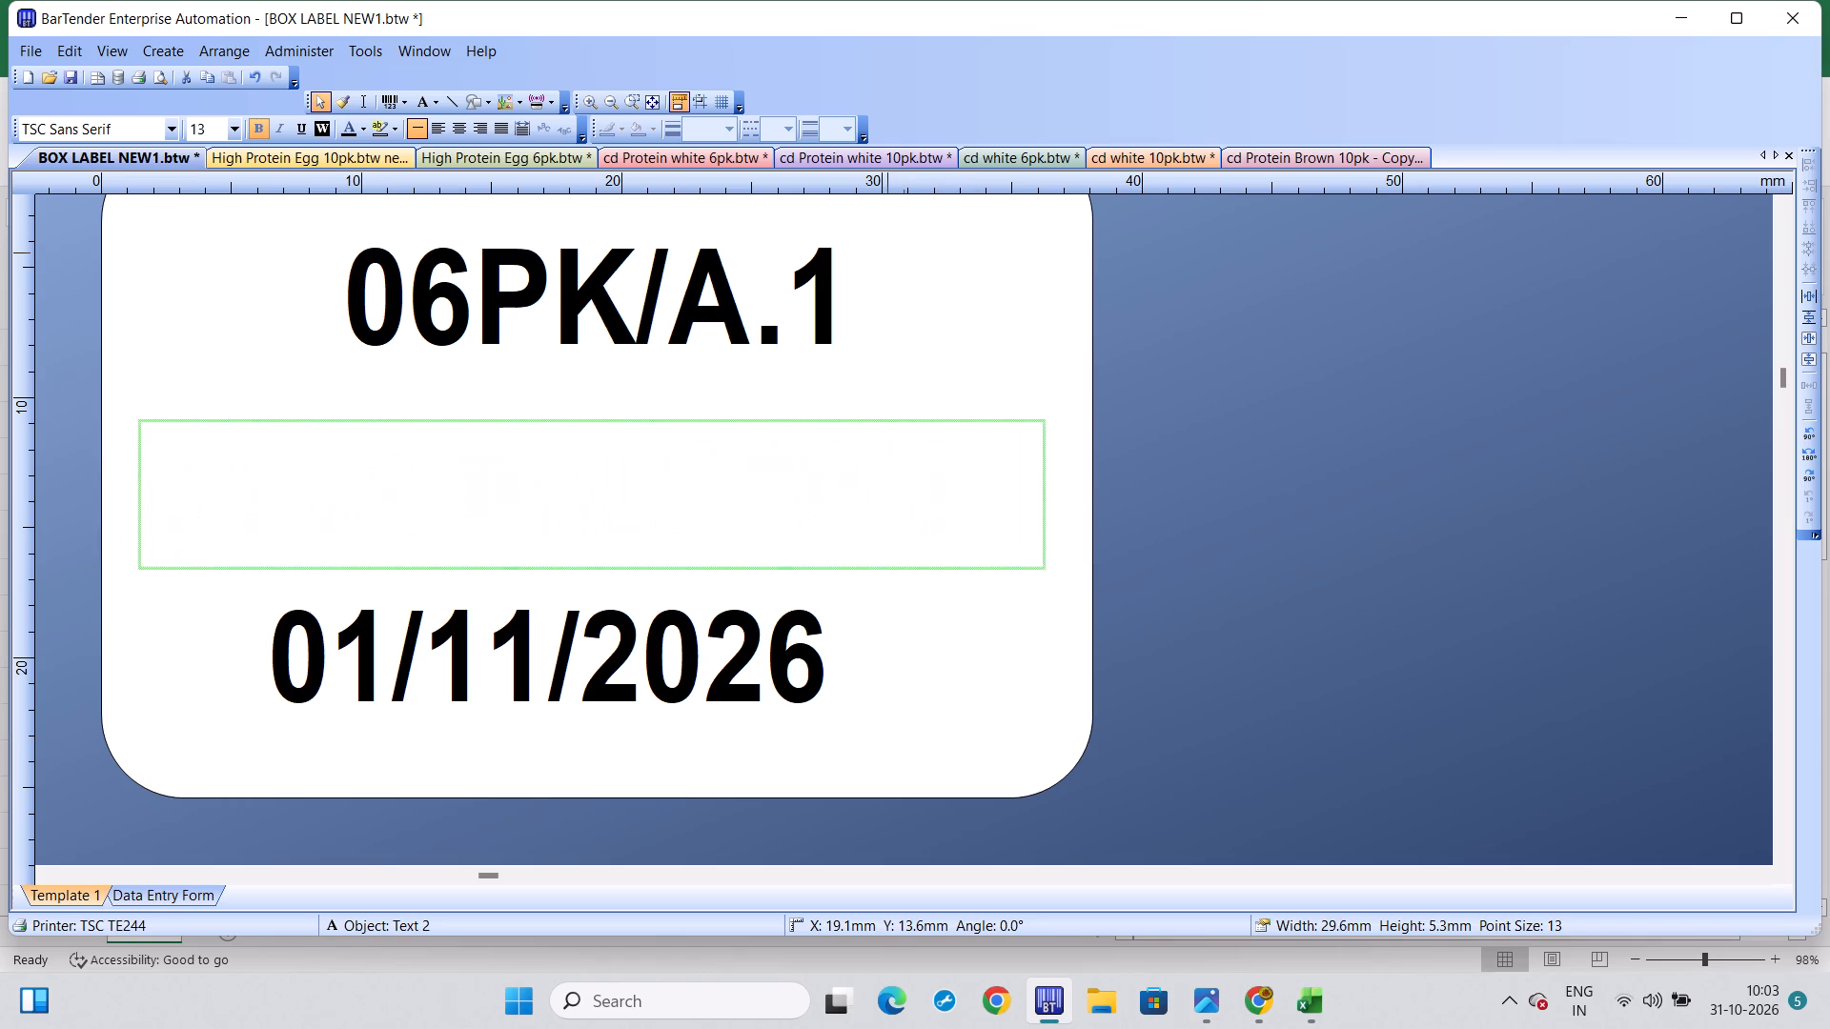
key(BackSpace)
key(BackSpace)
text(YOLK)
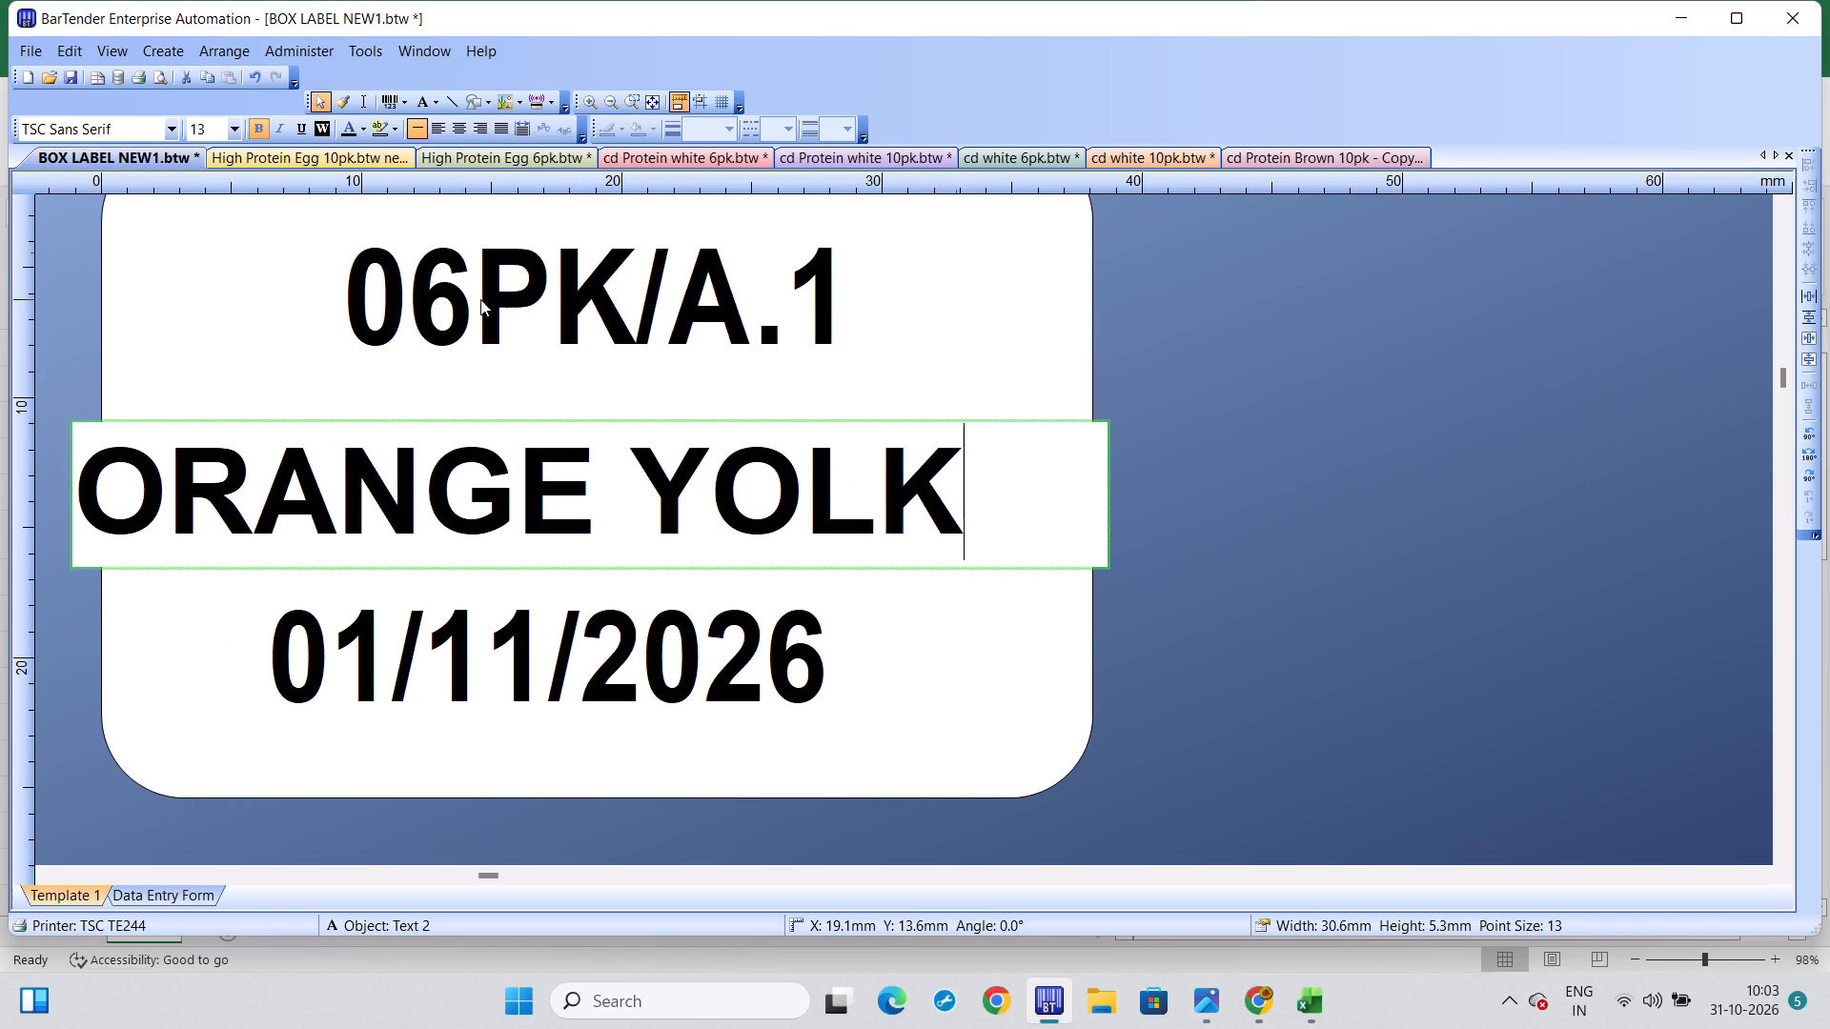
Change the pack line at the top of the box label to 10PK/A.1.
click(459, 286)
click(378, 278)
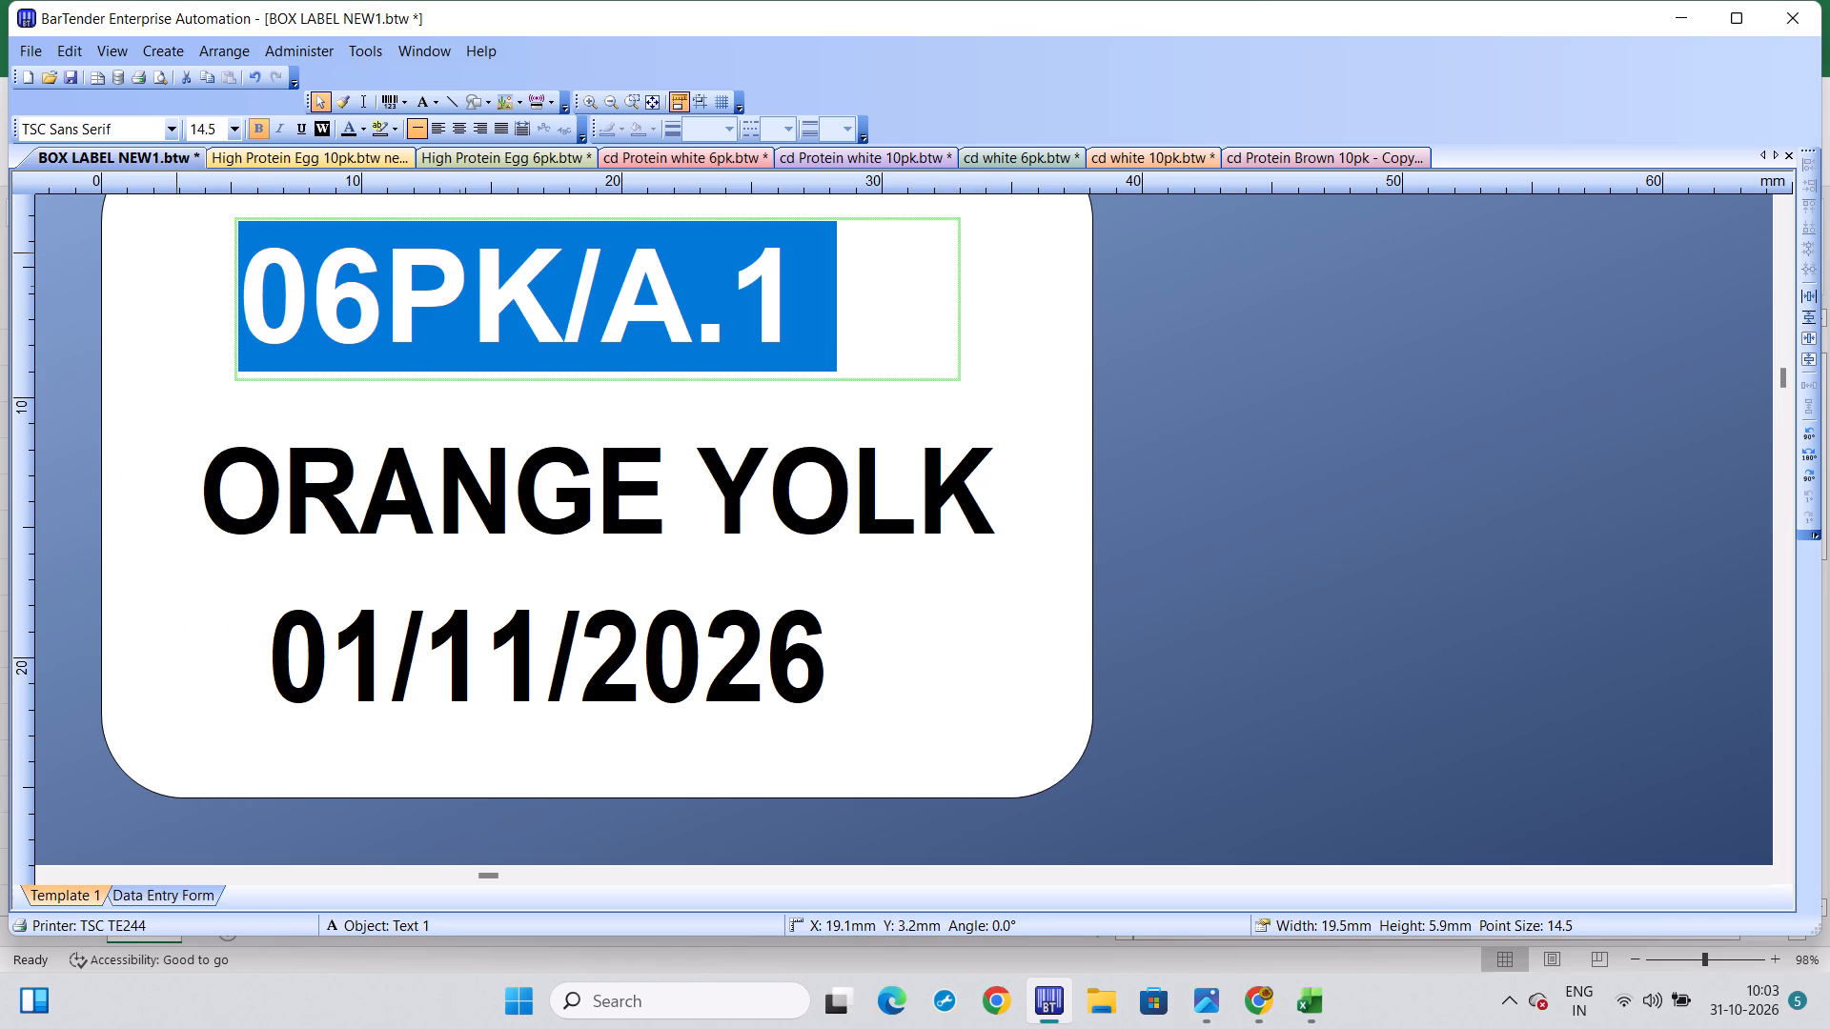
key(BackSpace)
key(BackSpace)
text(10)
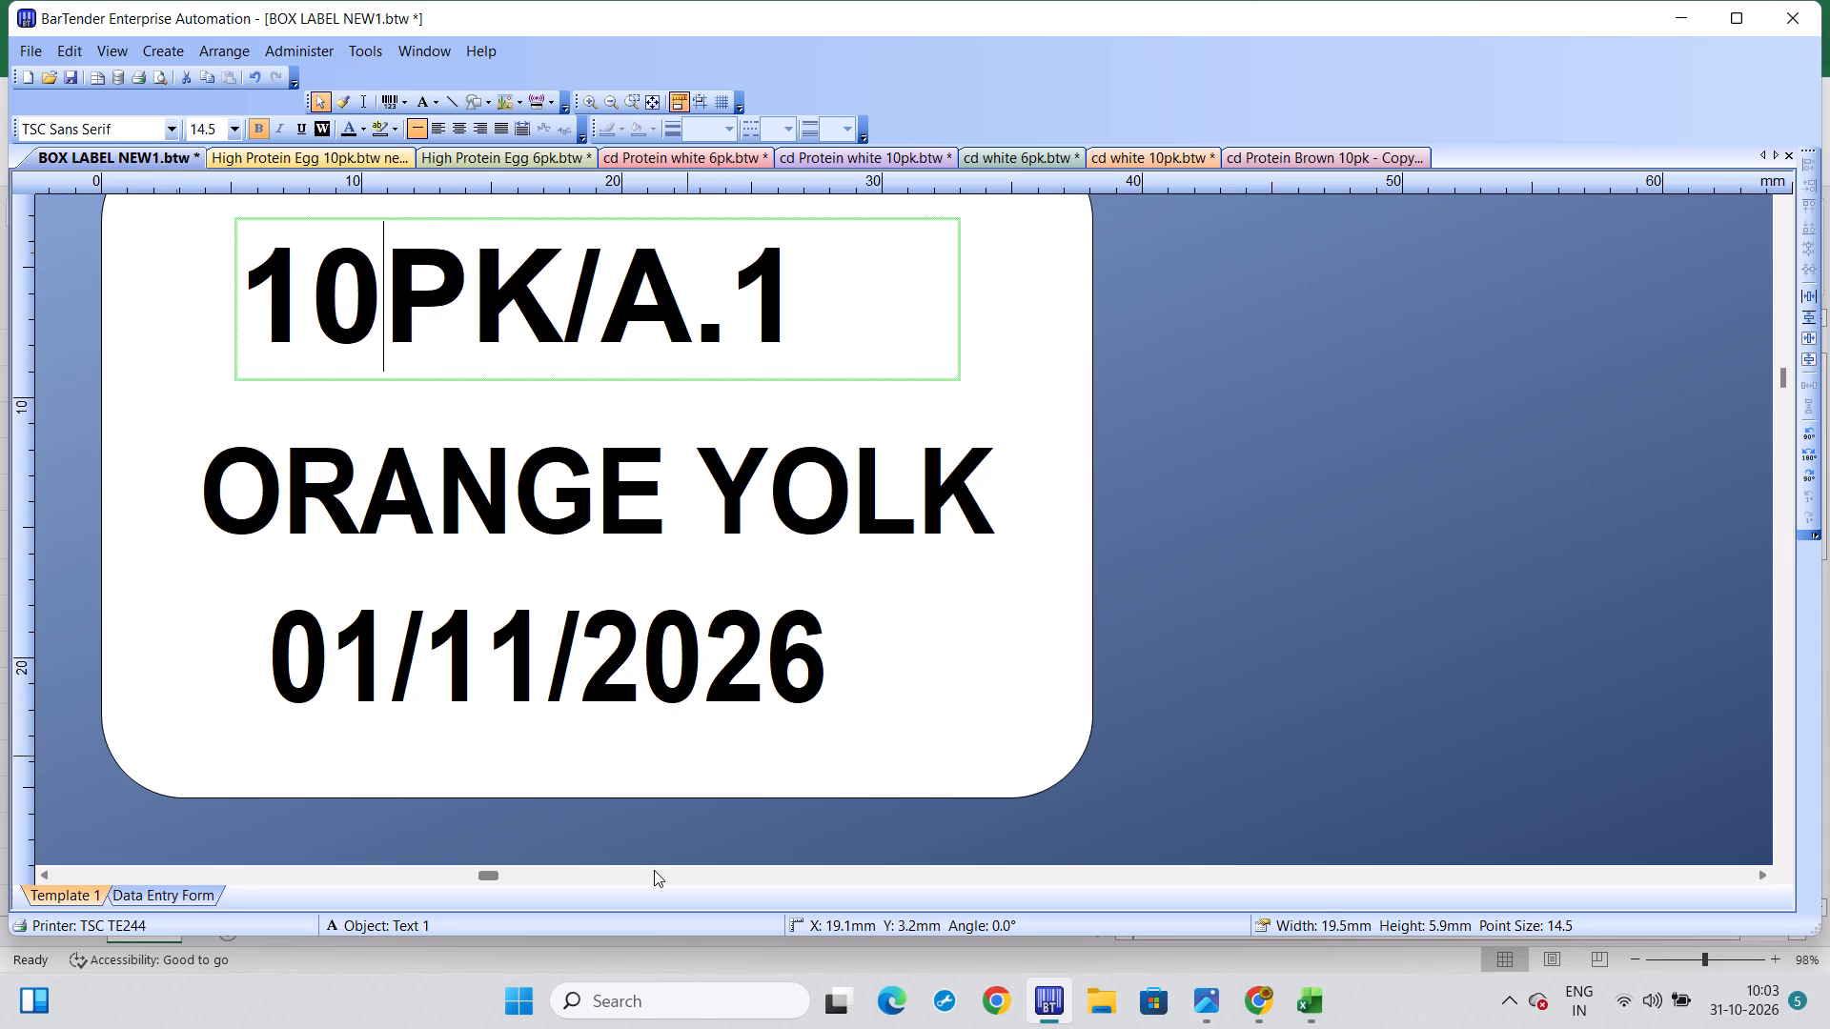
Print 16 copies of the 10PK/A.1 ORANGE YOLK box label on the TSC TE244.
key(ctrl+p)
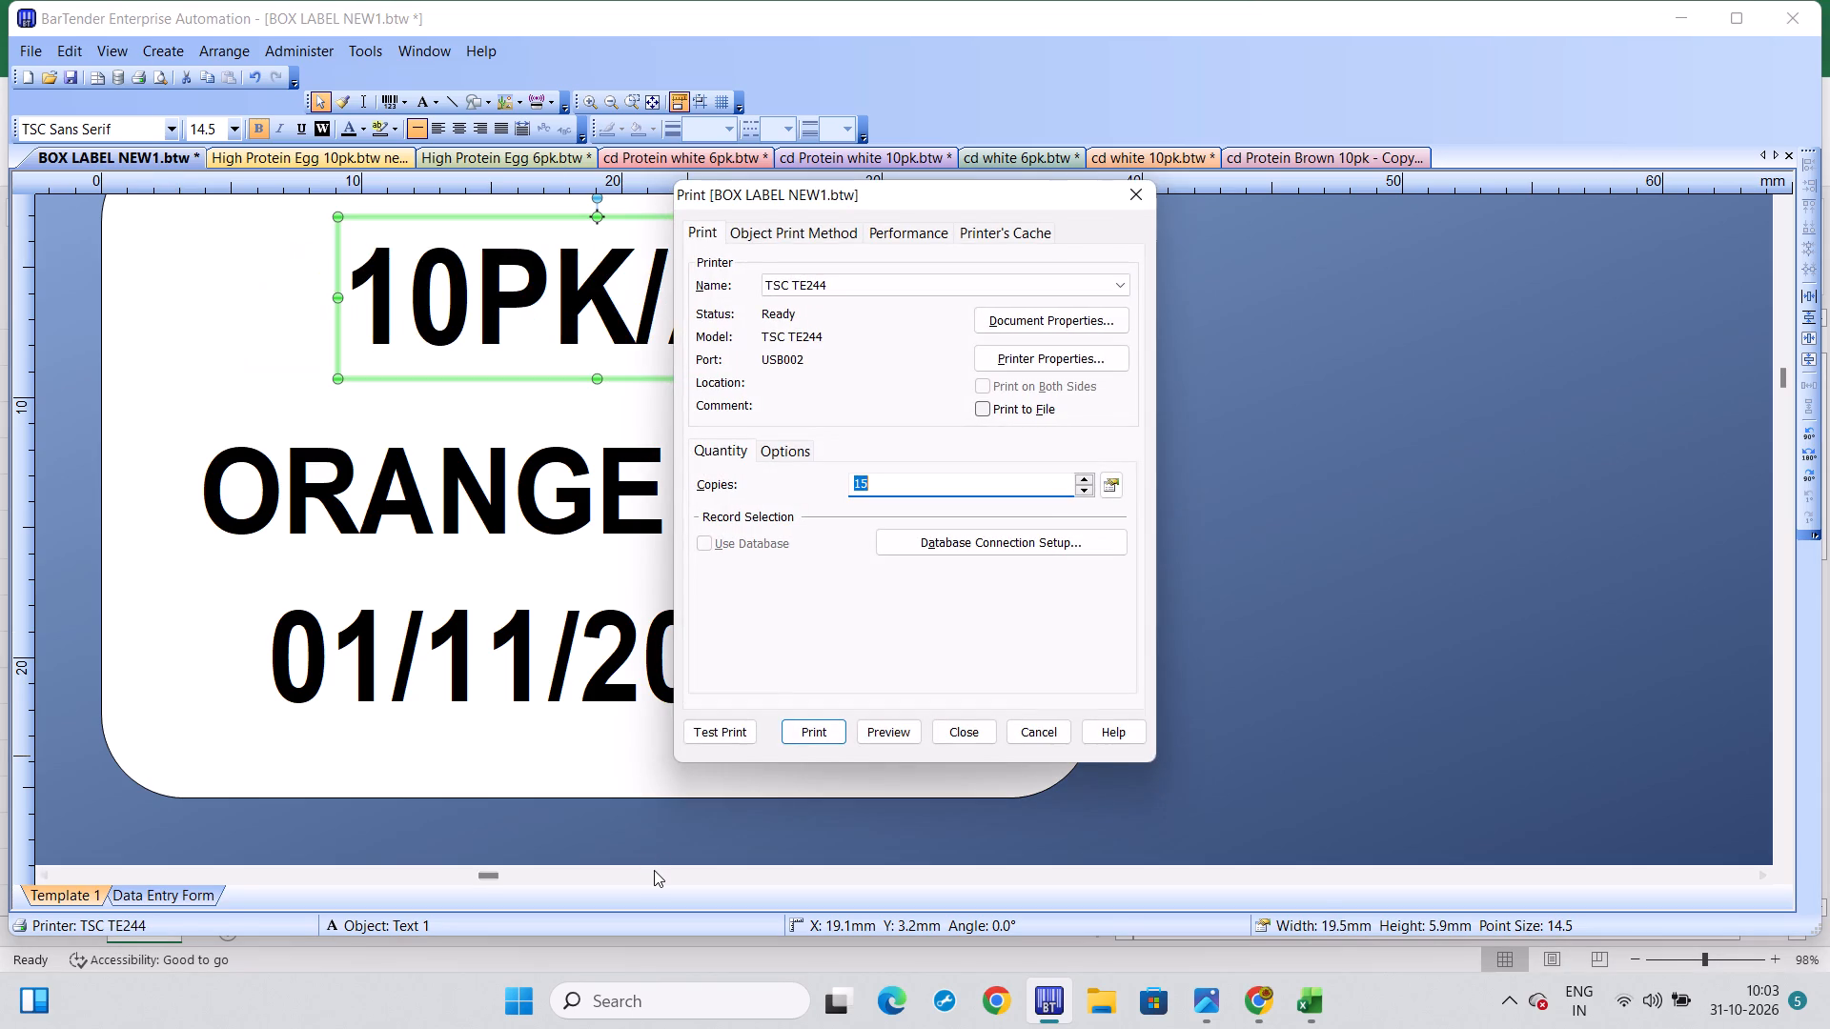
click(893, 481)
key(BackSpace)
key(6)
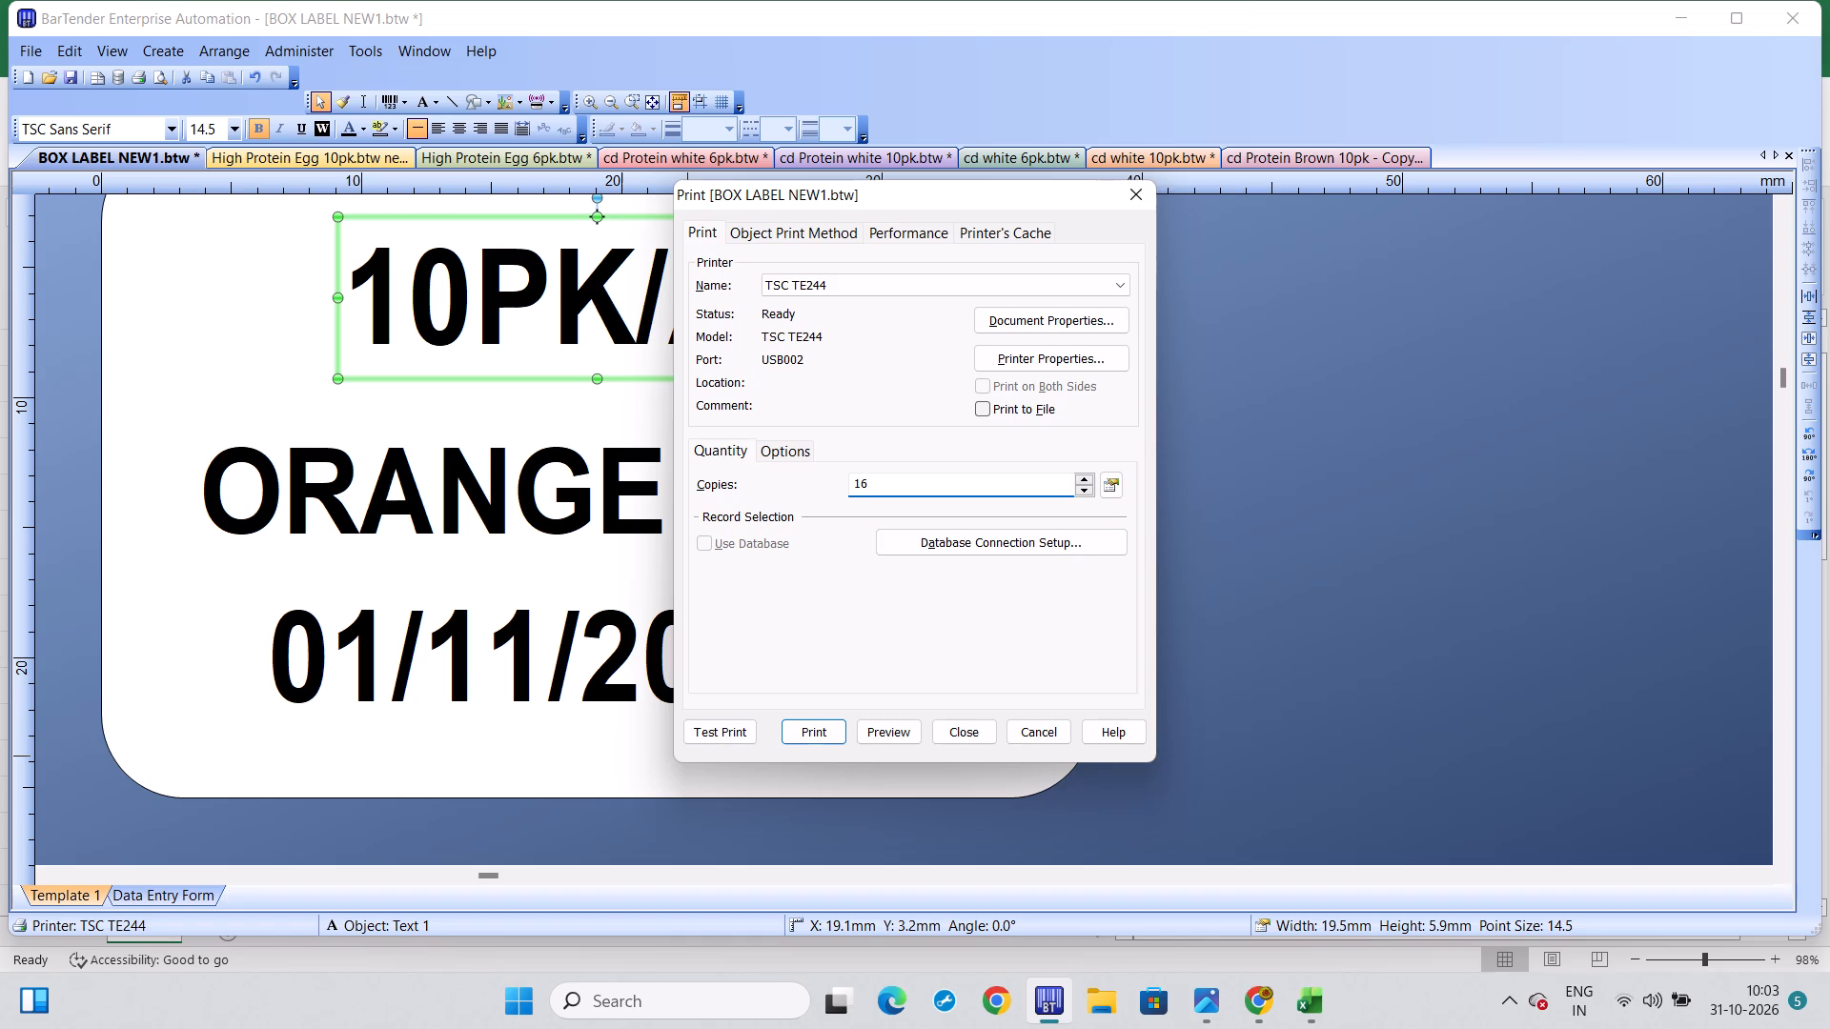
click(811, 725)
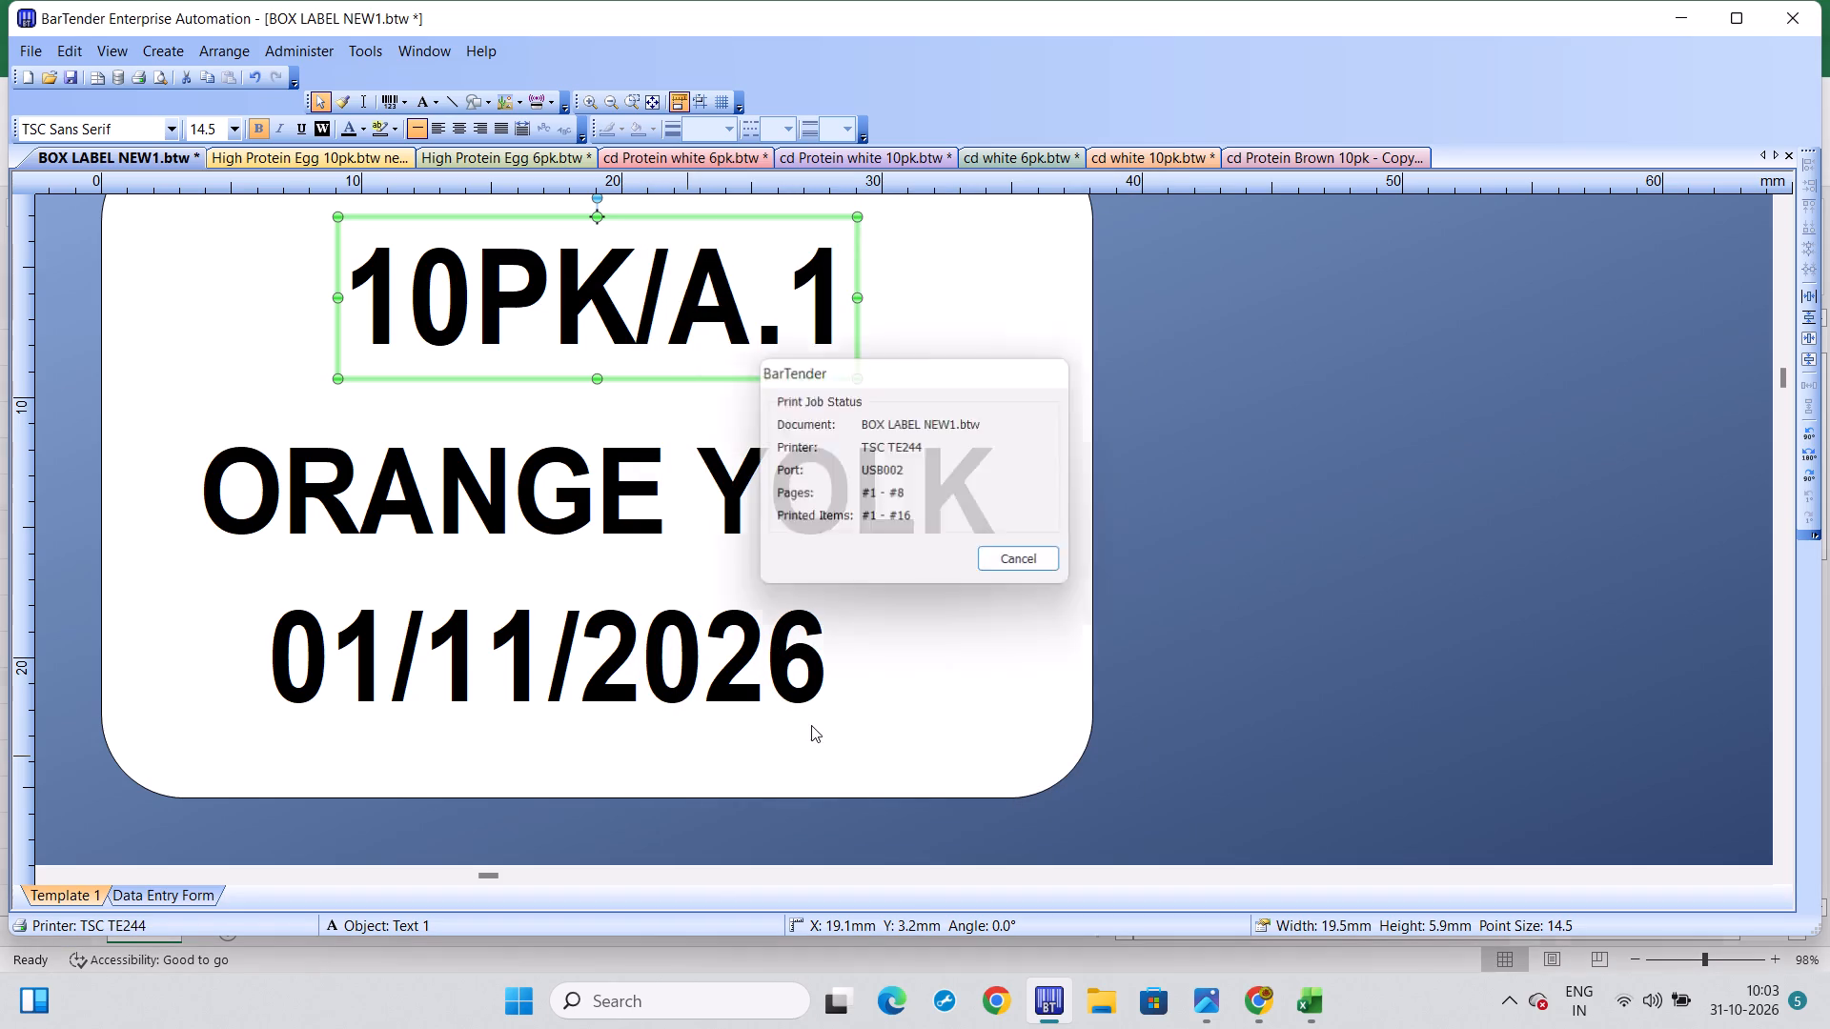
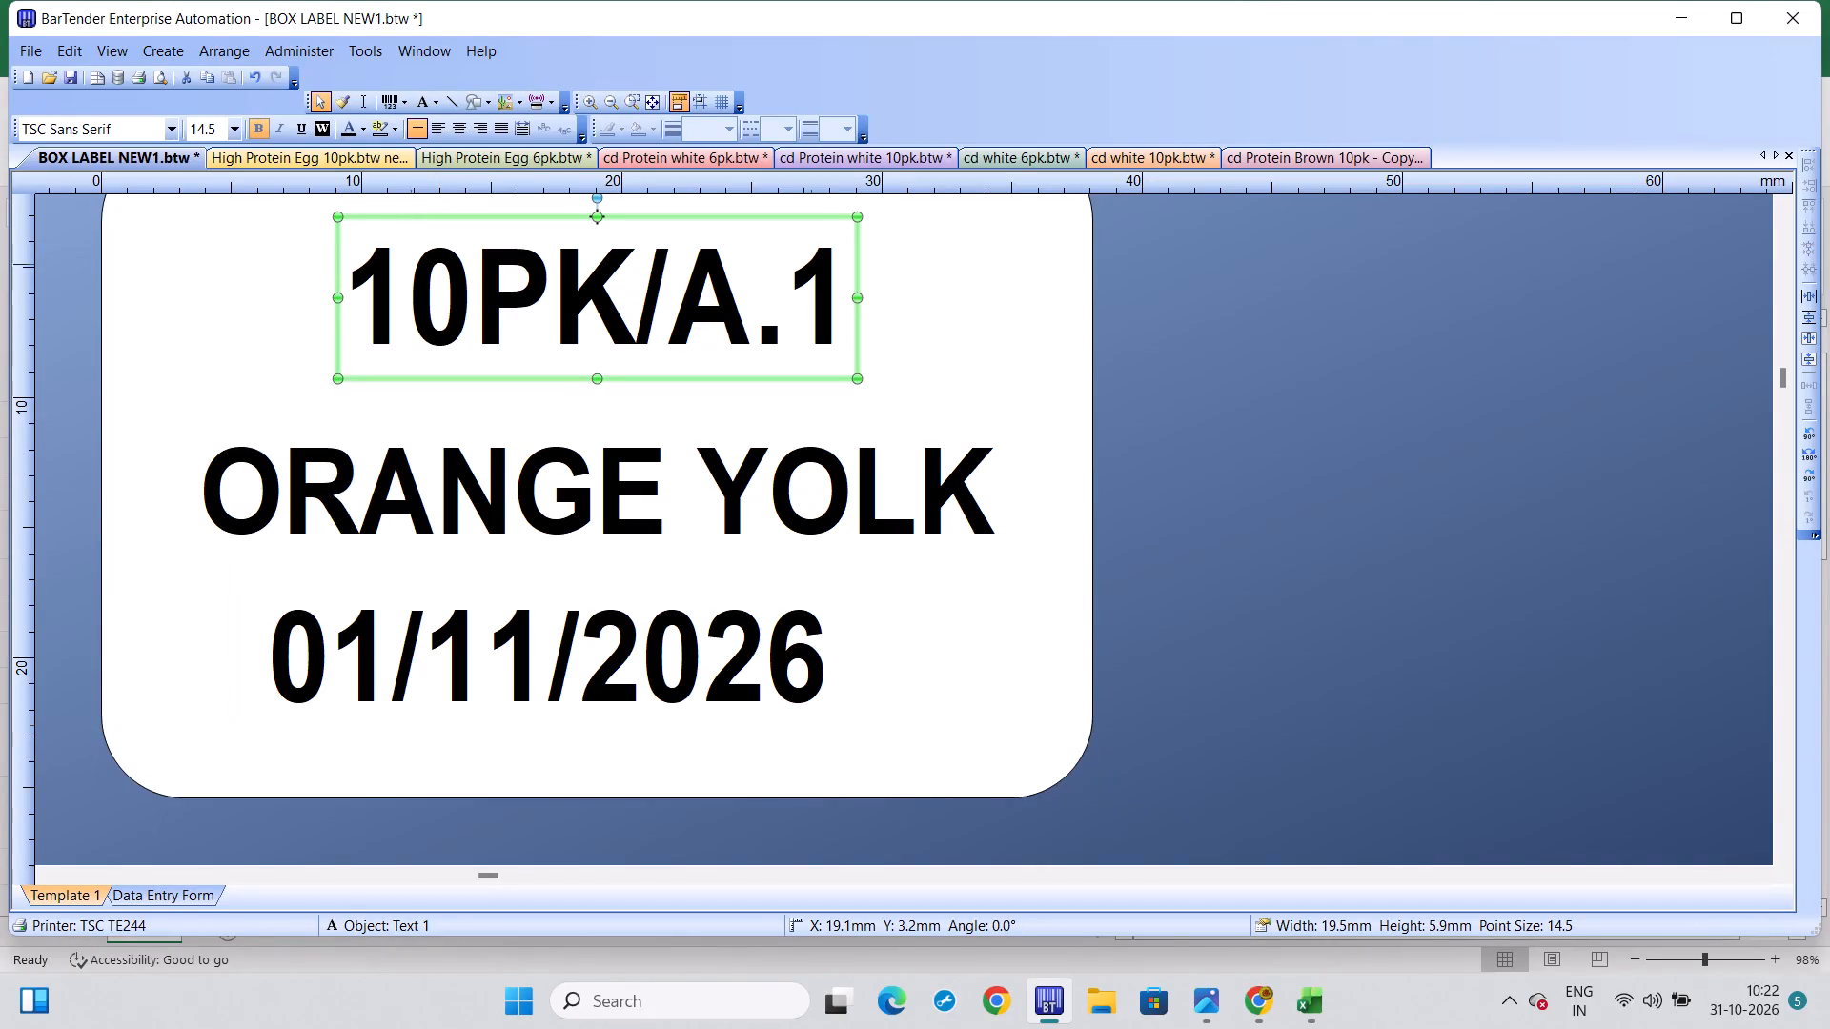
Change the pack line at the top of the box label to 6PK/A.1.
click(474, 289)
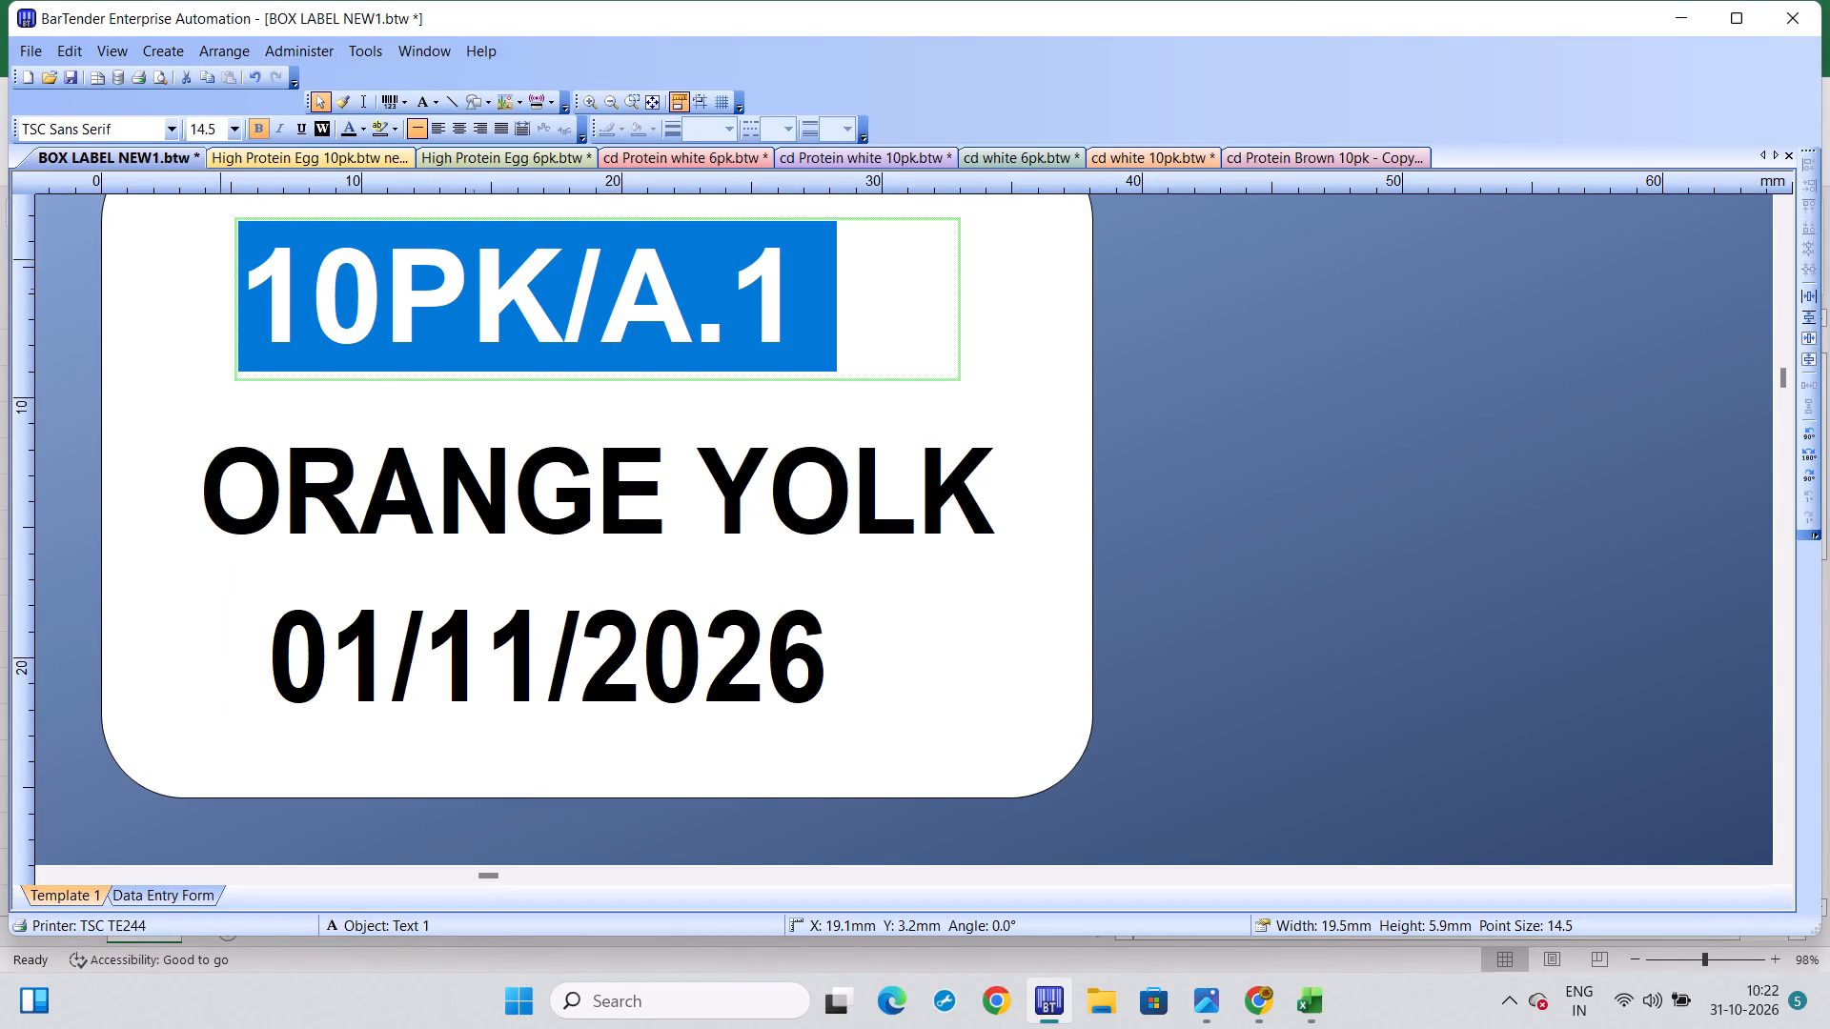
click(390, 285)
key(BackSpace)
key(BackSpace)
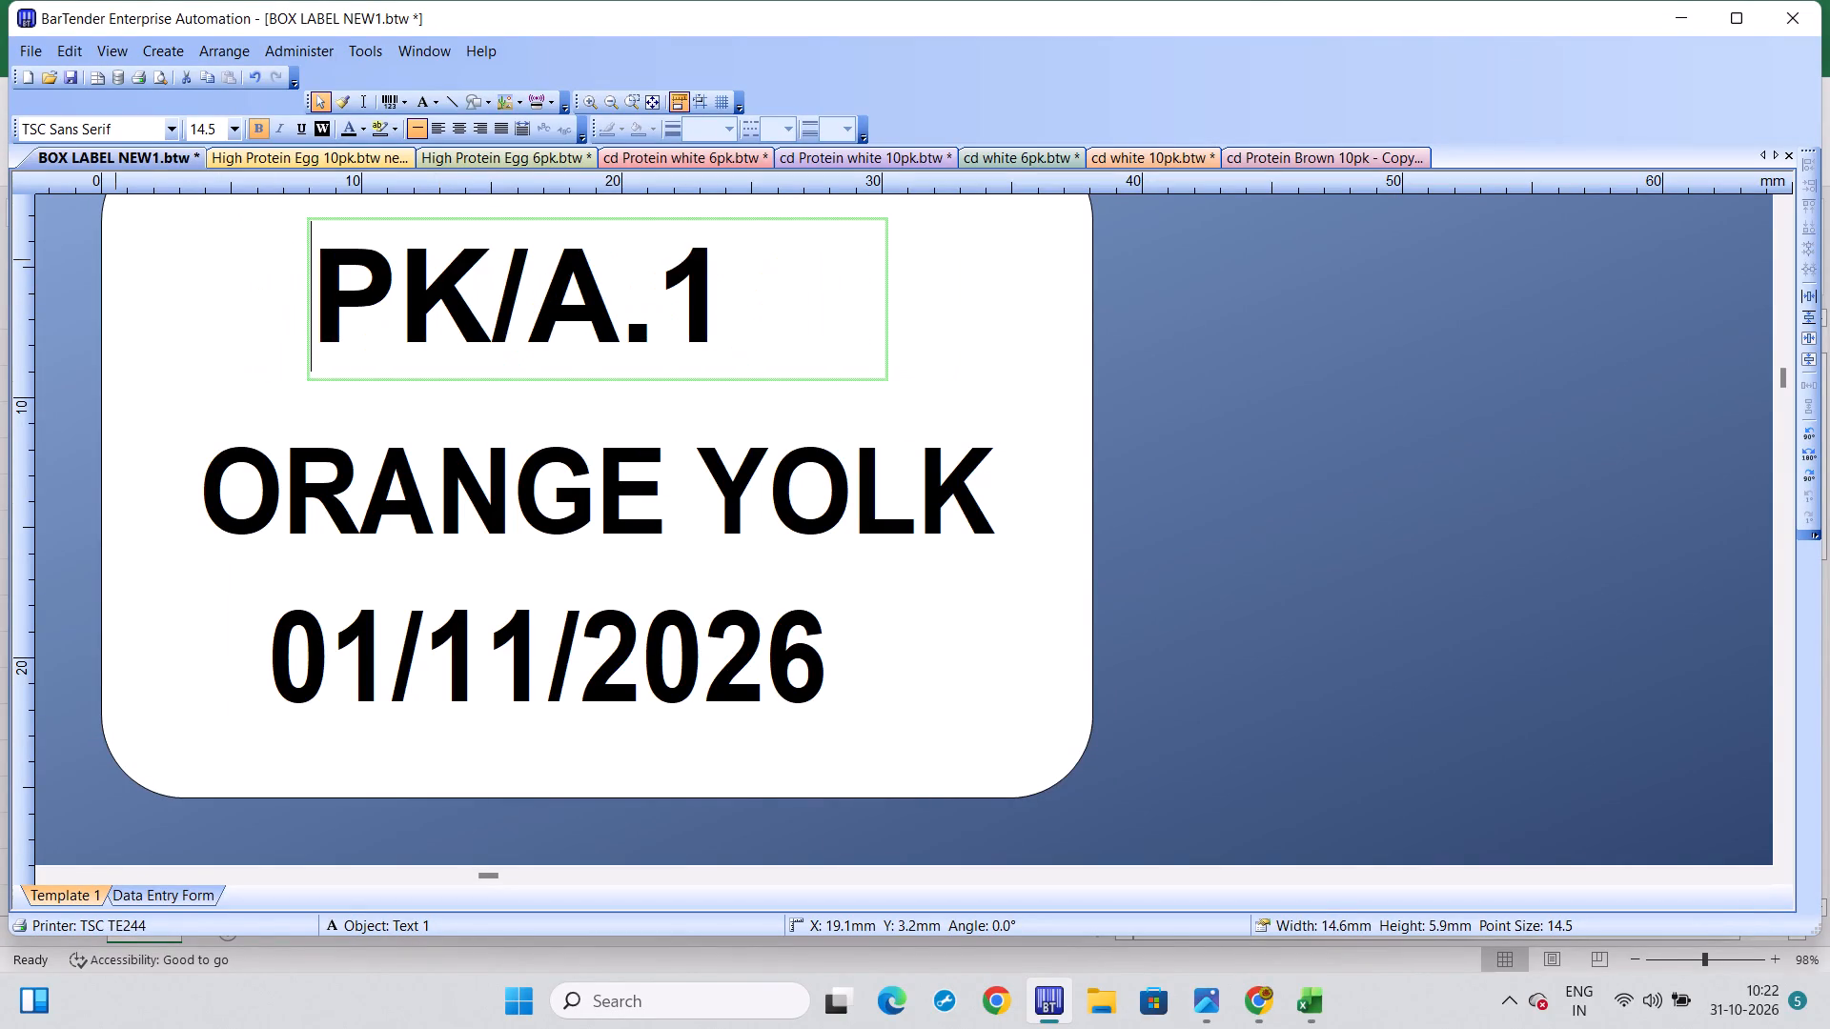
key(6)
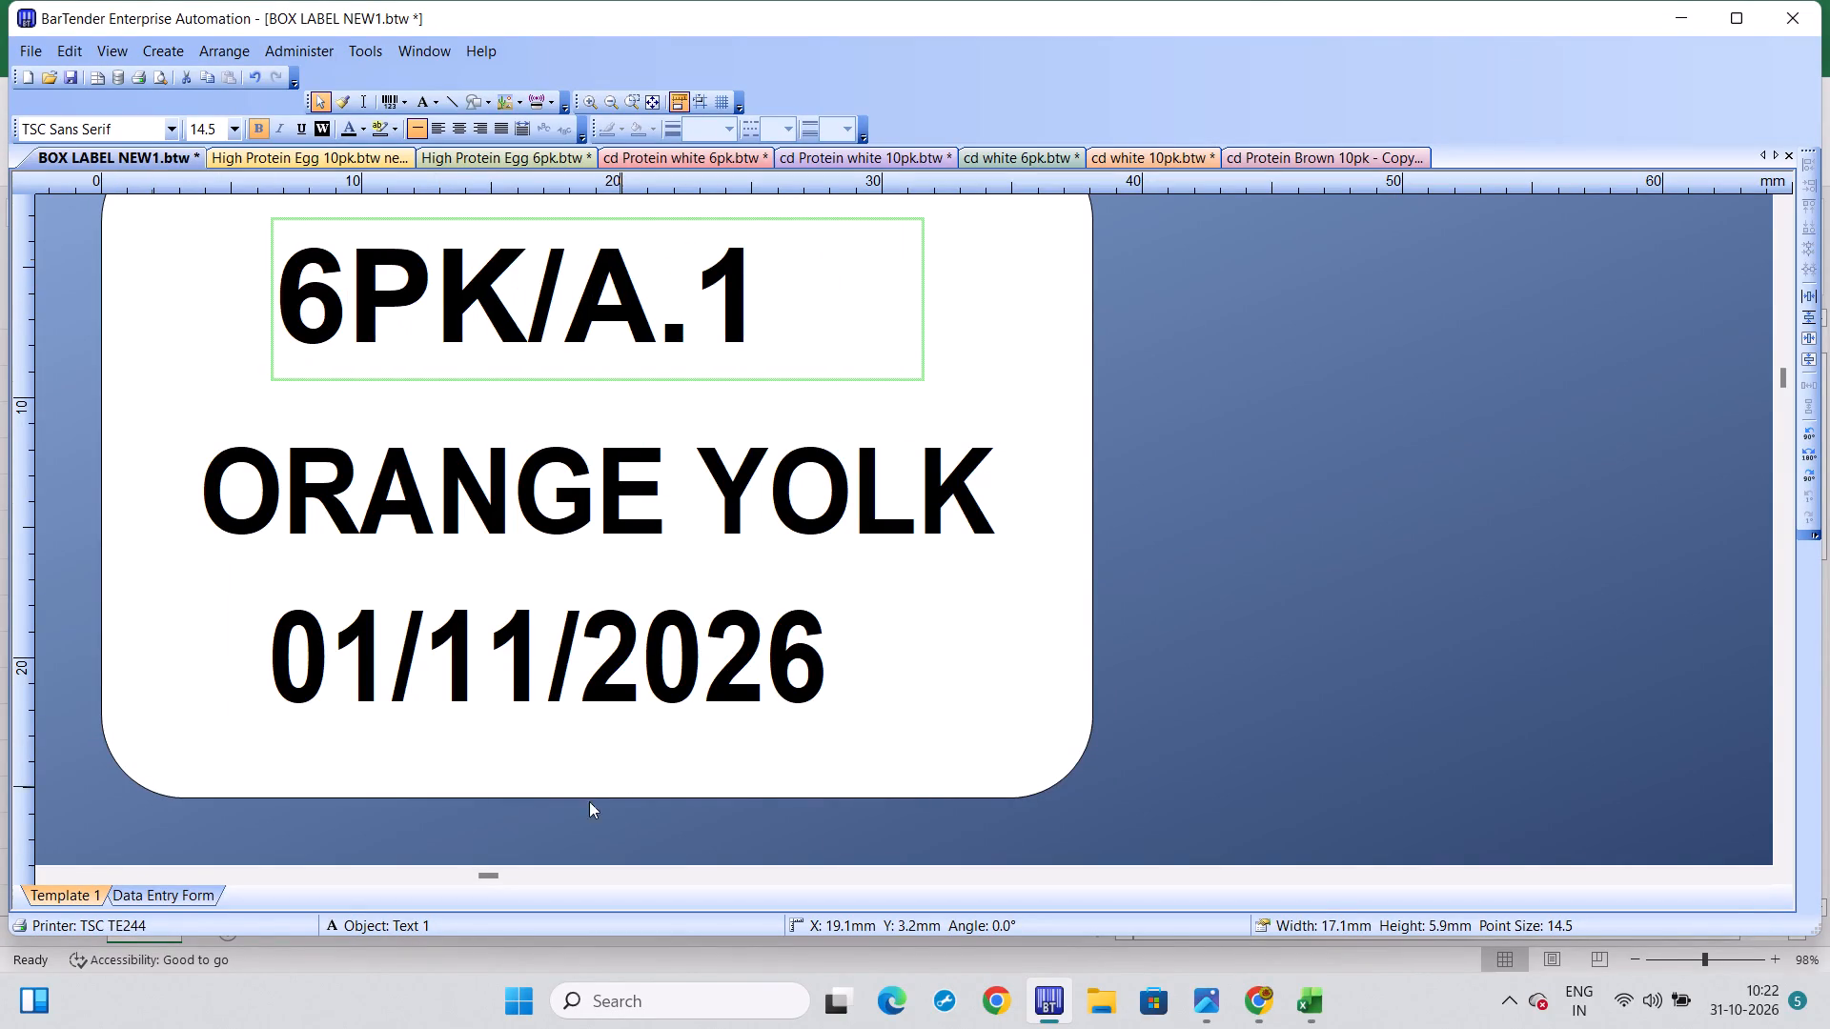
Print 10 copies of the 6PK/A.1 ORANGE YOLK box label on the TSC TE244.
key(ctrl+p)
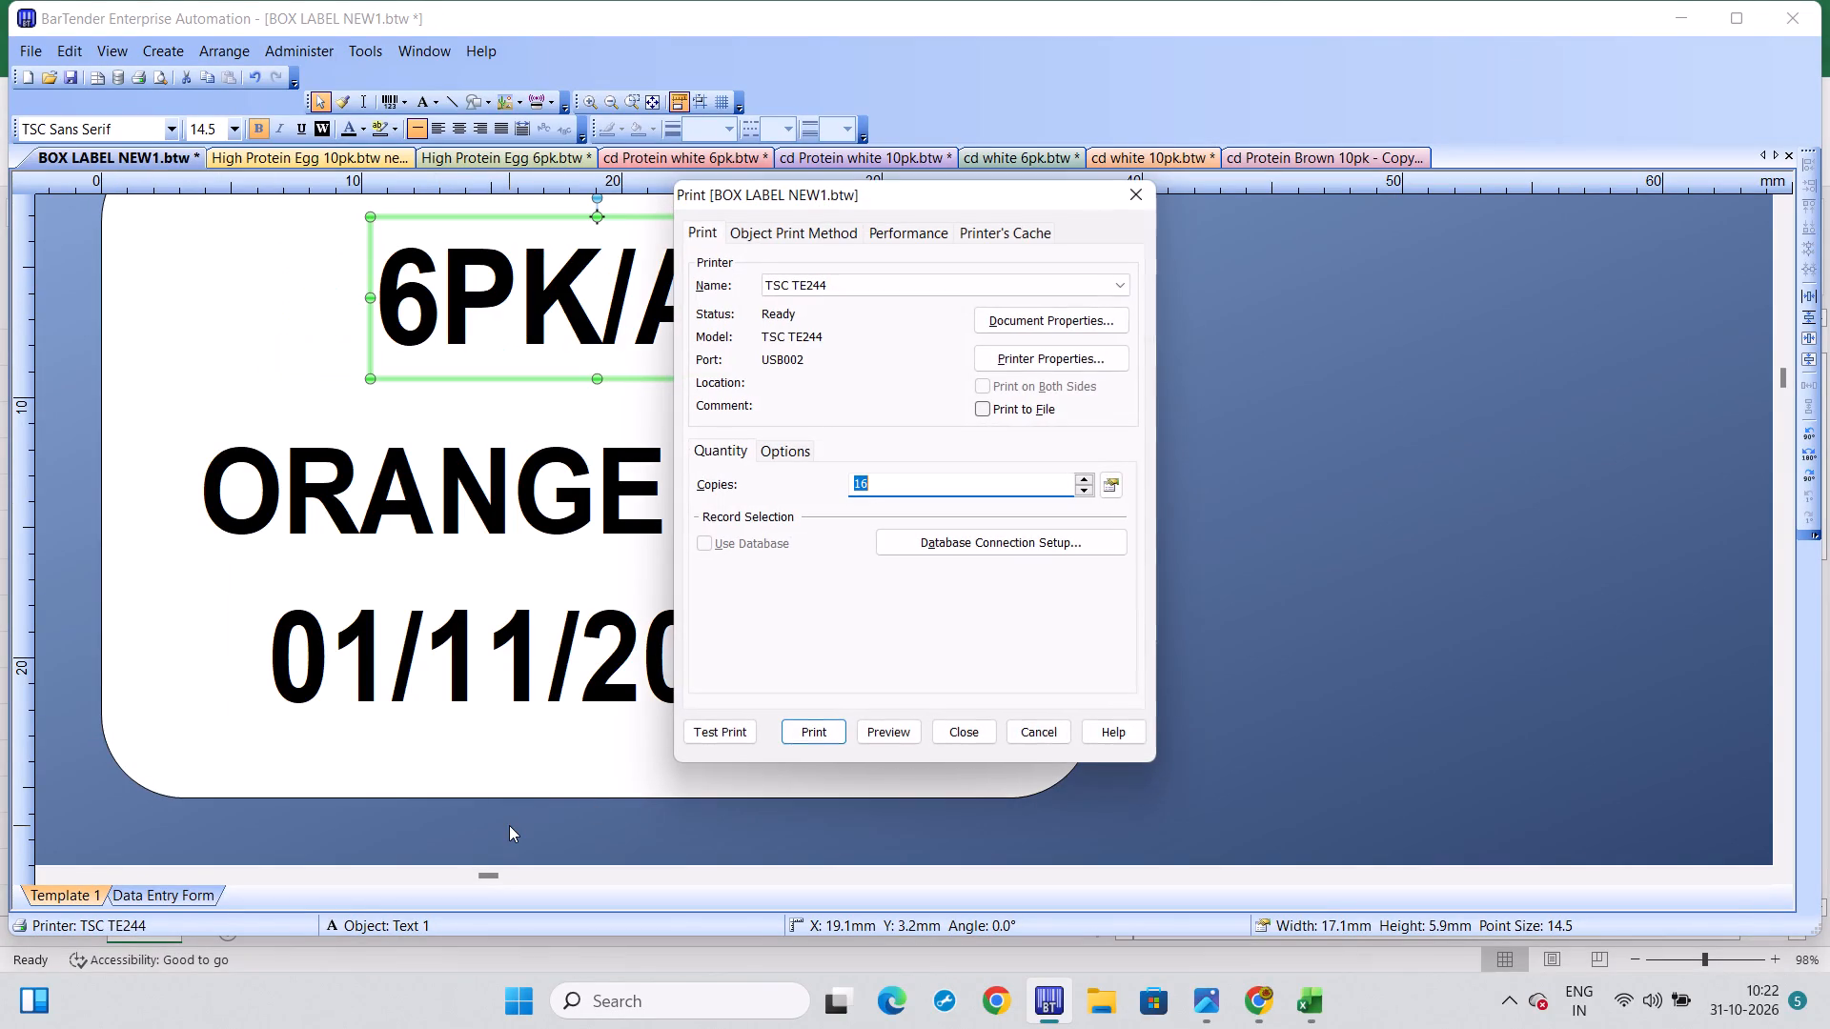
click(892, 479)
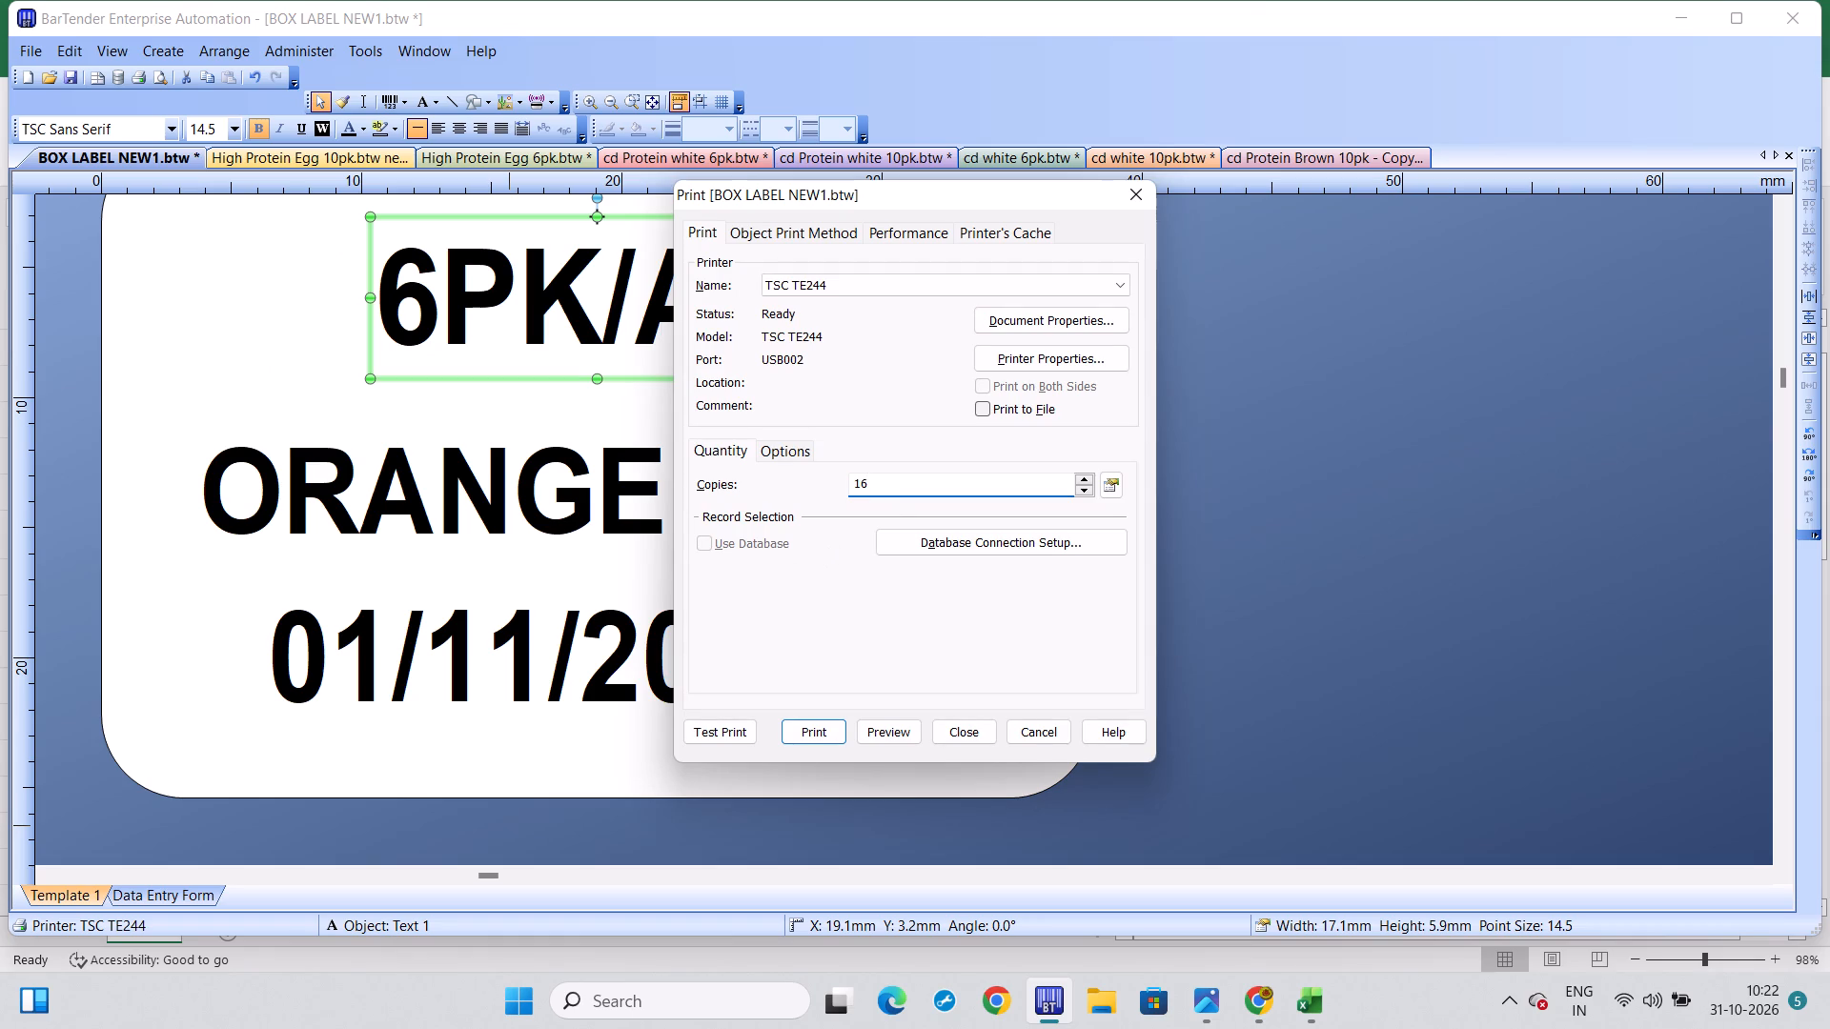
key(BackSpace)
key(BackSpace)
text(10)
click(803, 735)
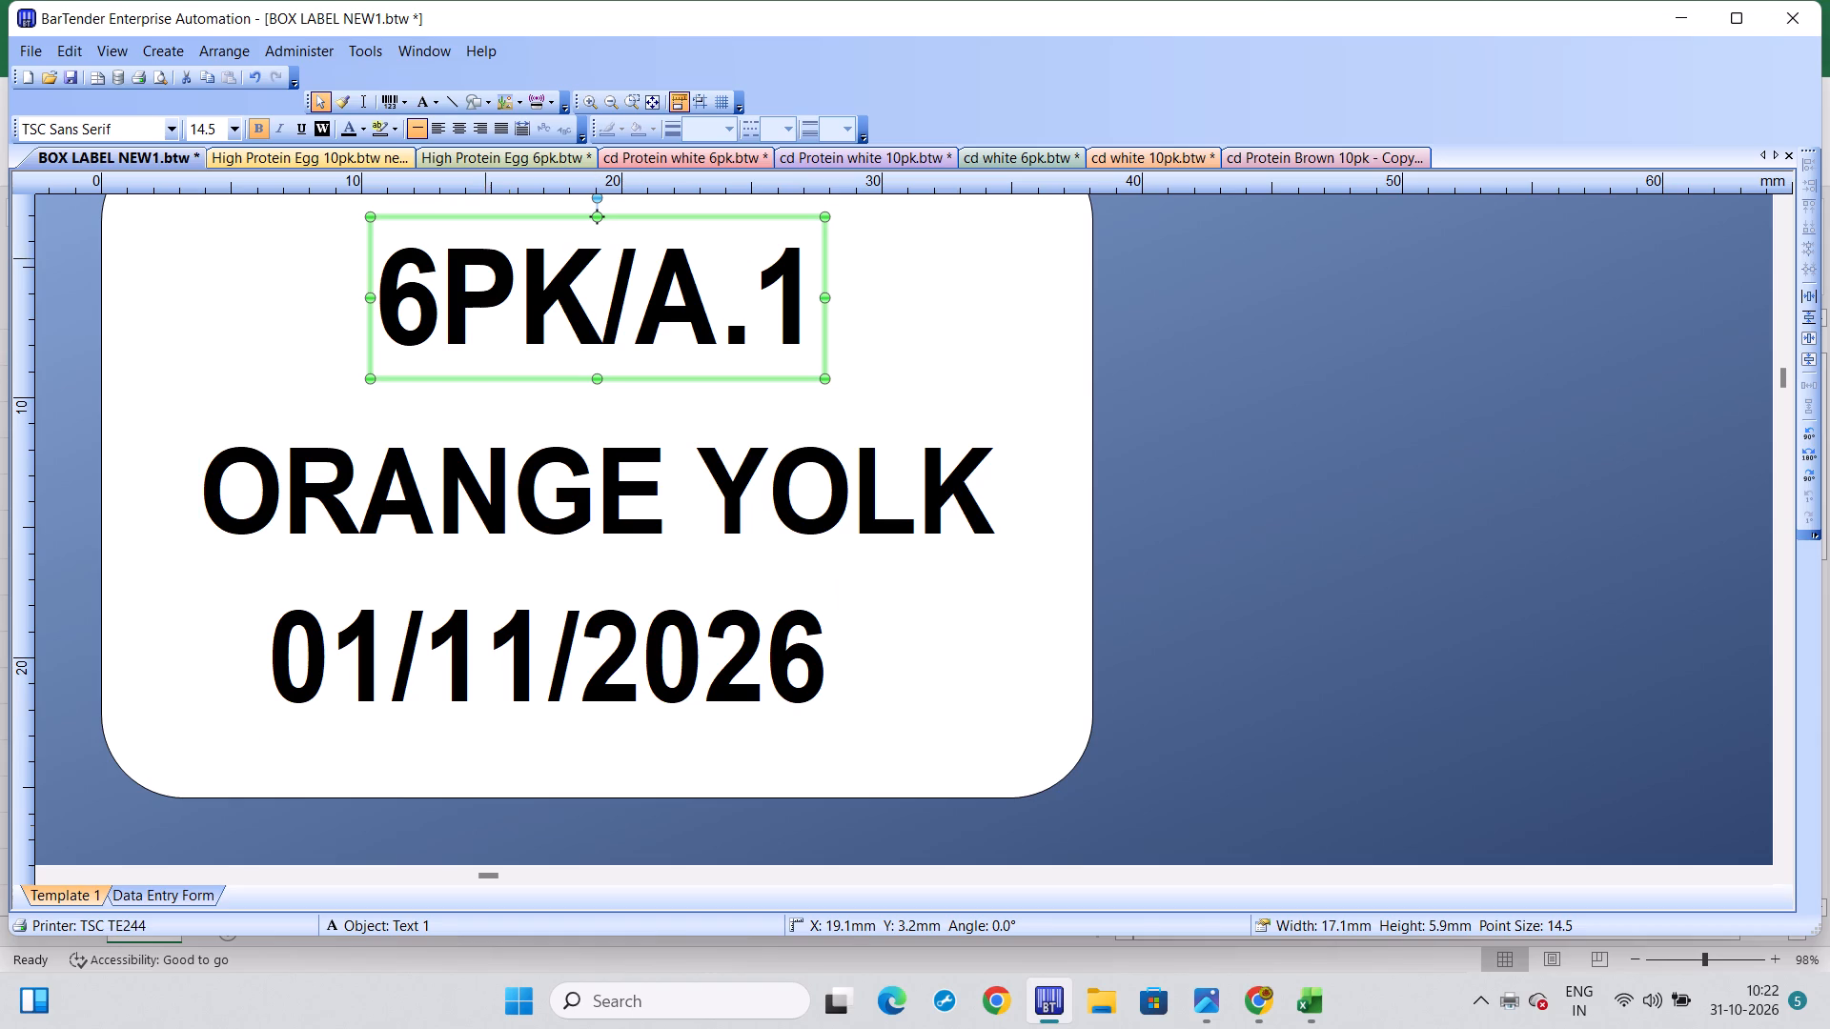
Change the pack line at the top of the box label to 10PK/A.1.
drag(443, 275, 350, 282)
click(350, 282)
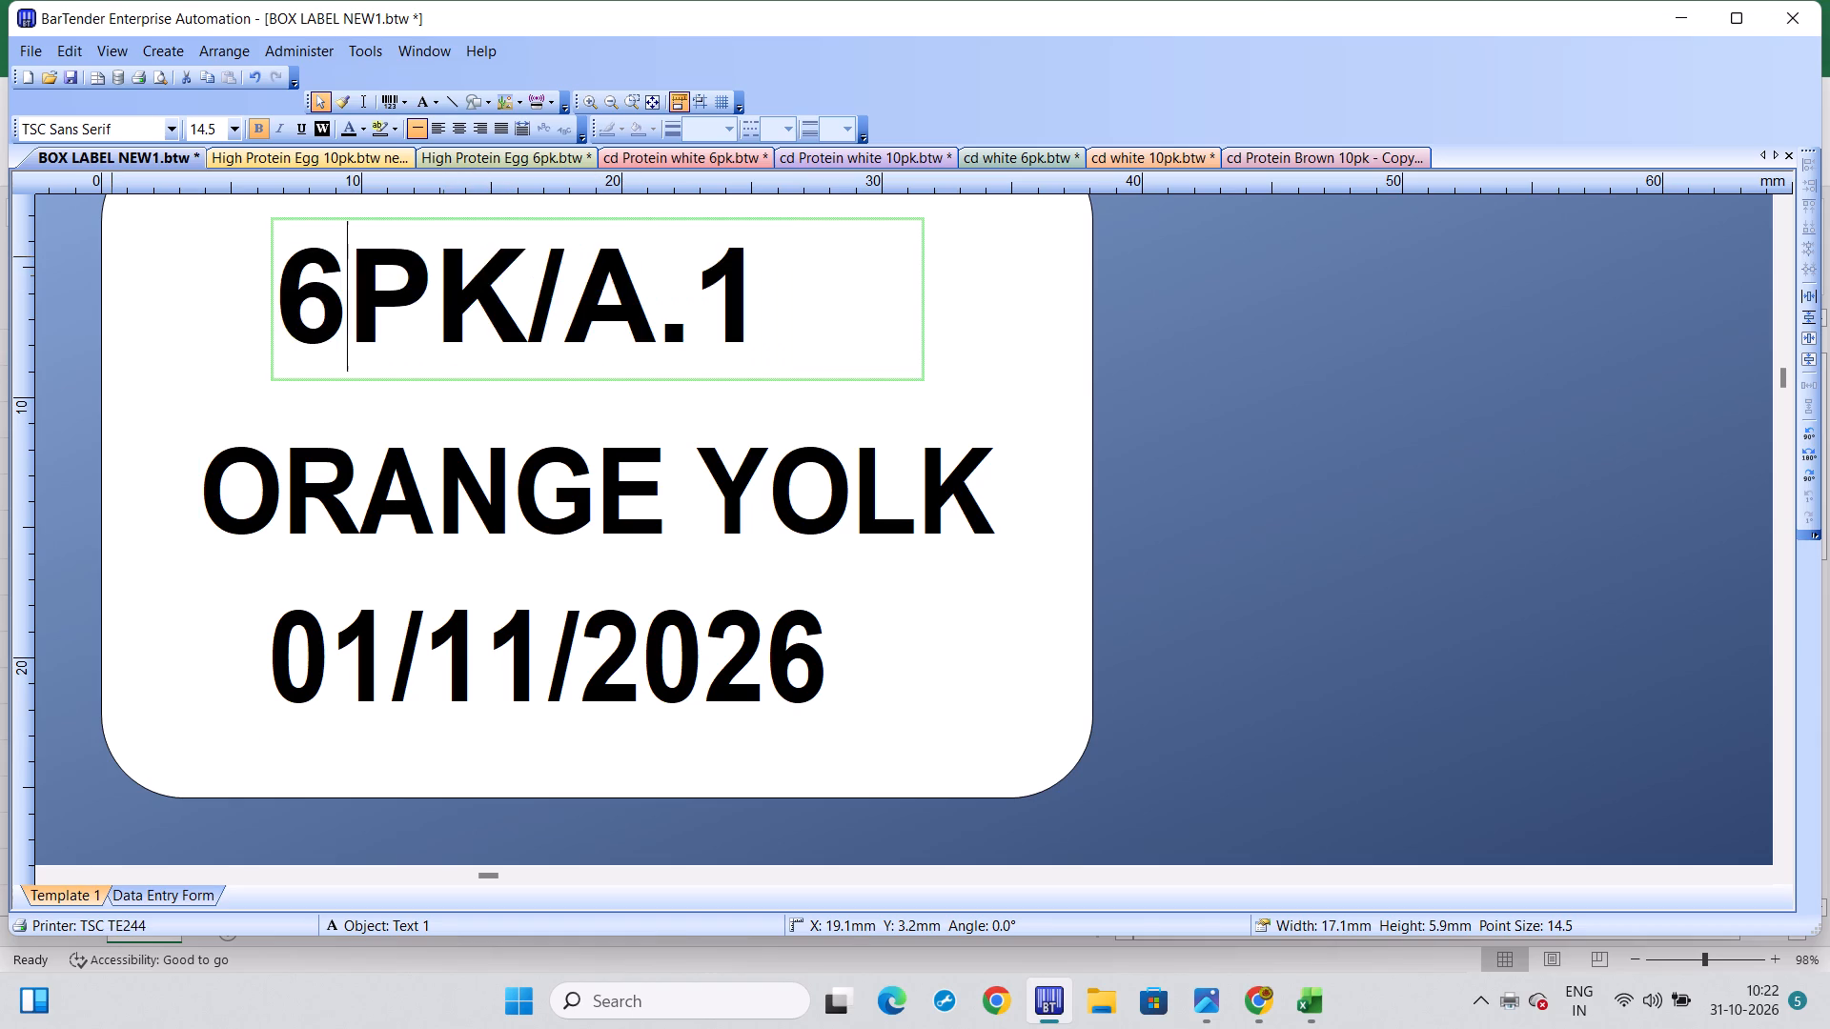
key(BackSpace)
text(10)
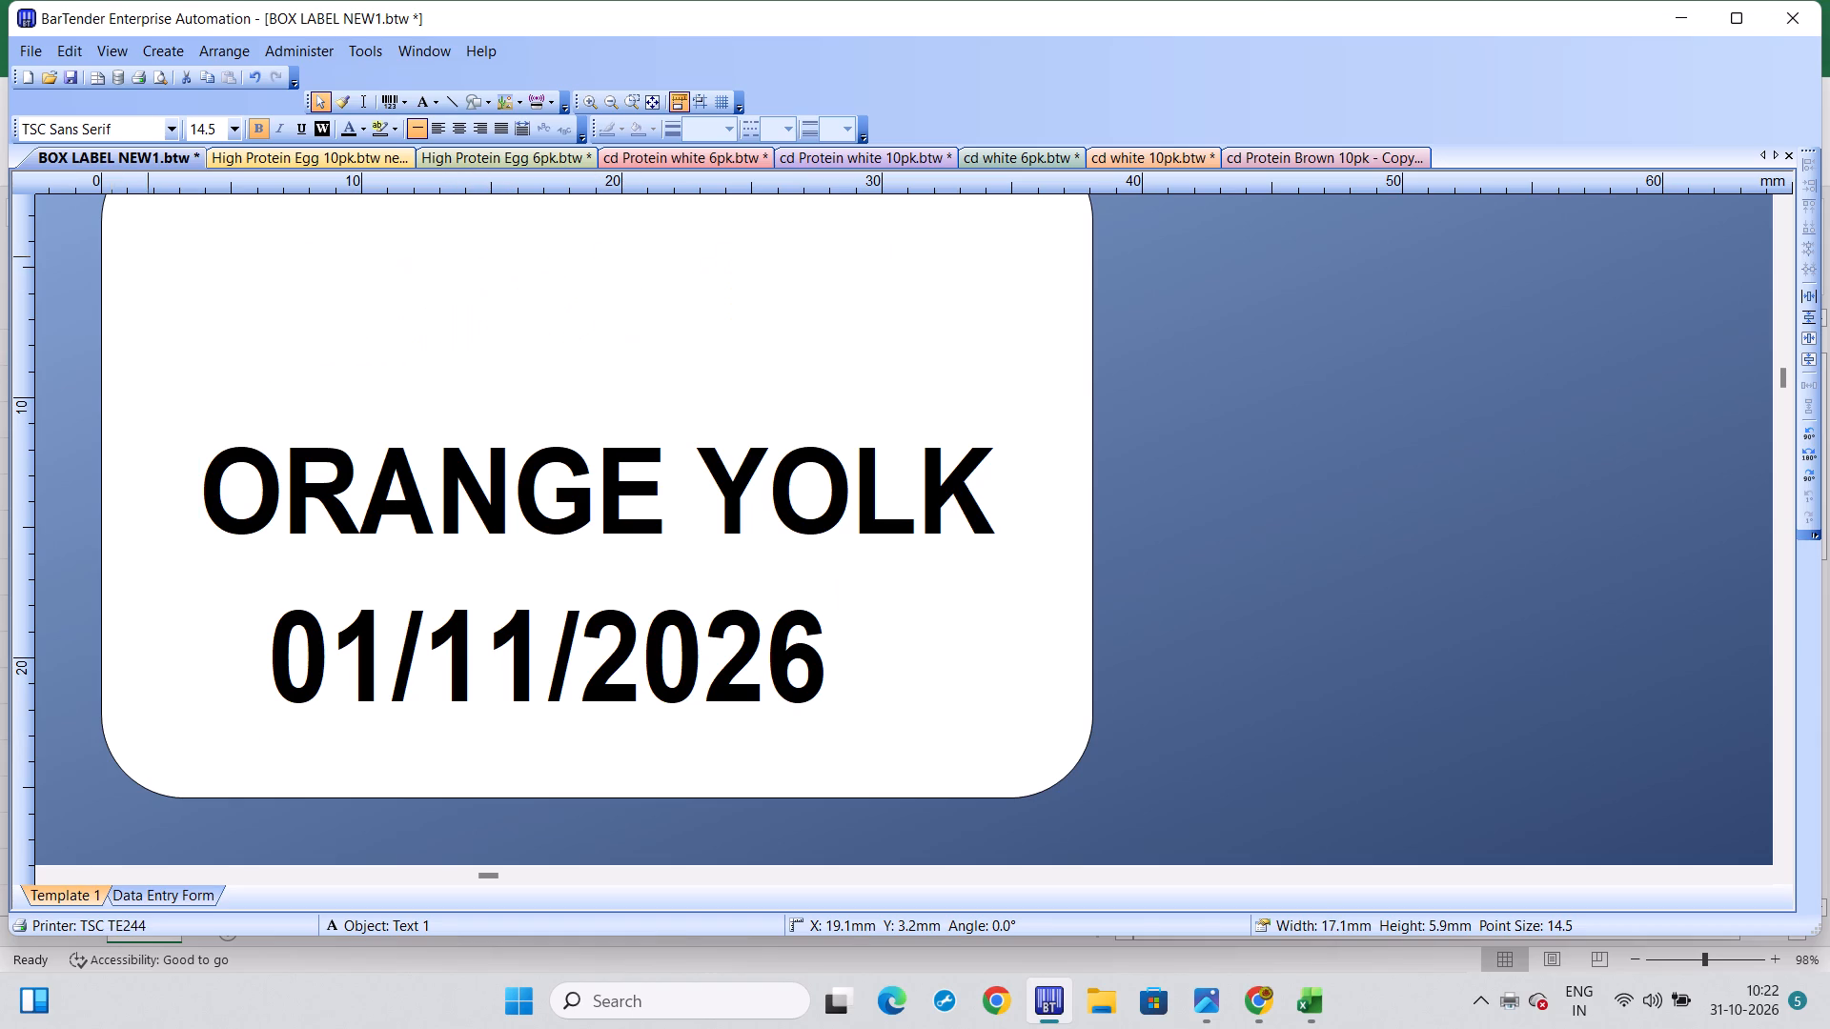
Replace the product line in the middle of the box label with TABLE WHITE.
click(672, 477)
click(609, 478)
key(BackSpace)
key(BackSpace)
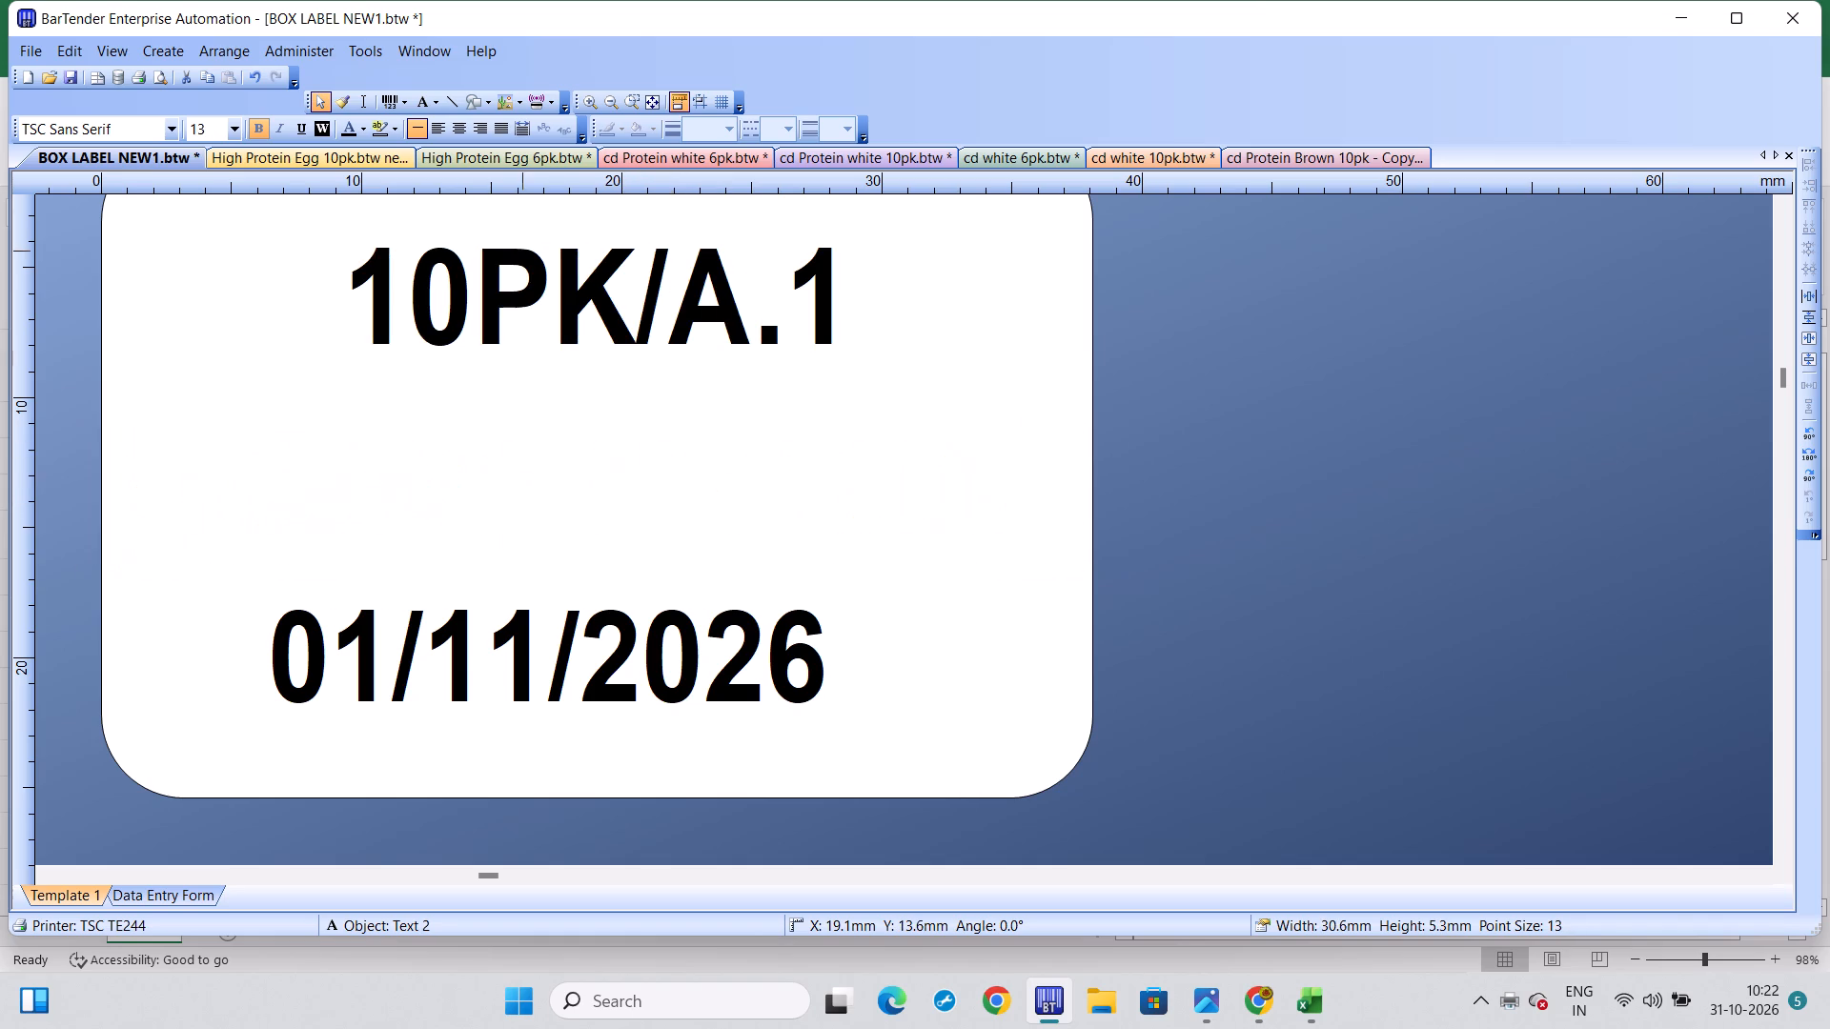
key(BackSpace)
key(BackSpace)
key(BackSpace)
key(BackSpace)
text(TABLE)
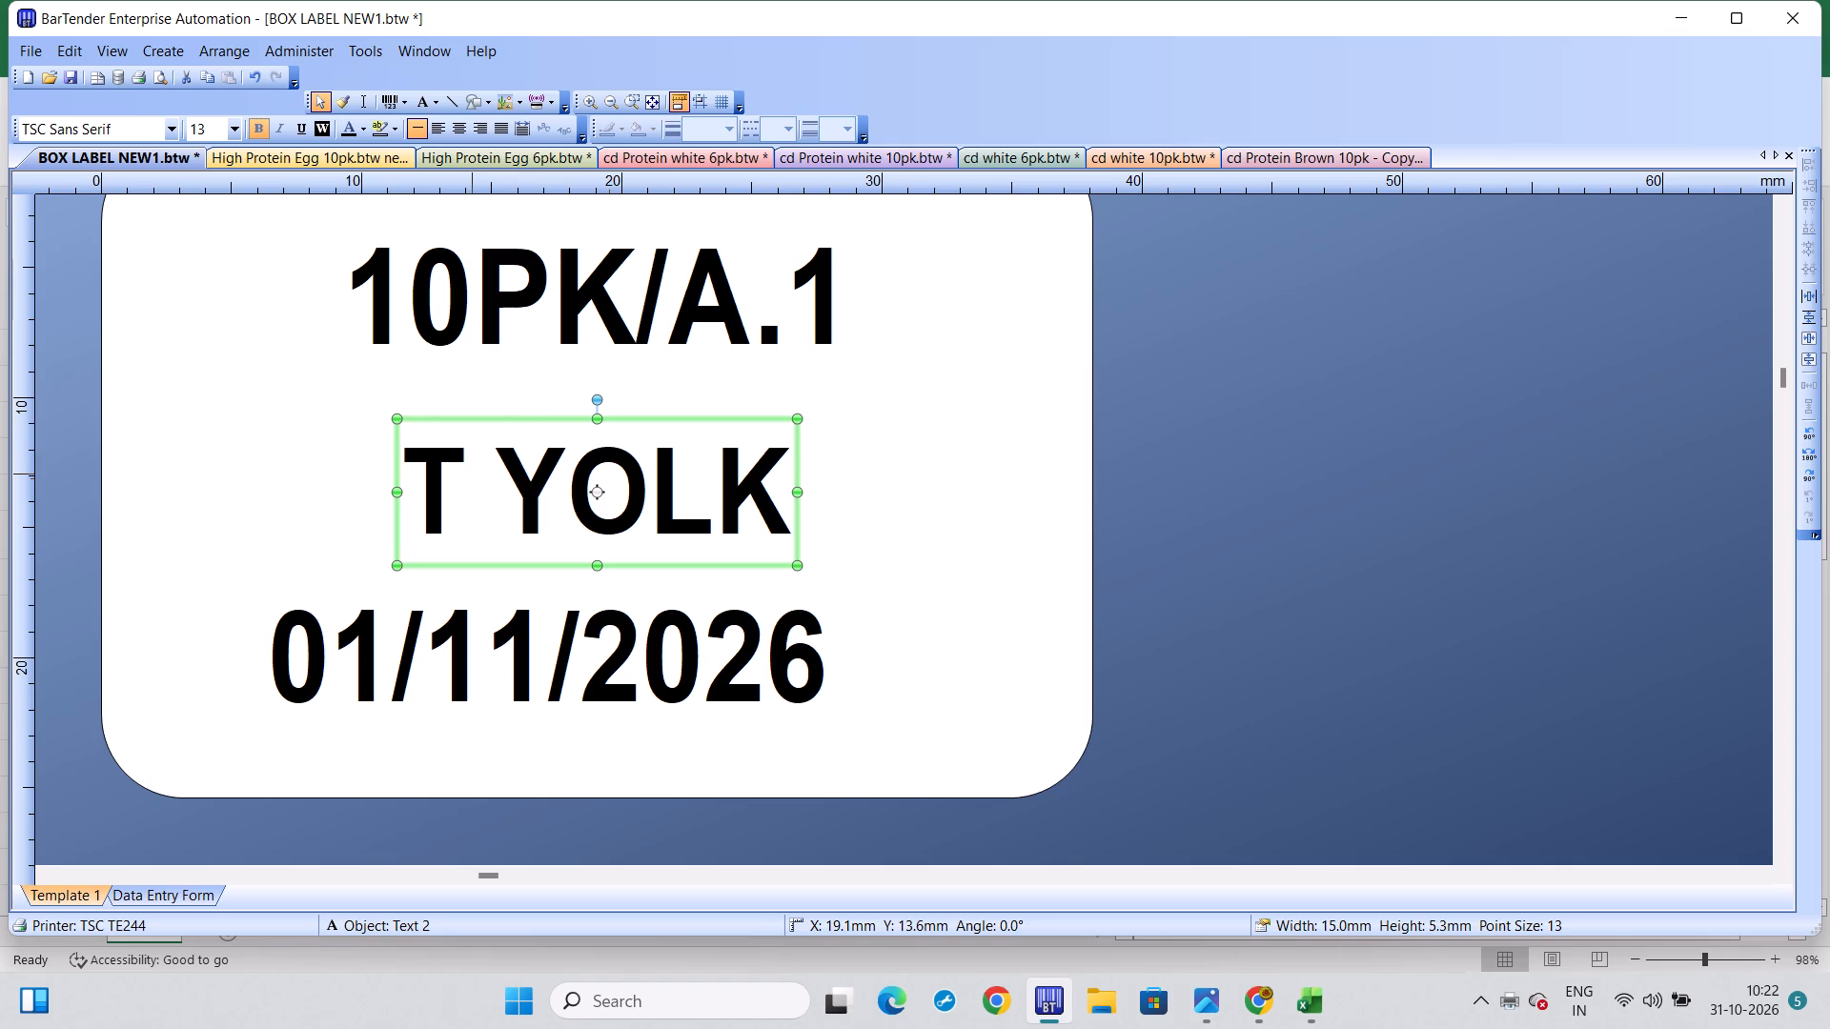
drag(472, 474, 388, 482)
click(388, 482)
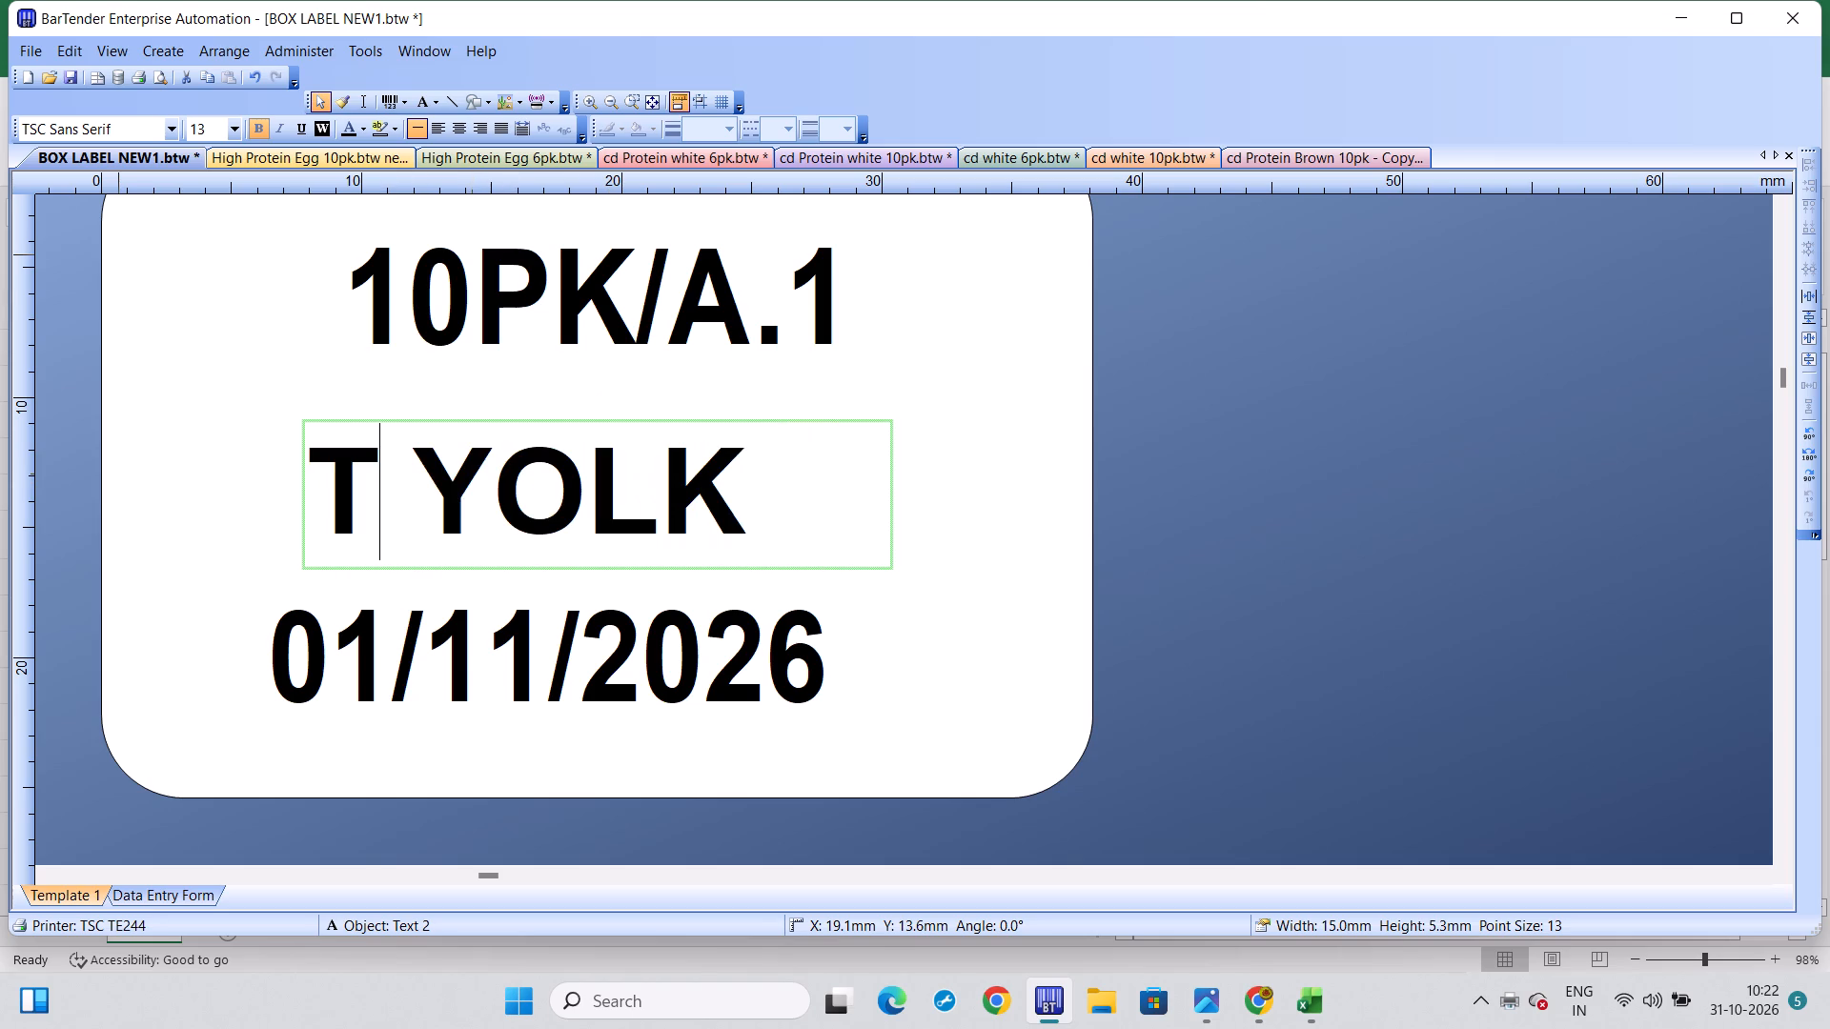
text(ABLE)
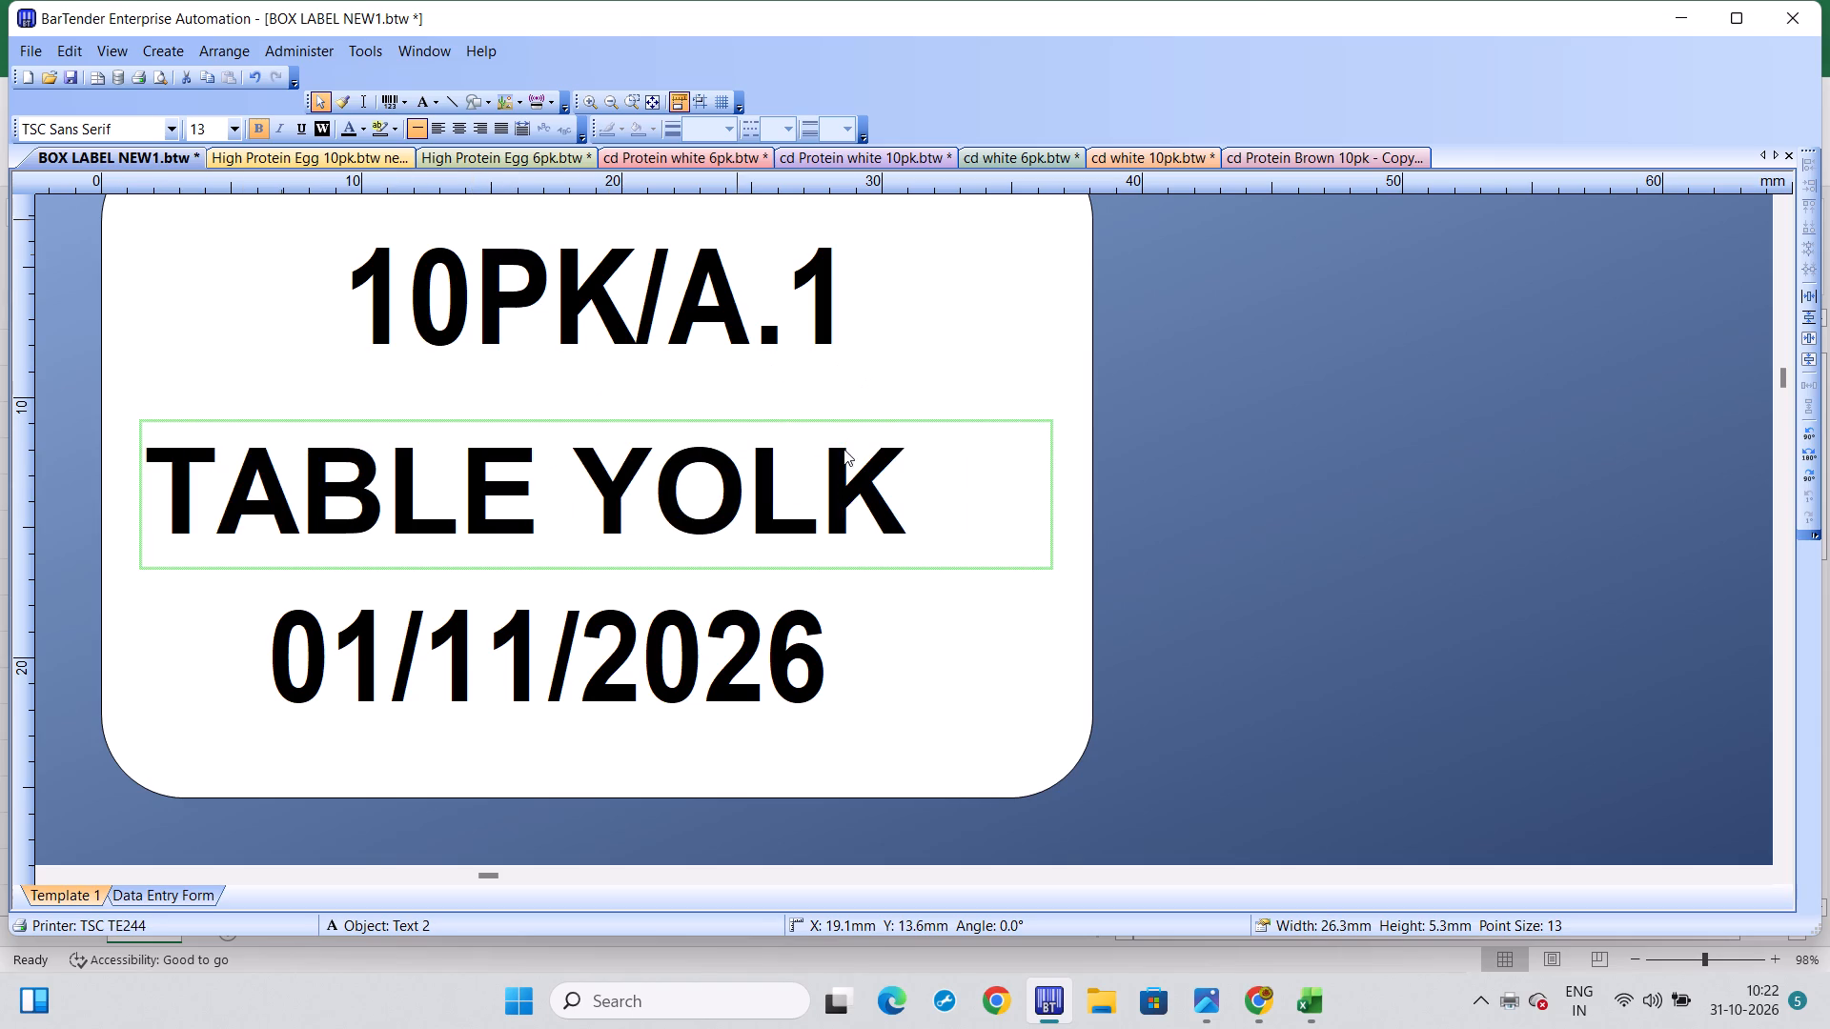
click(918, 468)
key(BackSpace)
key(BackSpace)
key(BackSpace)
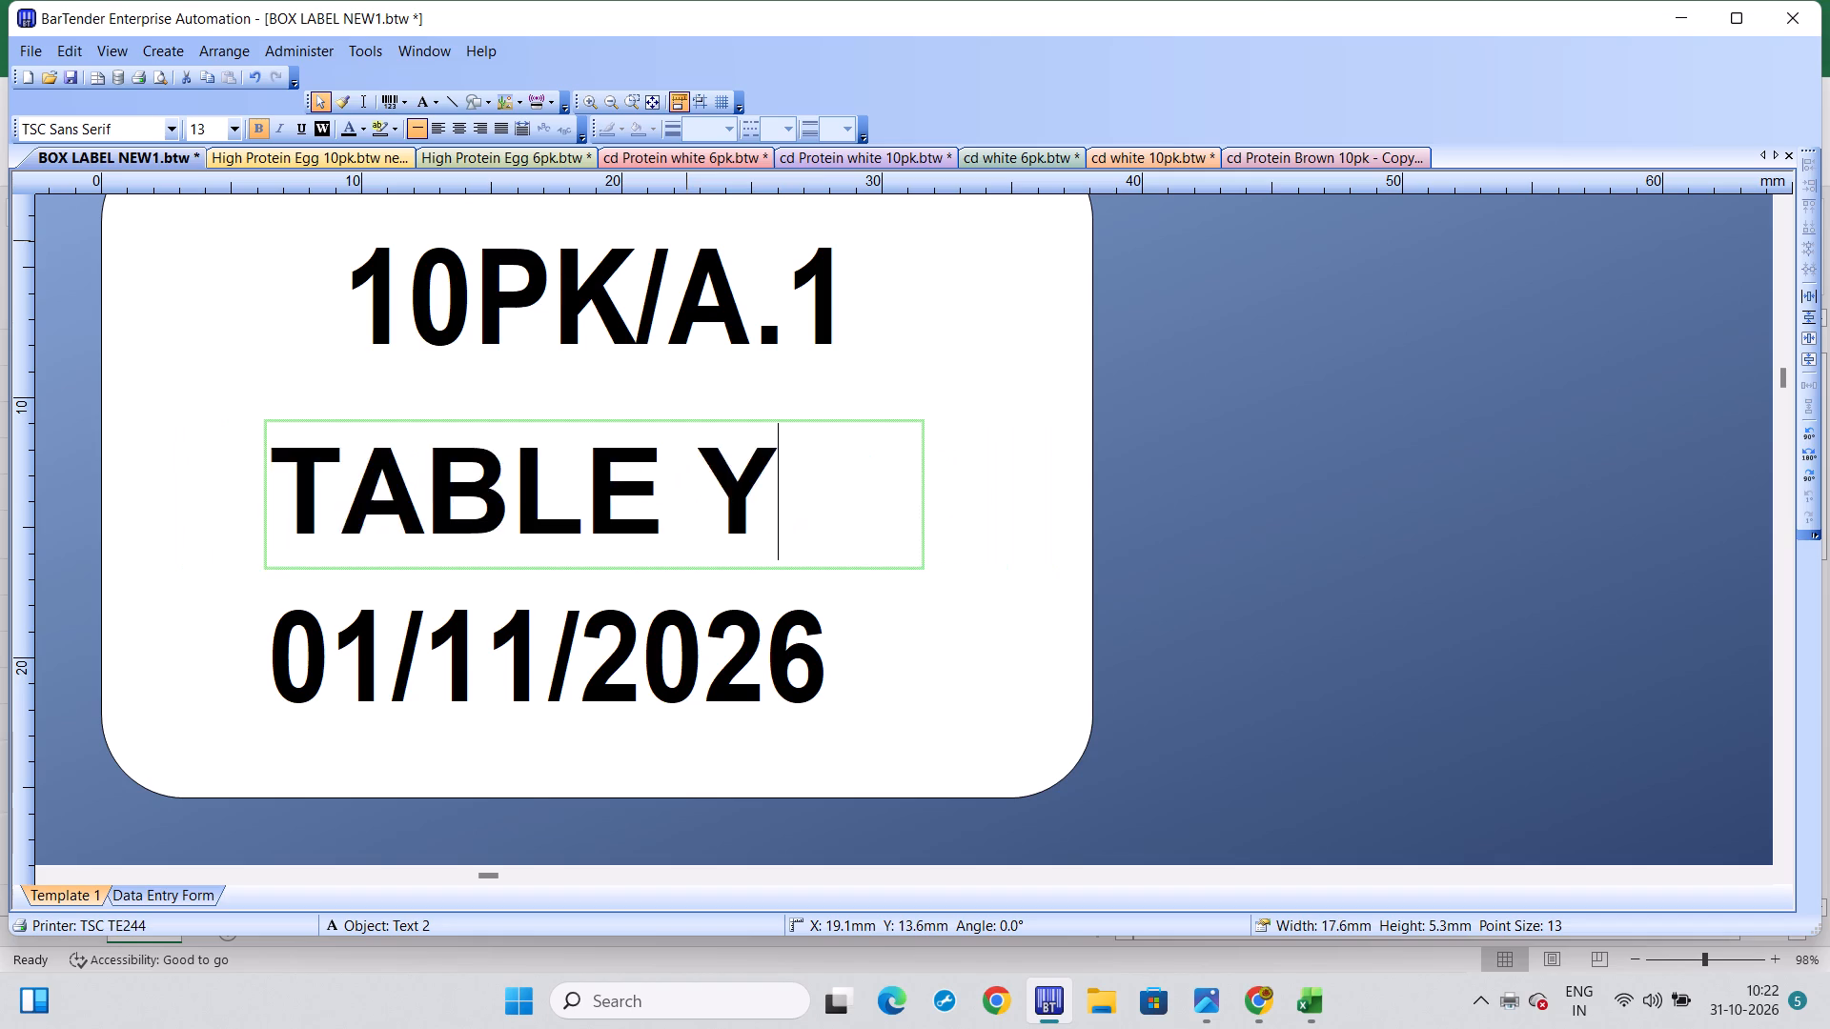
key(BackSpace)
text(WHITE)
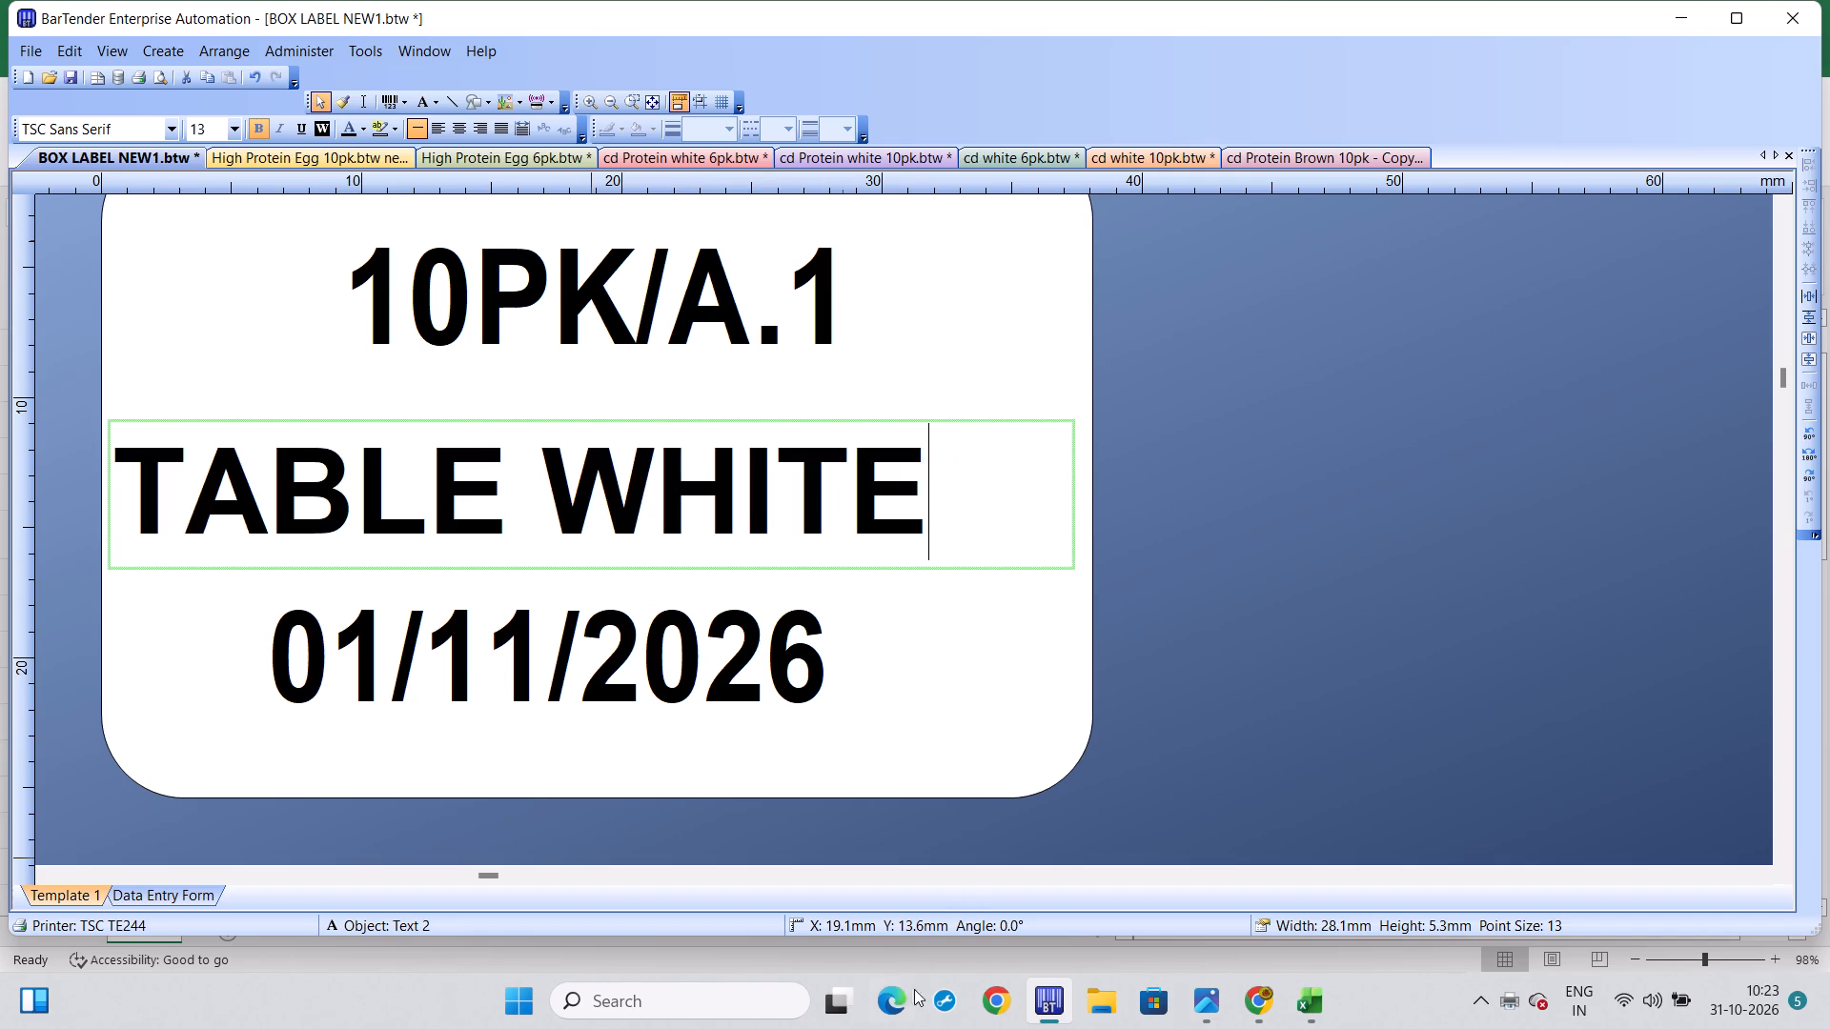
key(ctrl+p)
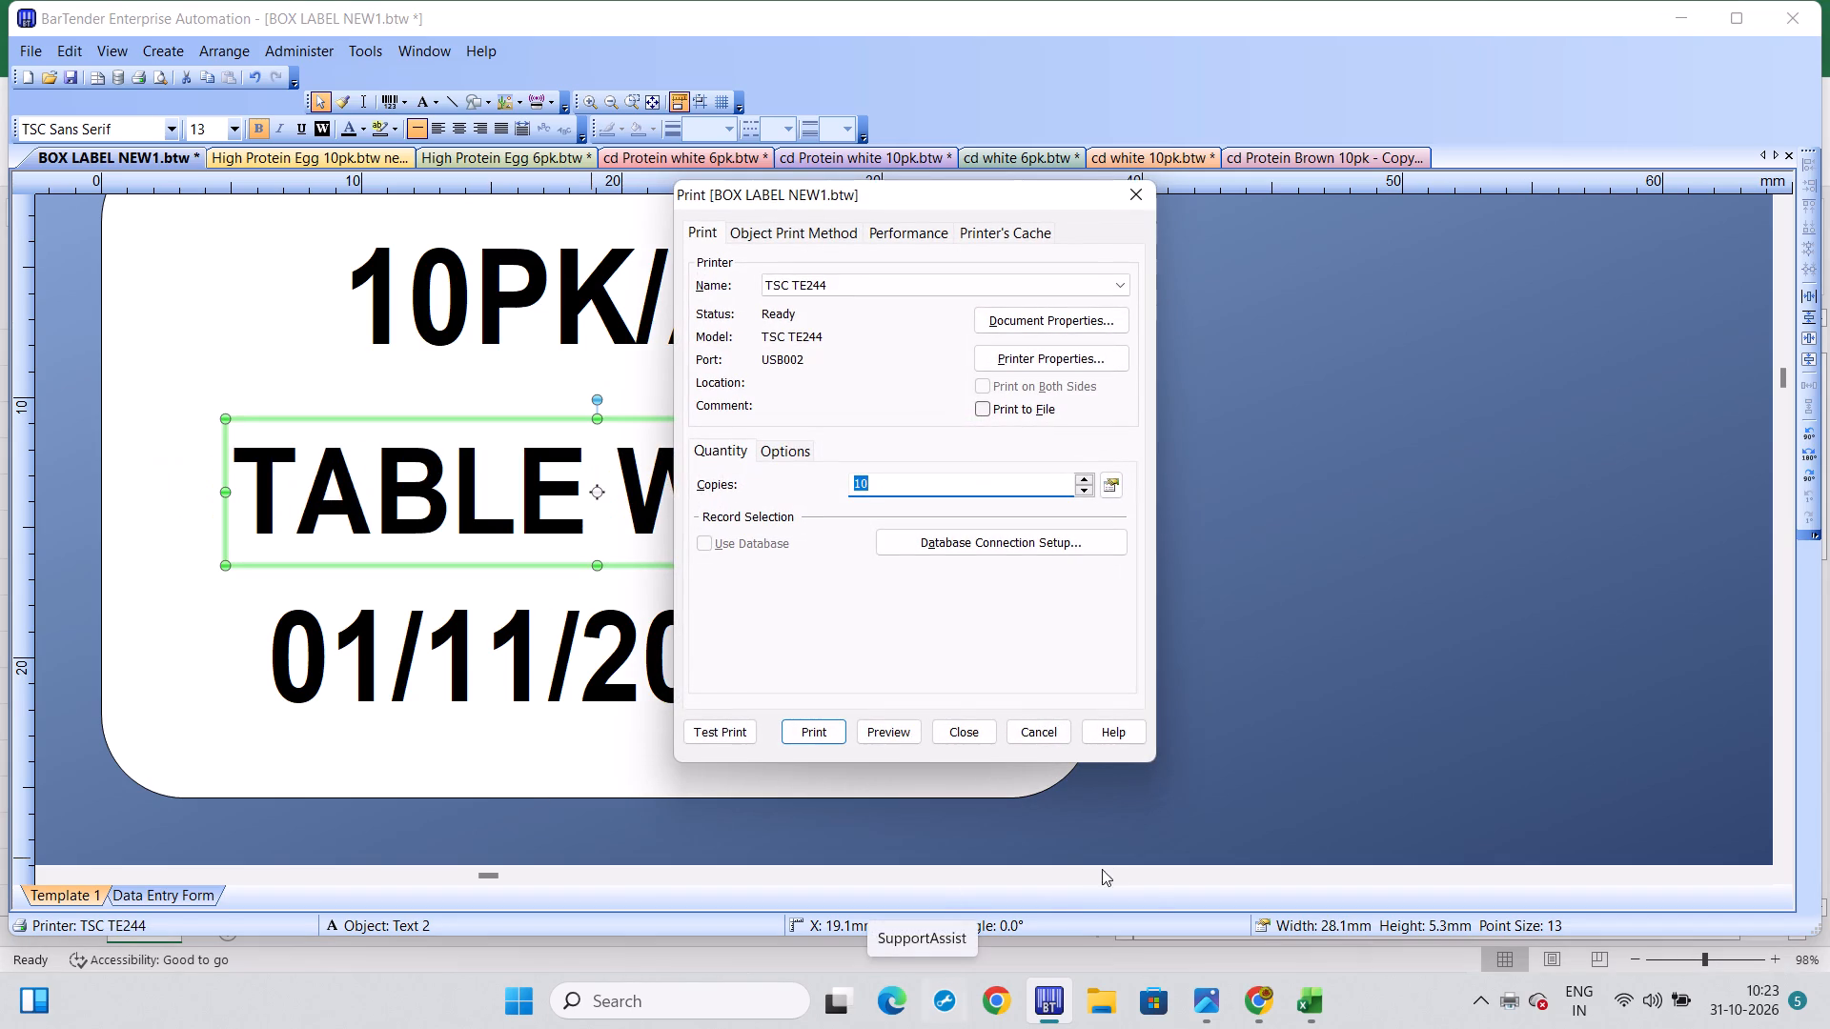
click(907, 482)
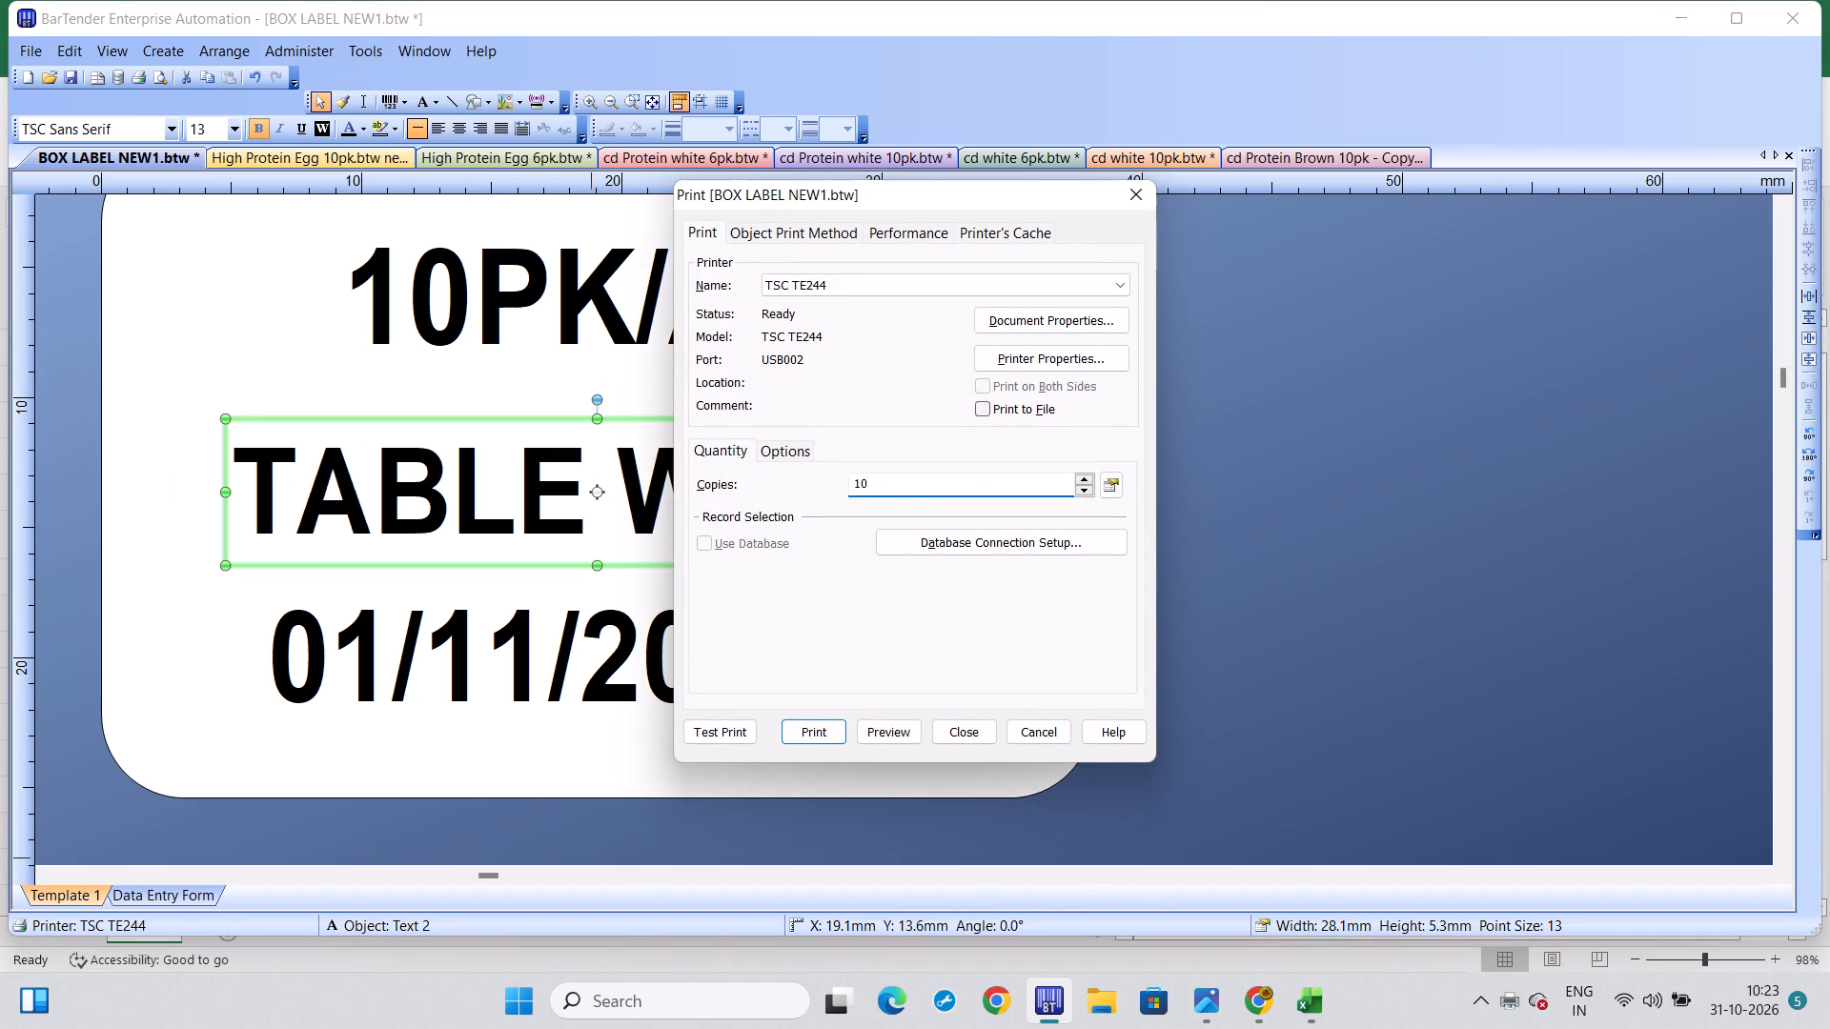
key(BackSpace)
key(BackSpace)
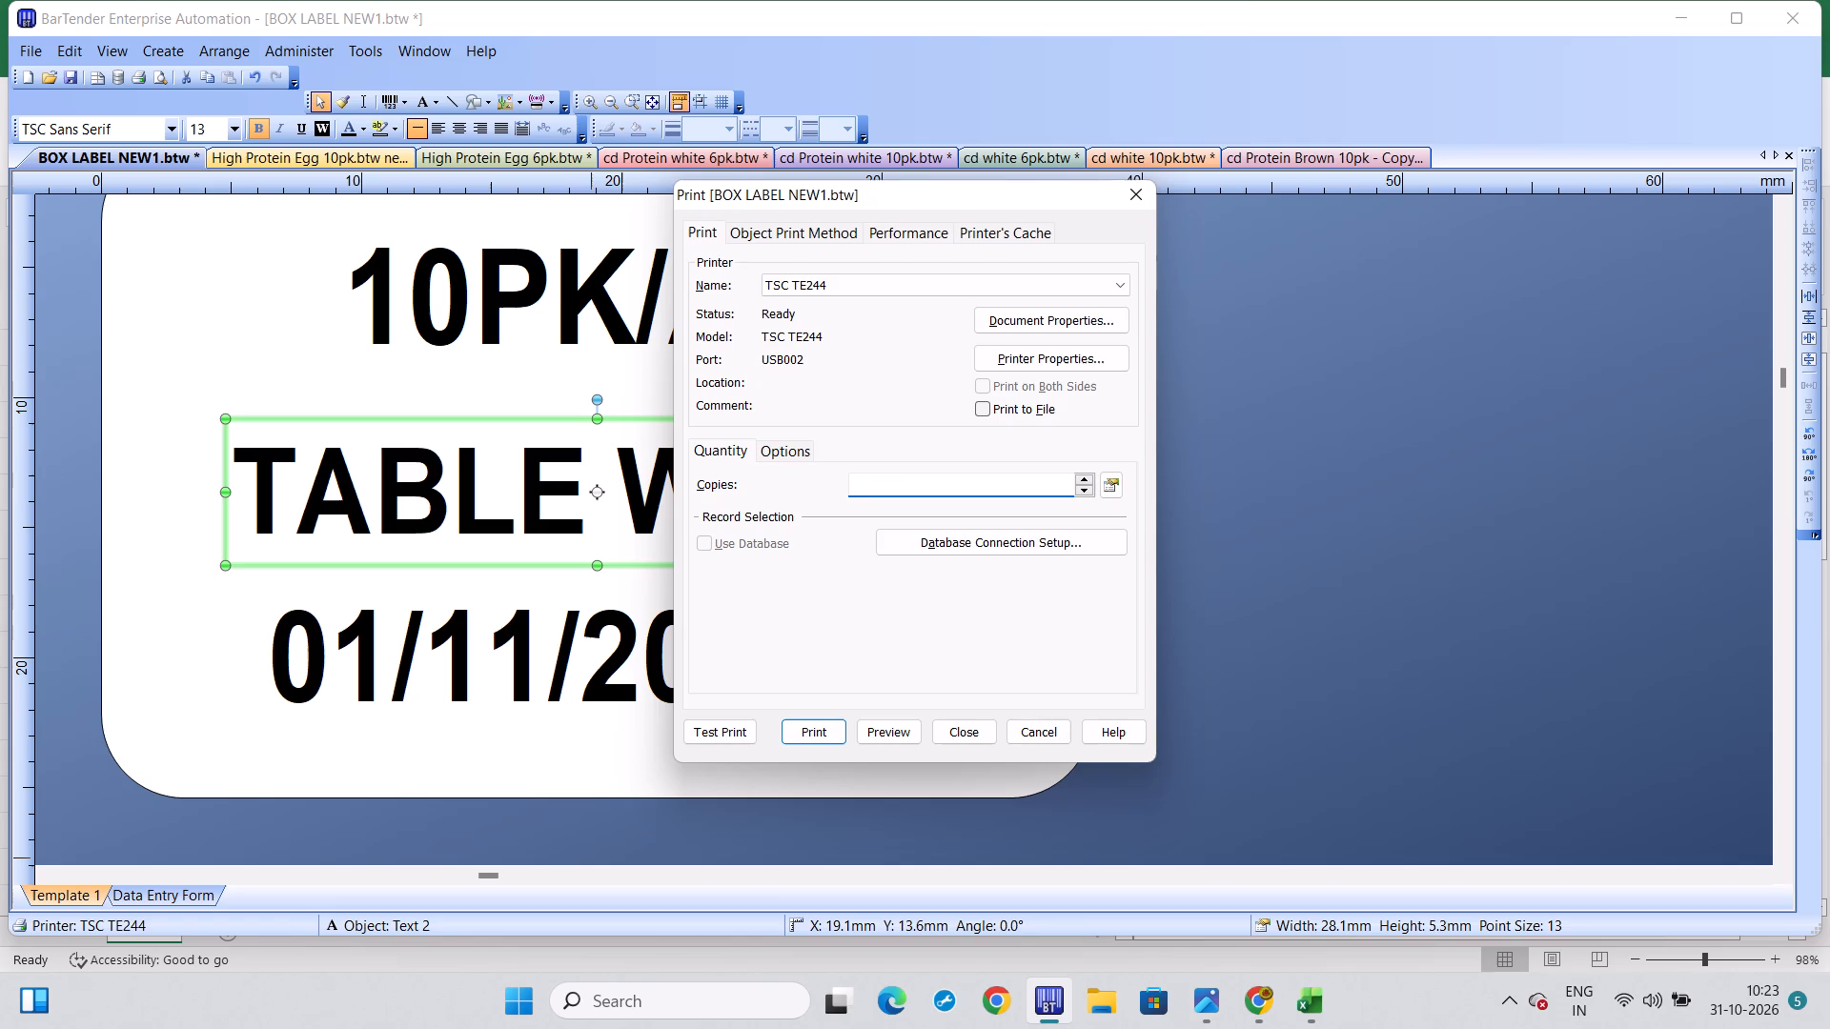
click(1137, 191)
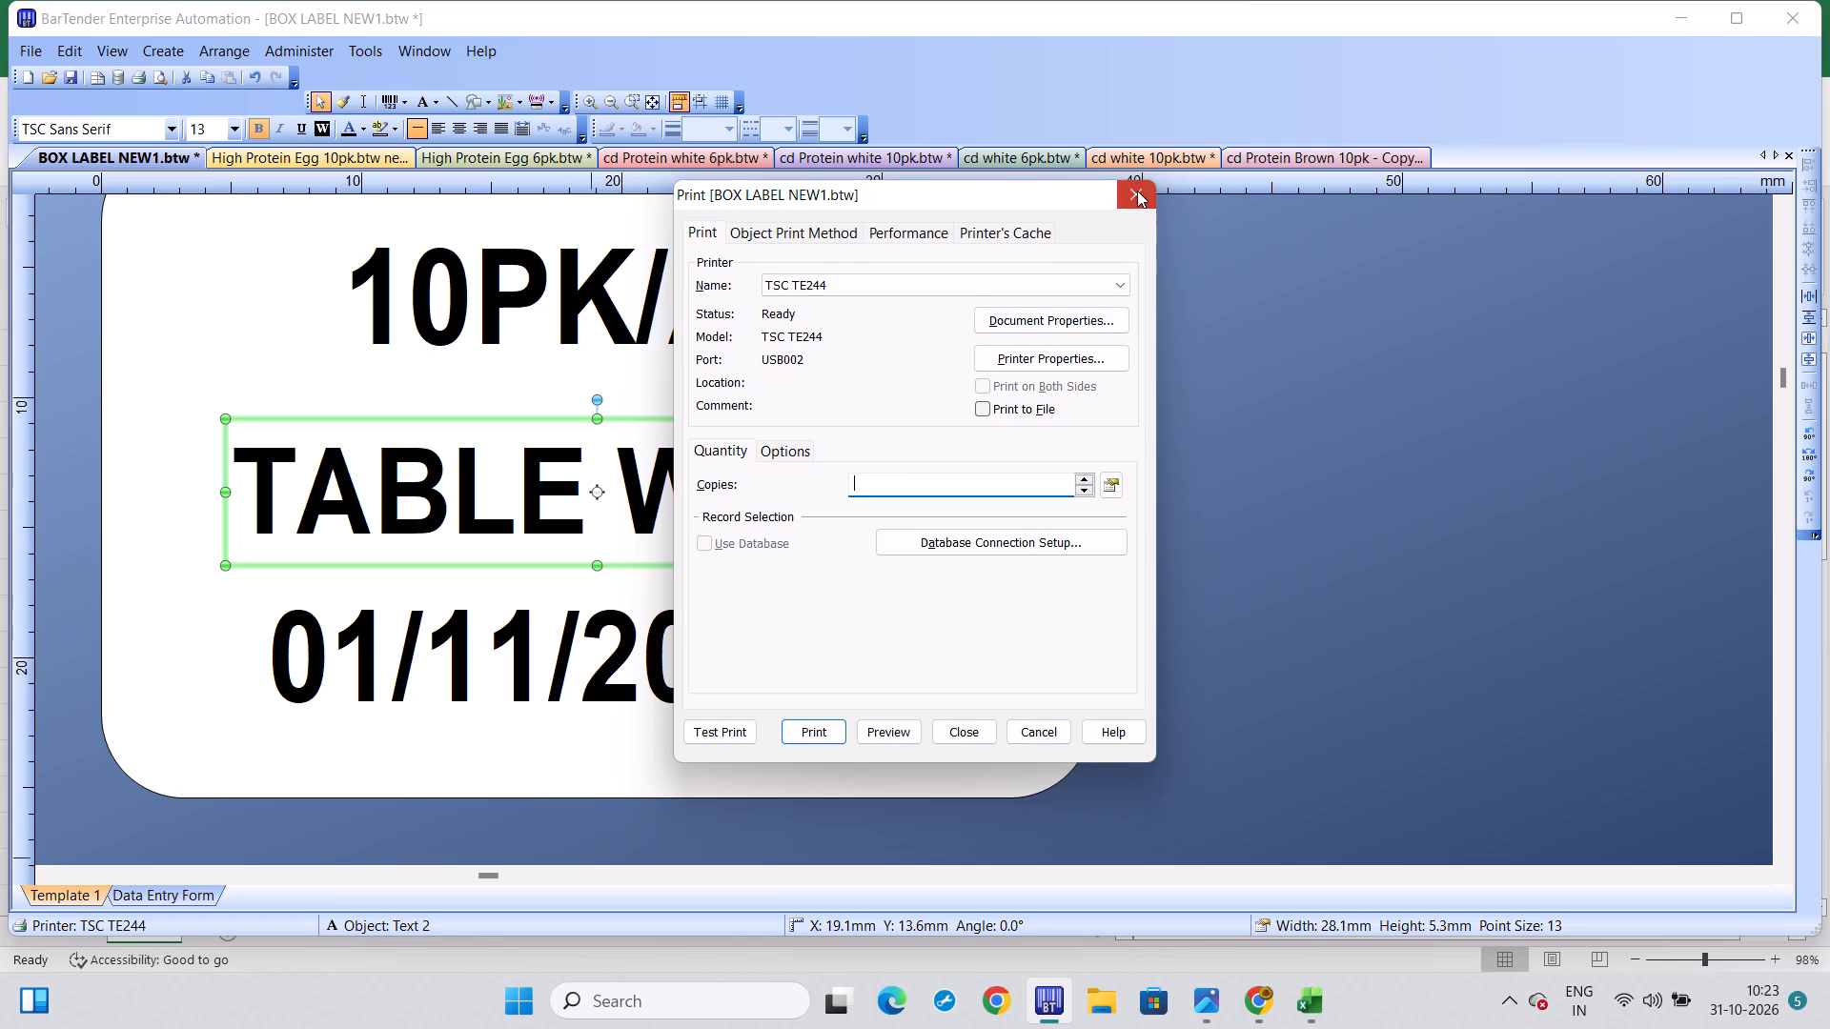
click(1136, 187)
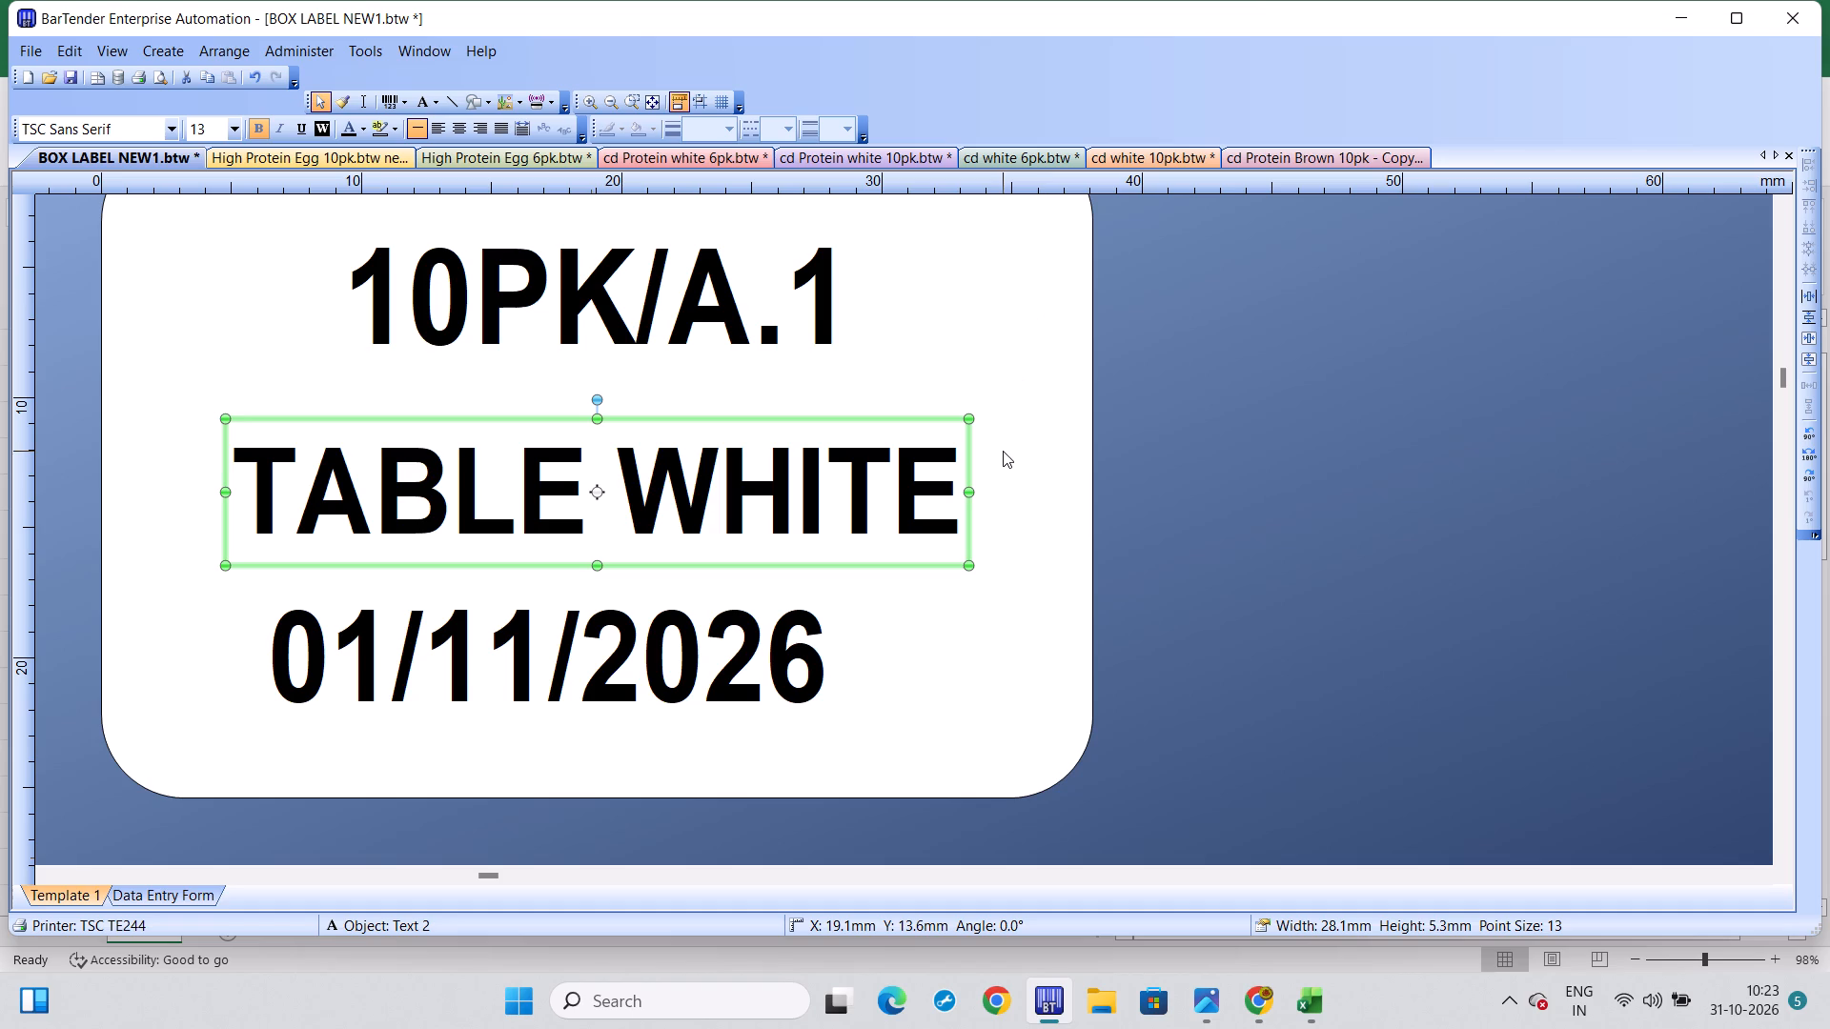
Print 100 copies of the 10PK/A.1 TABLE WHITE box label on the TSC TE244.
key(ctrl+p)
click(951, 477)
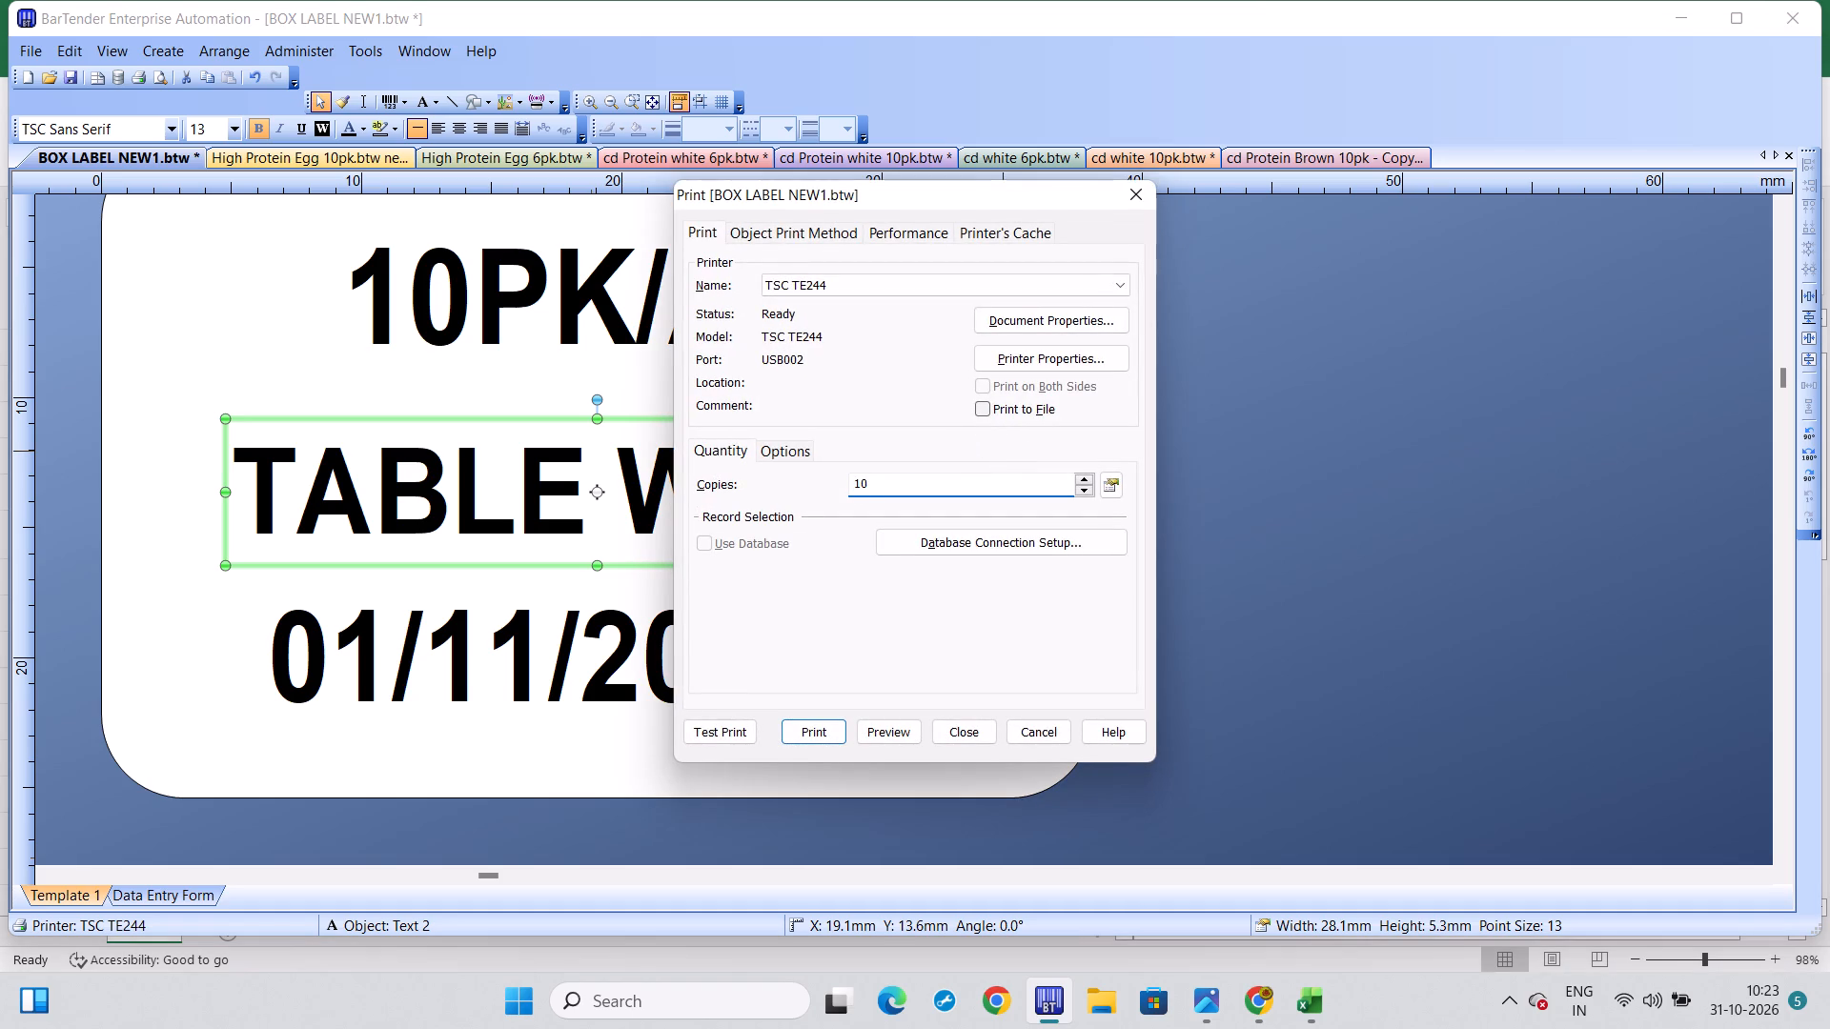
key(BackSpace)
key(BackSpace)
text(100)
click(803, 735)
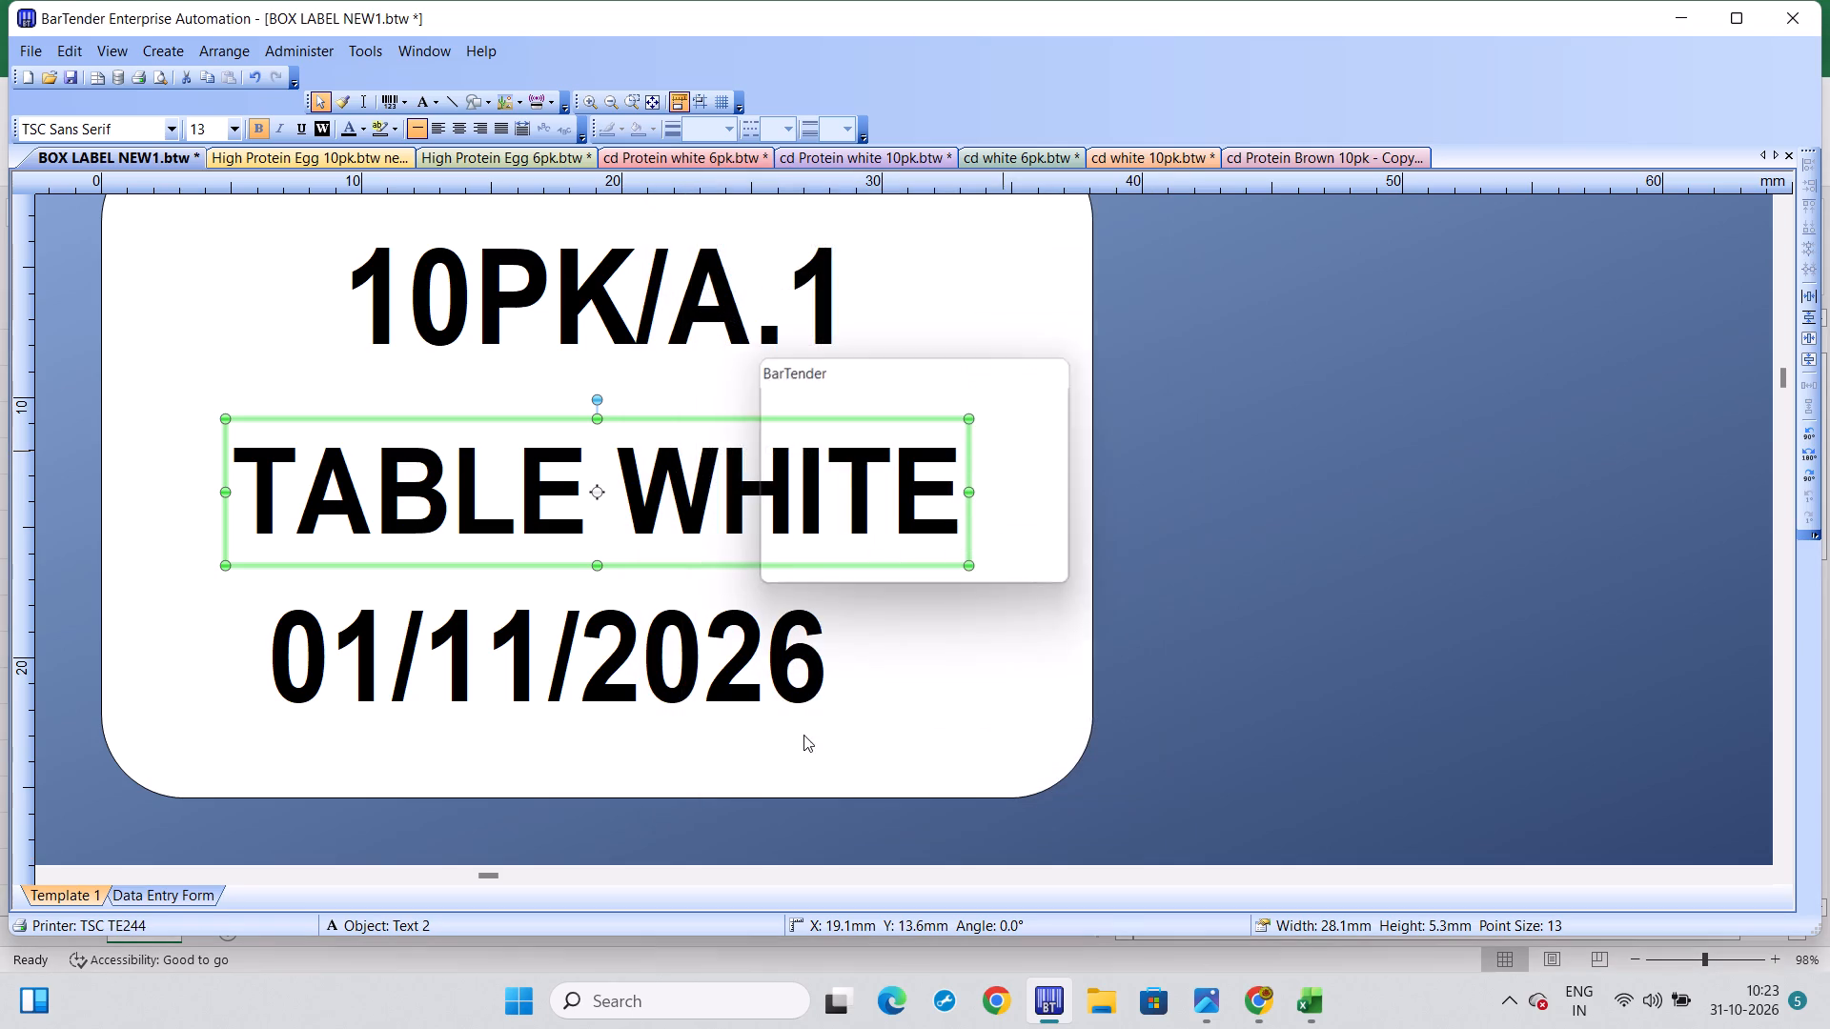
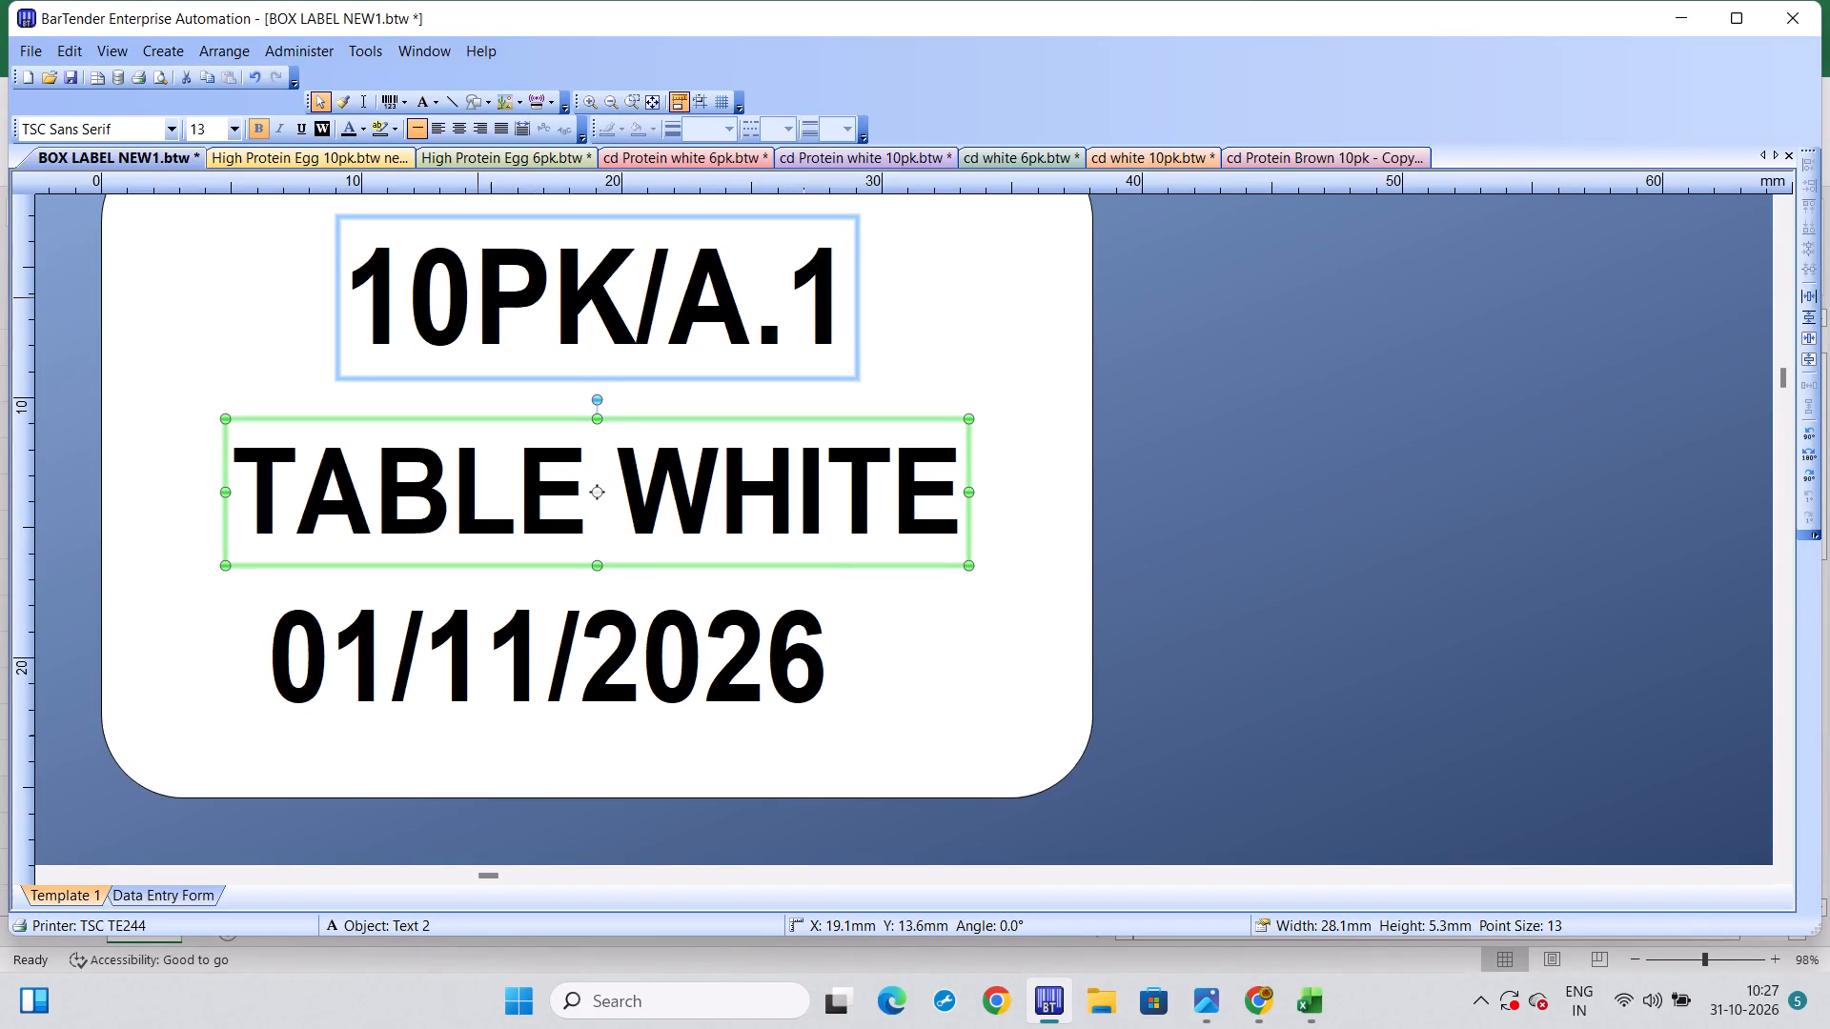
Change the pack line at the top of the box label to 6PK/A.1.
drag(478, 297, 389, 294)
click(389, 294)
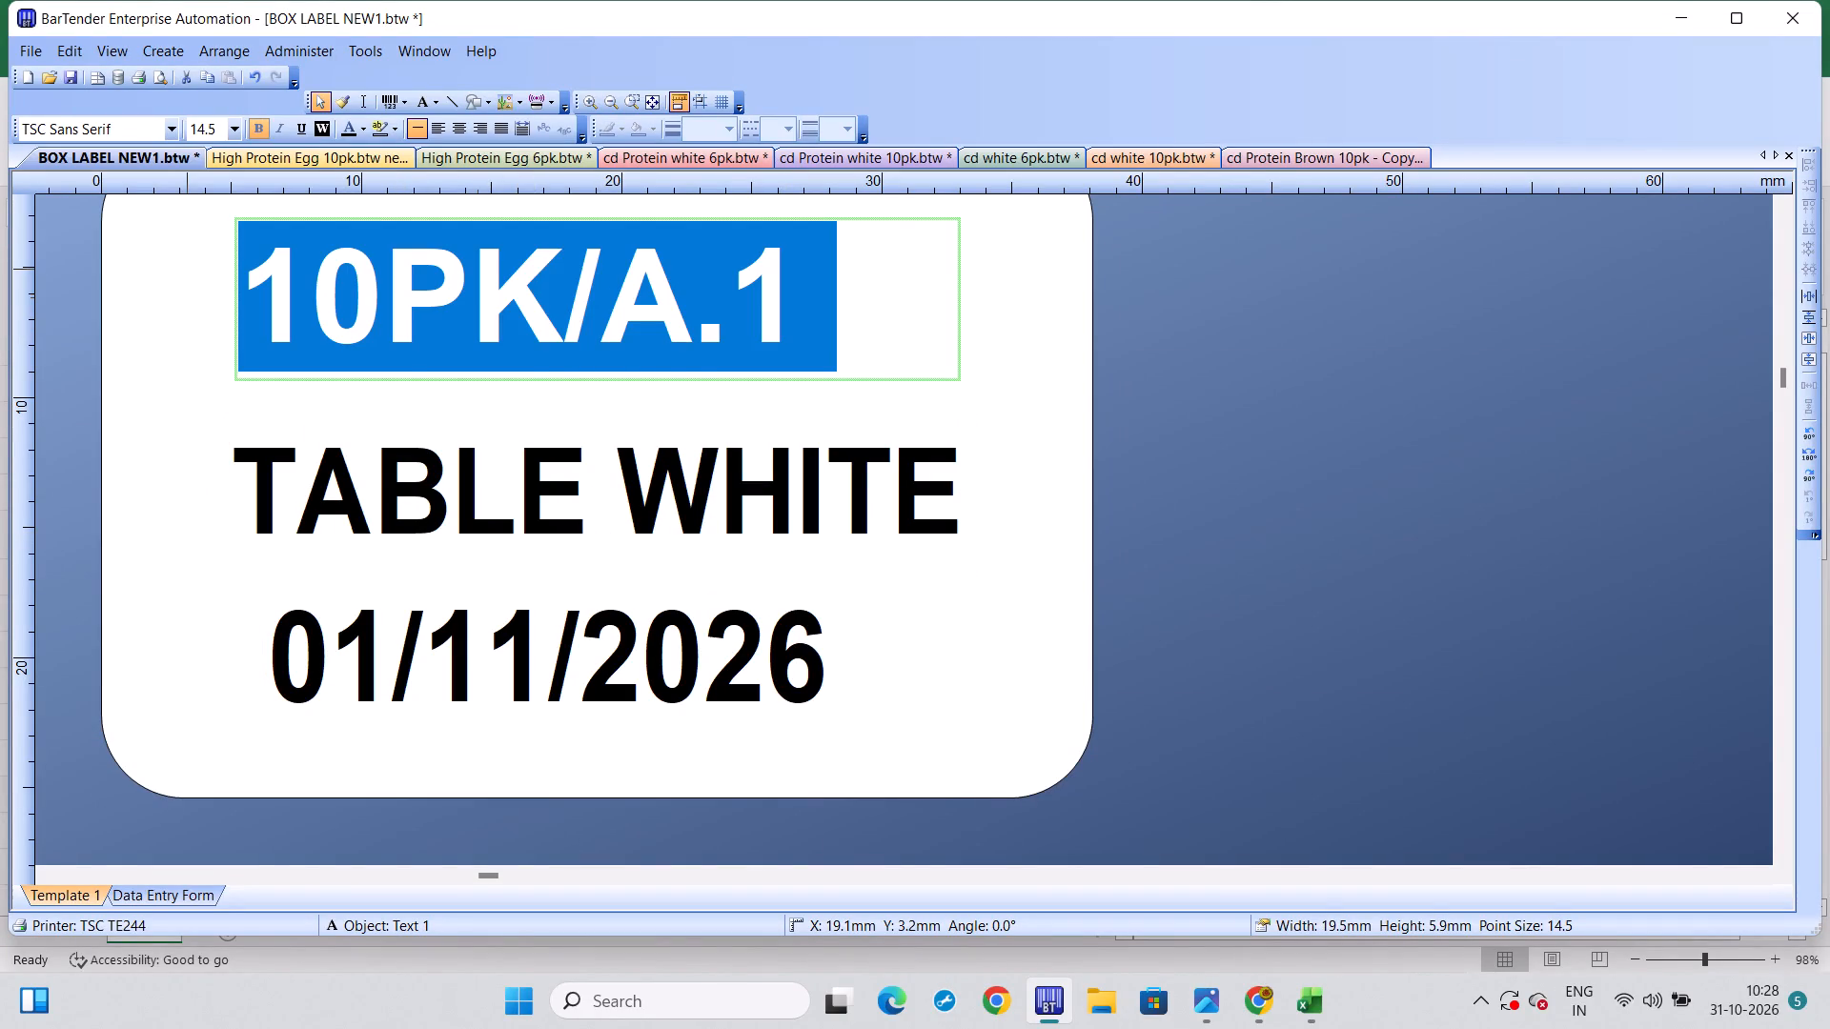
key(BackSpace)
key(BackSpace)
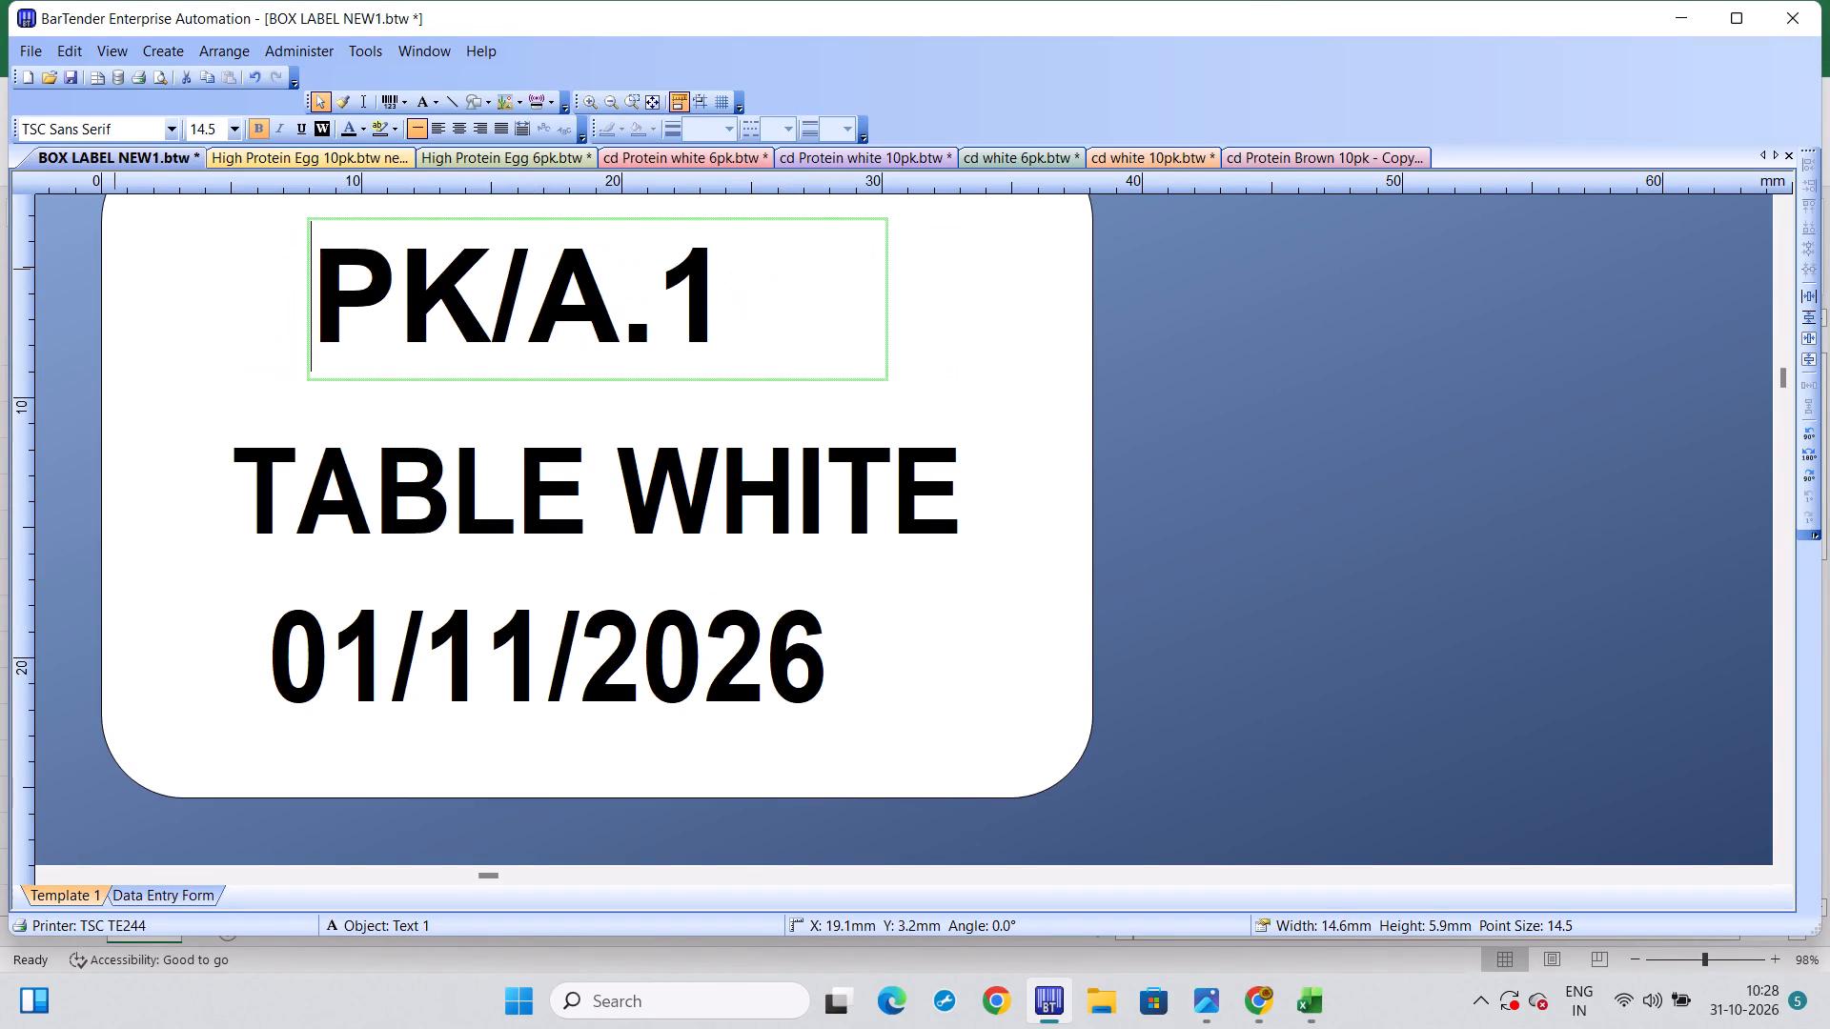
key(6)
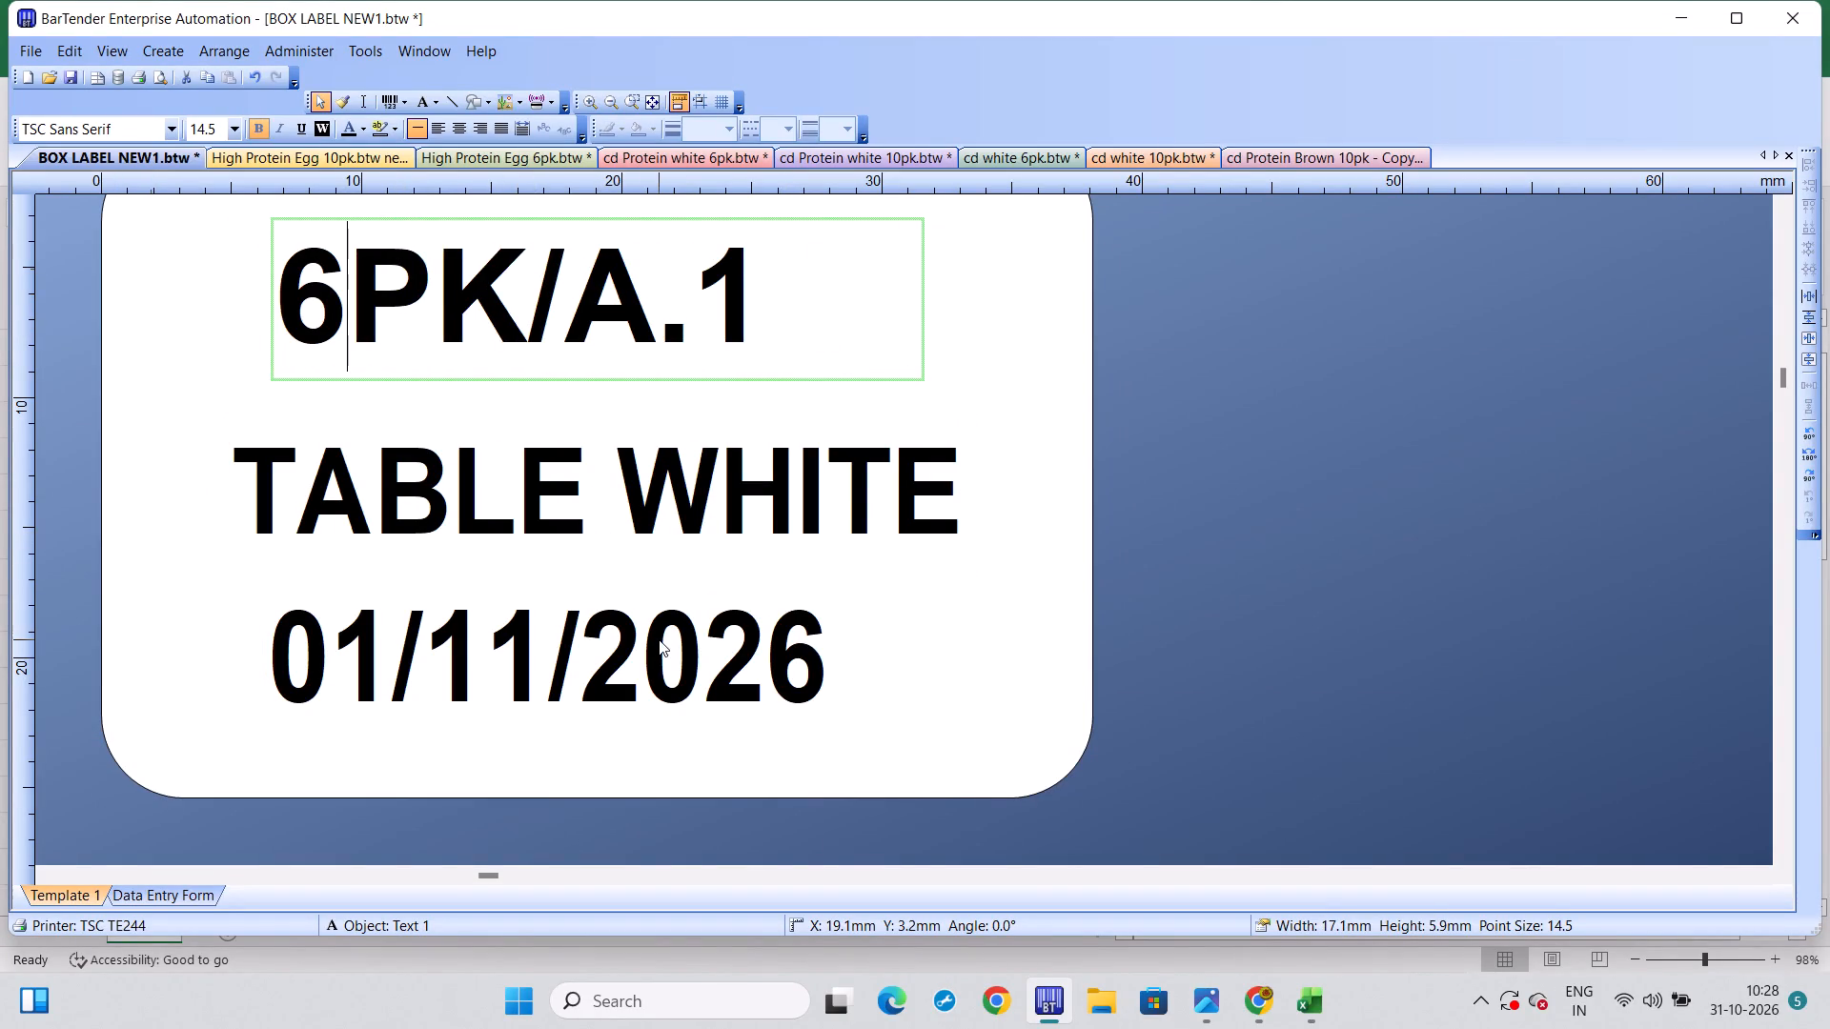
Print 60 copies of the 6PK/A.1 TABLE WHITE box label on the TSC TE244.
key(ctrl+p)
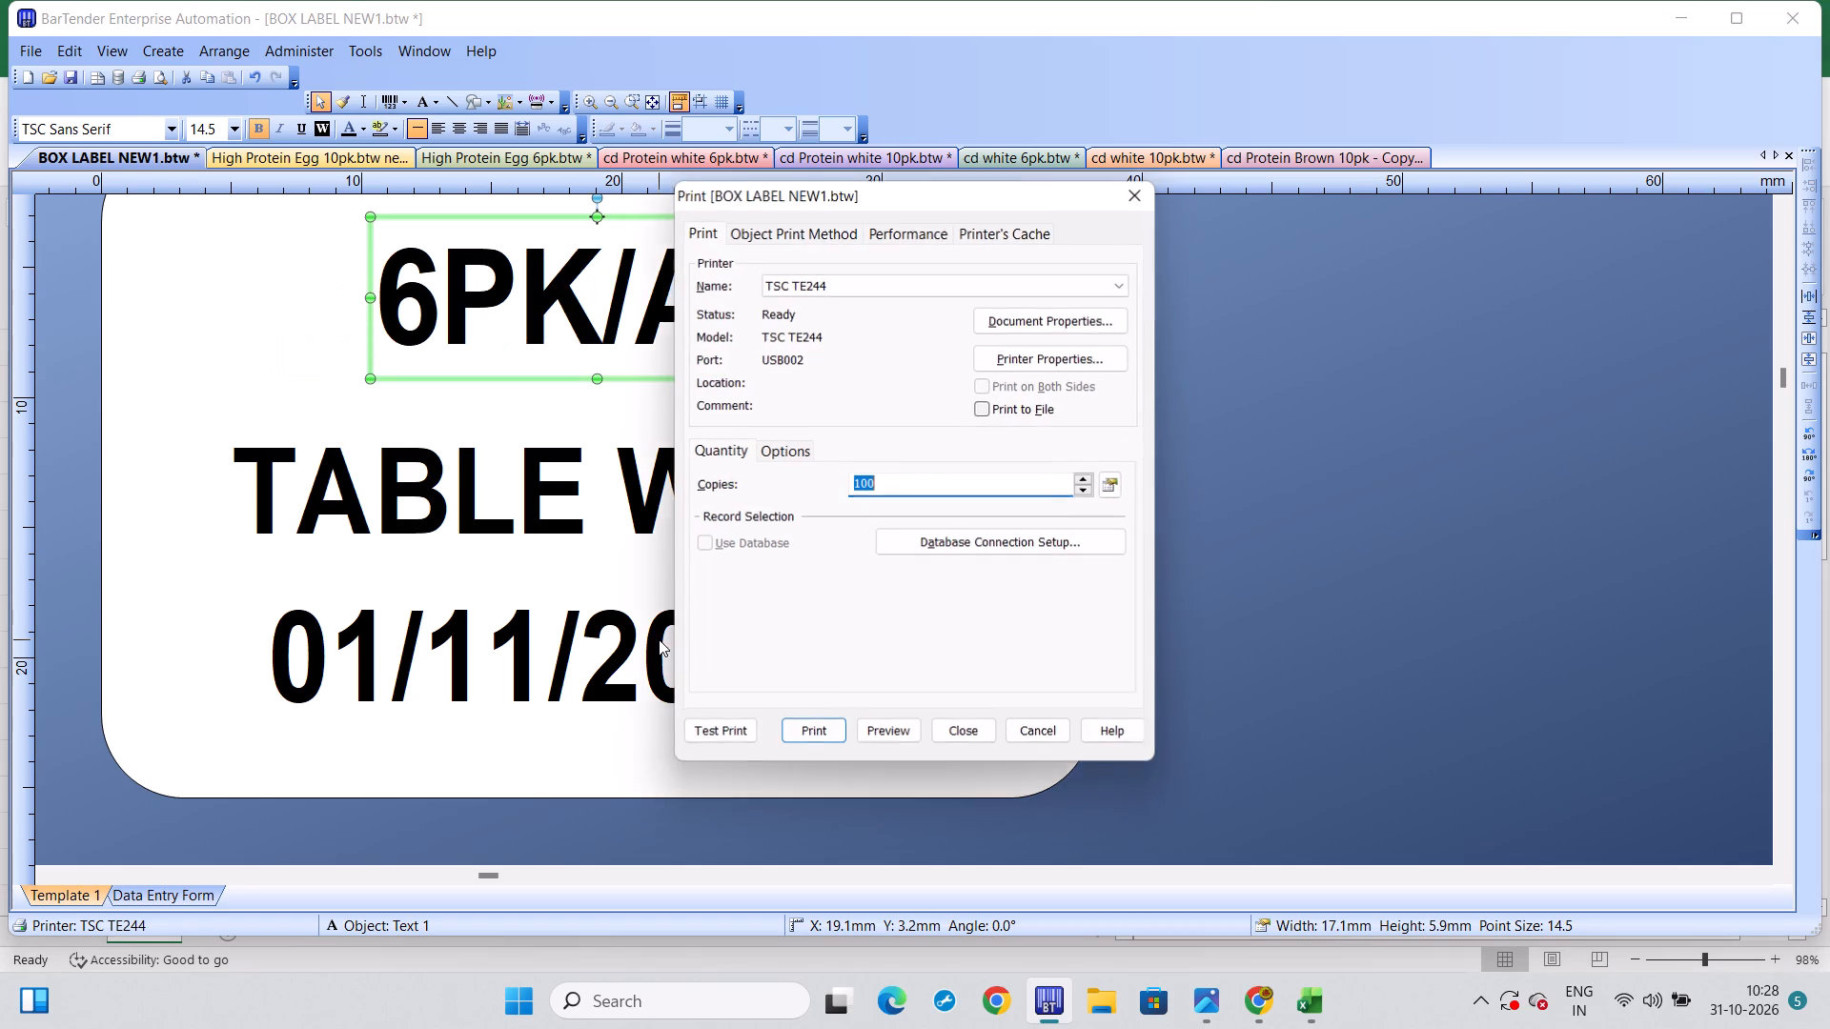
click(873, 483)
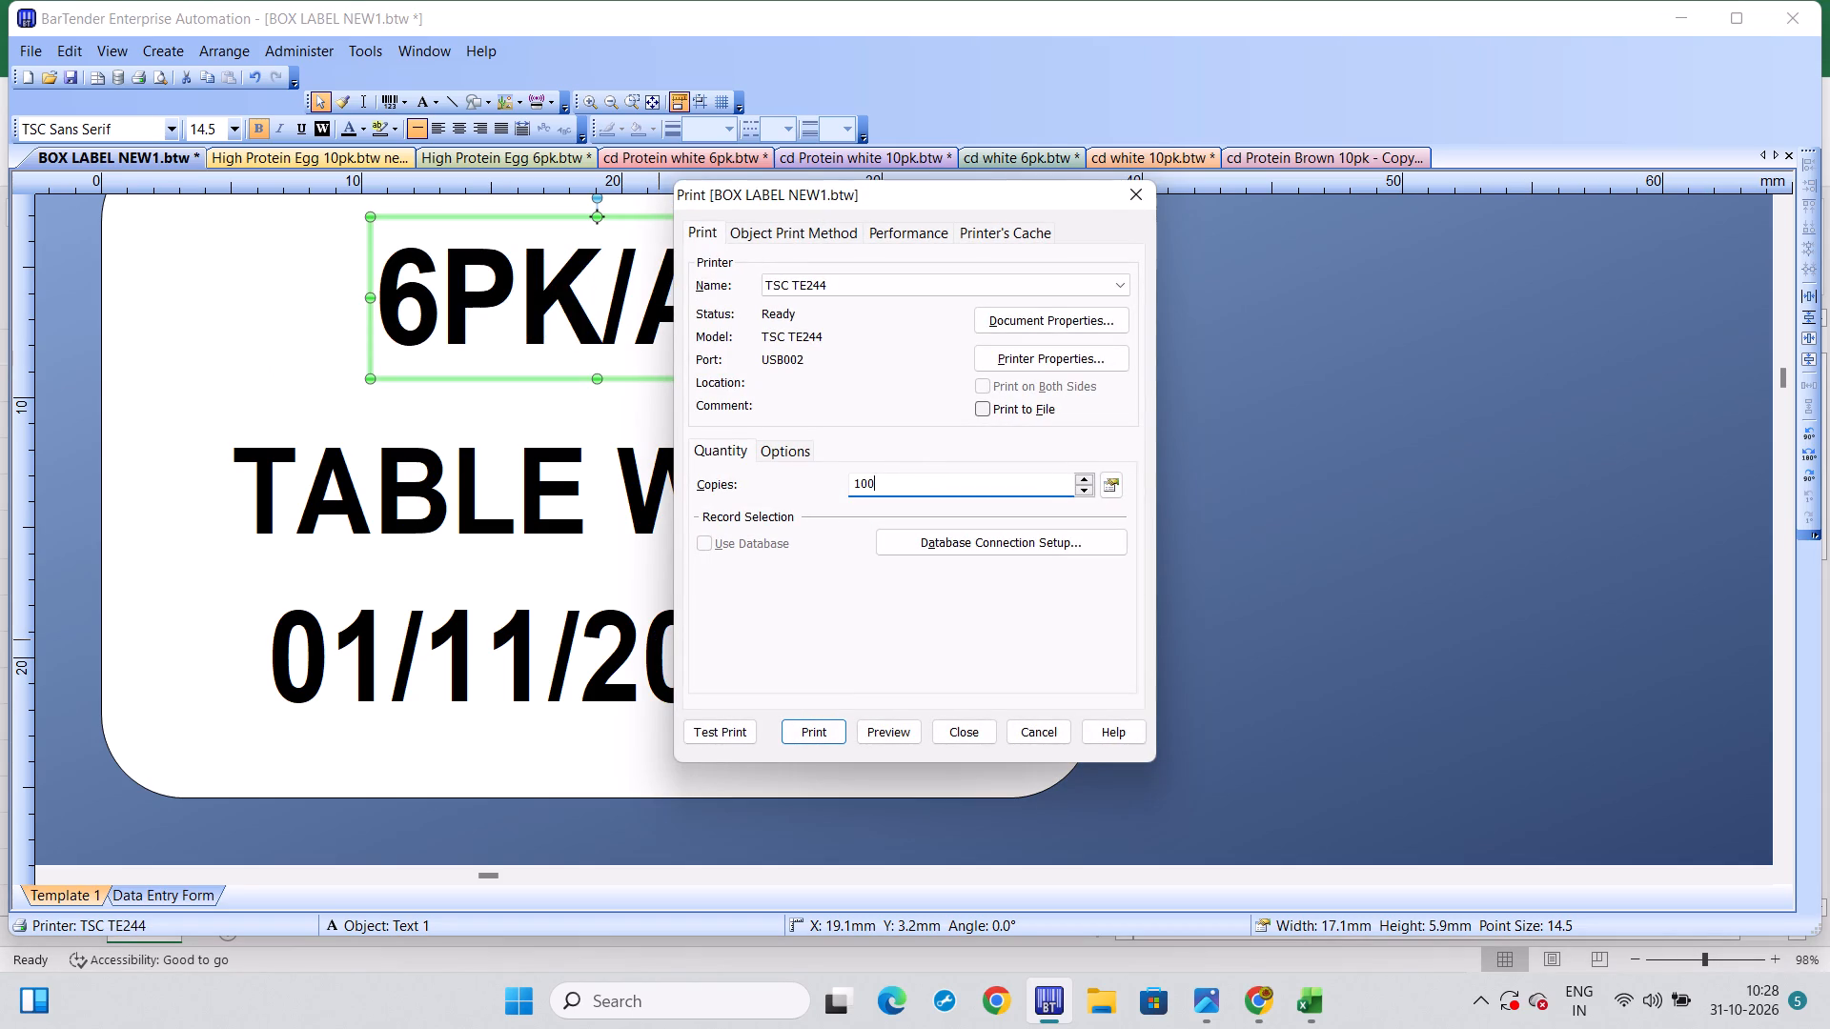
key(BackSpace)
key(BackSpace)
key(BackSpace)
key(6)
key(0)
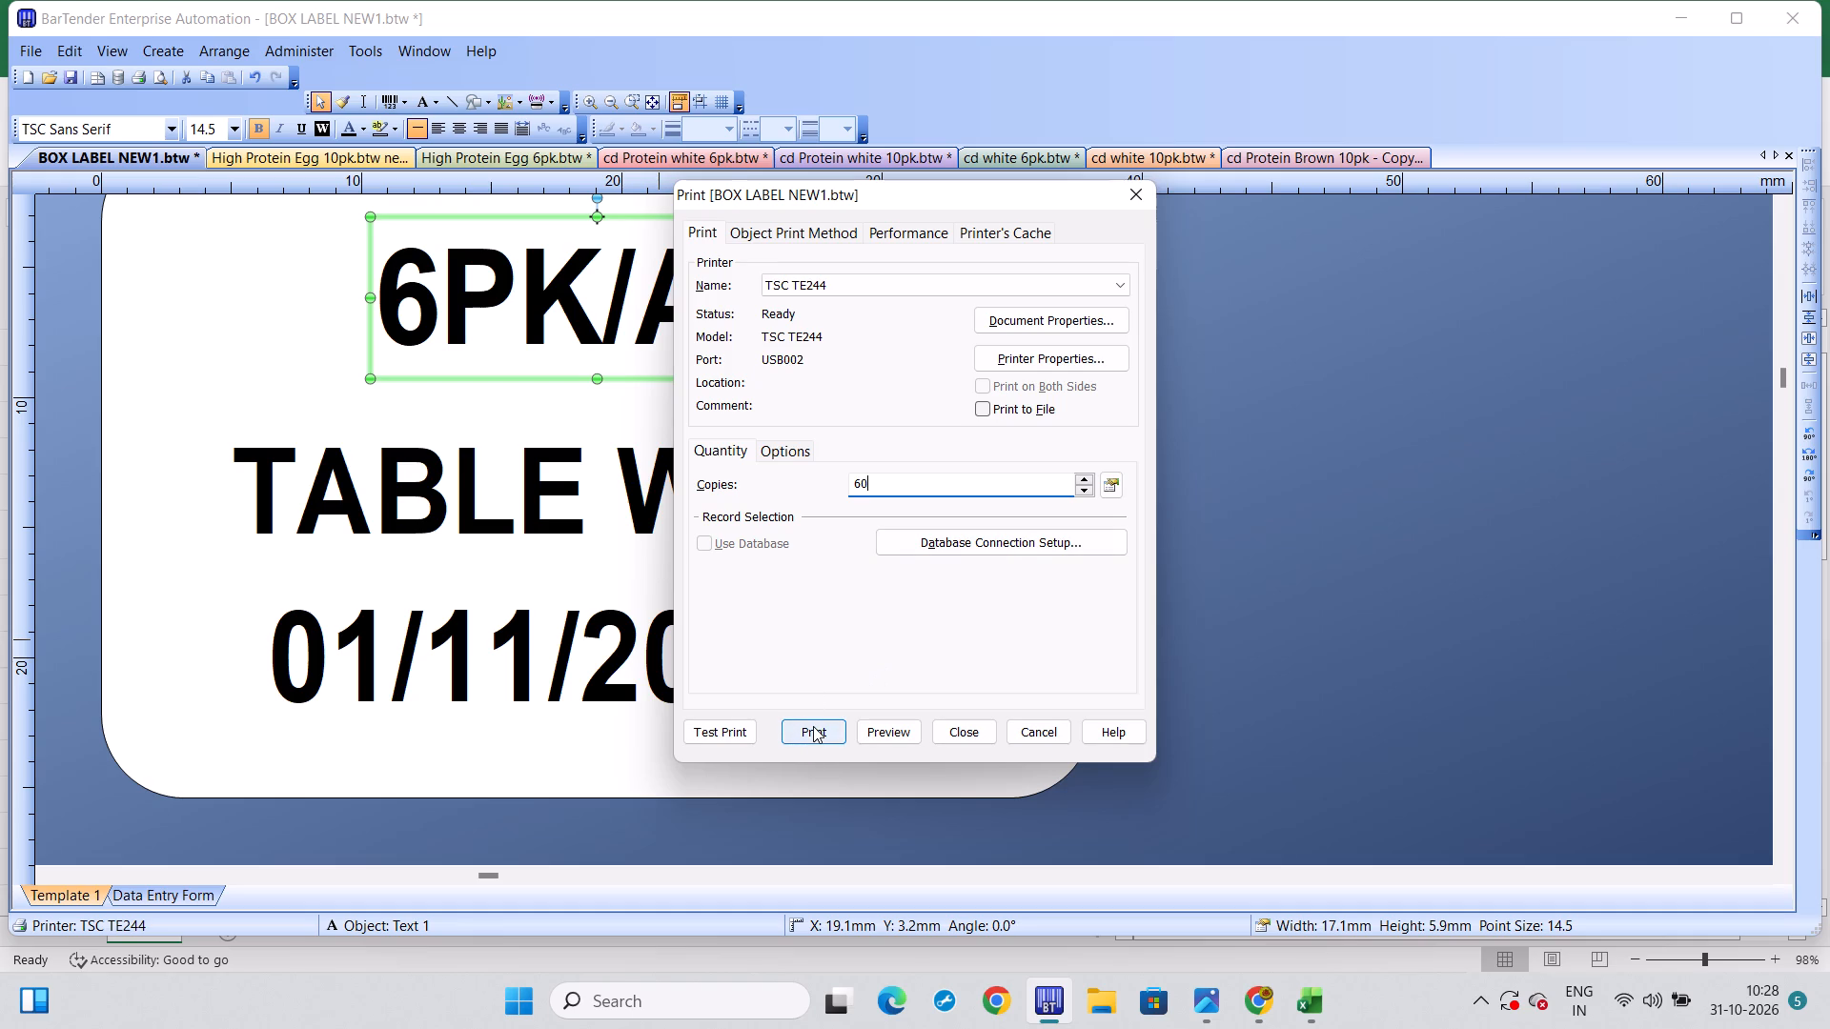
click(813, 726)
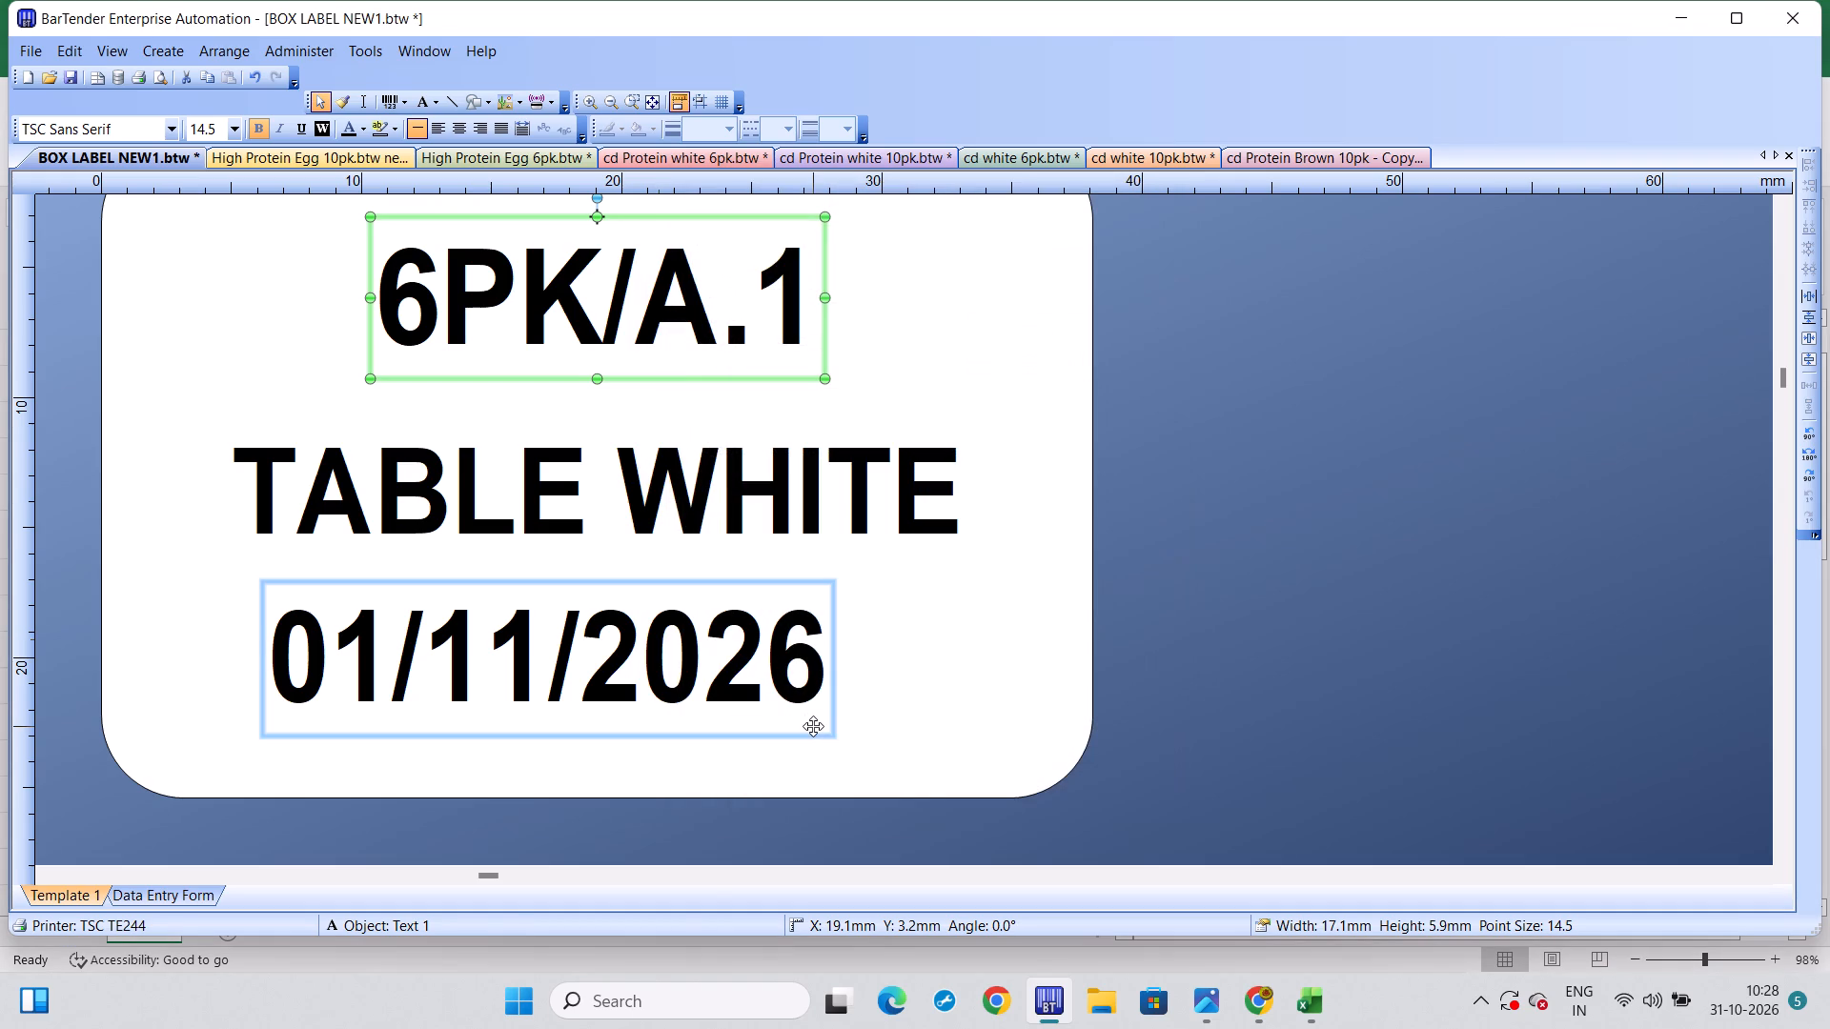
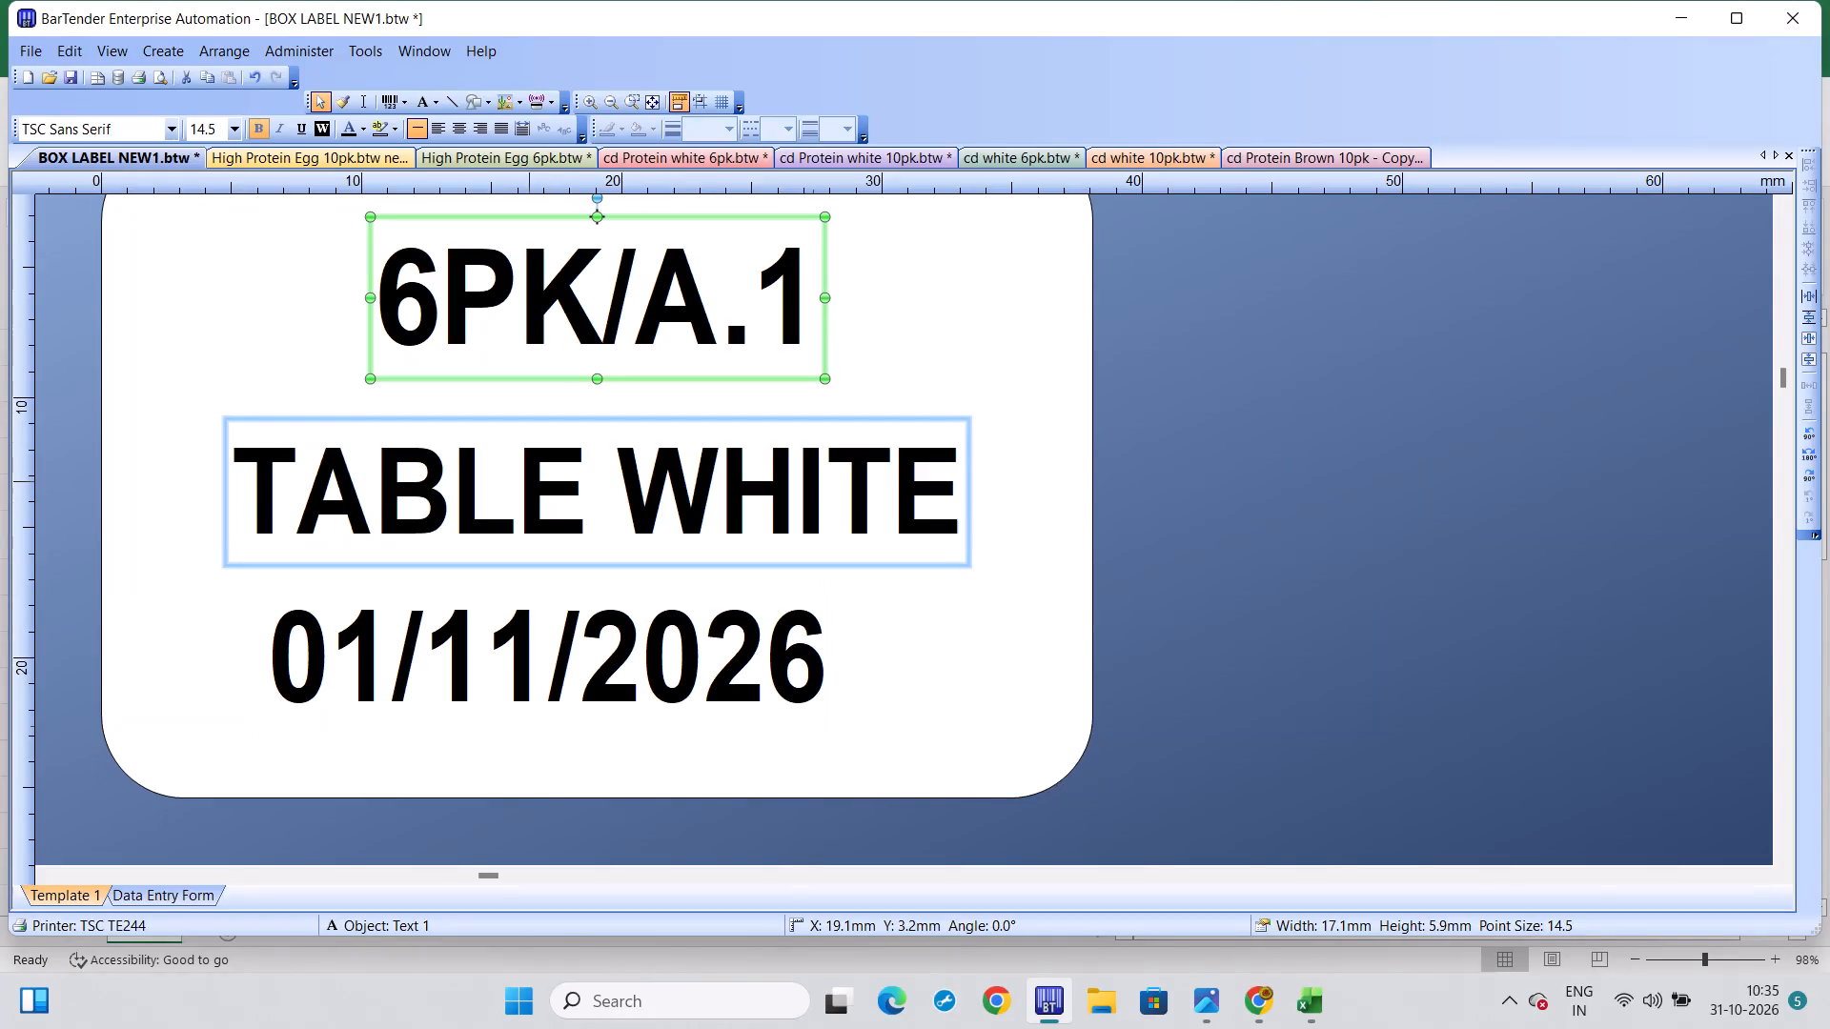
Change the product name in the middle line of the box label to ORANGE YOLK.
drag(590, 483, 534, 481)
click(534, 481)
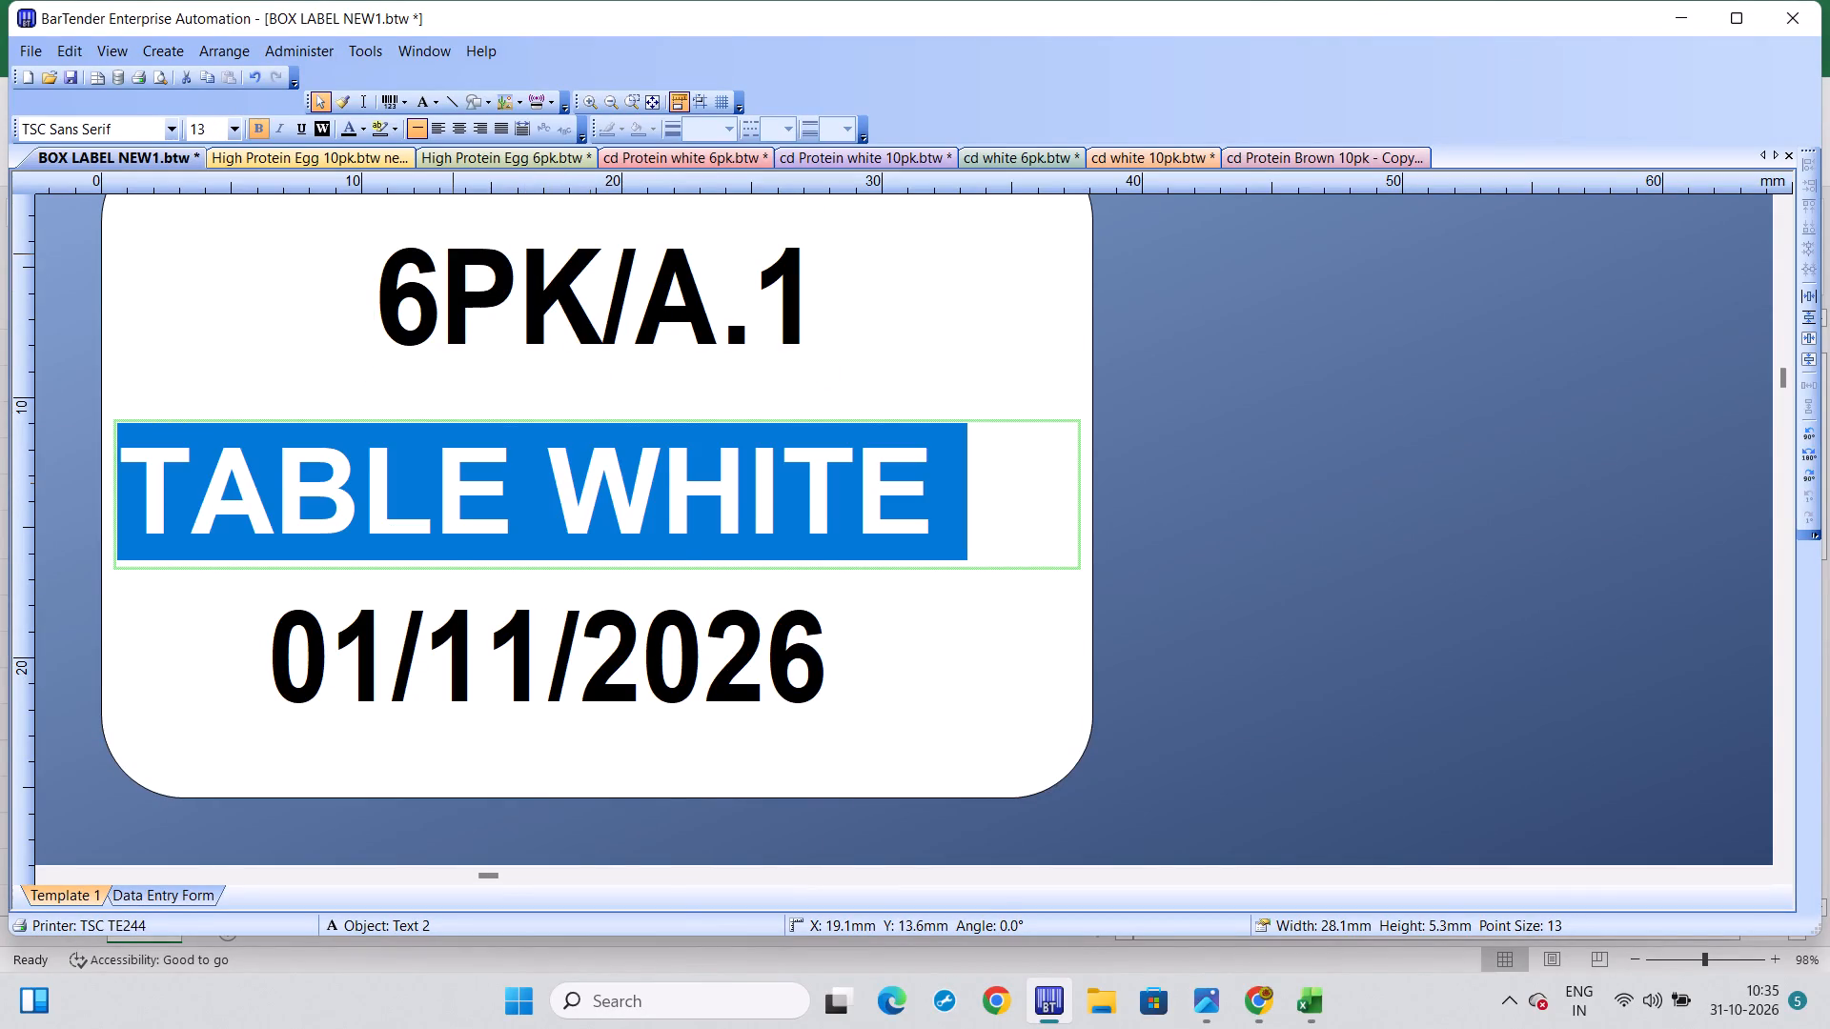
drag(492, 483, 500, 483)
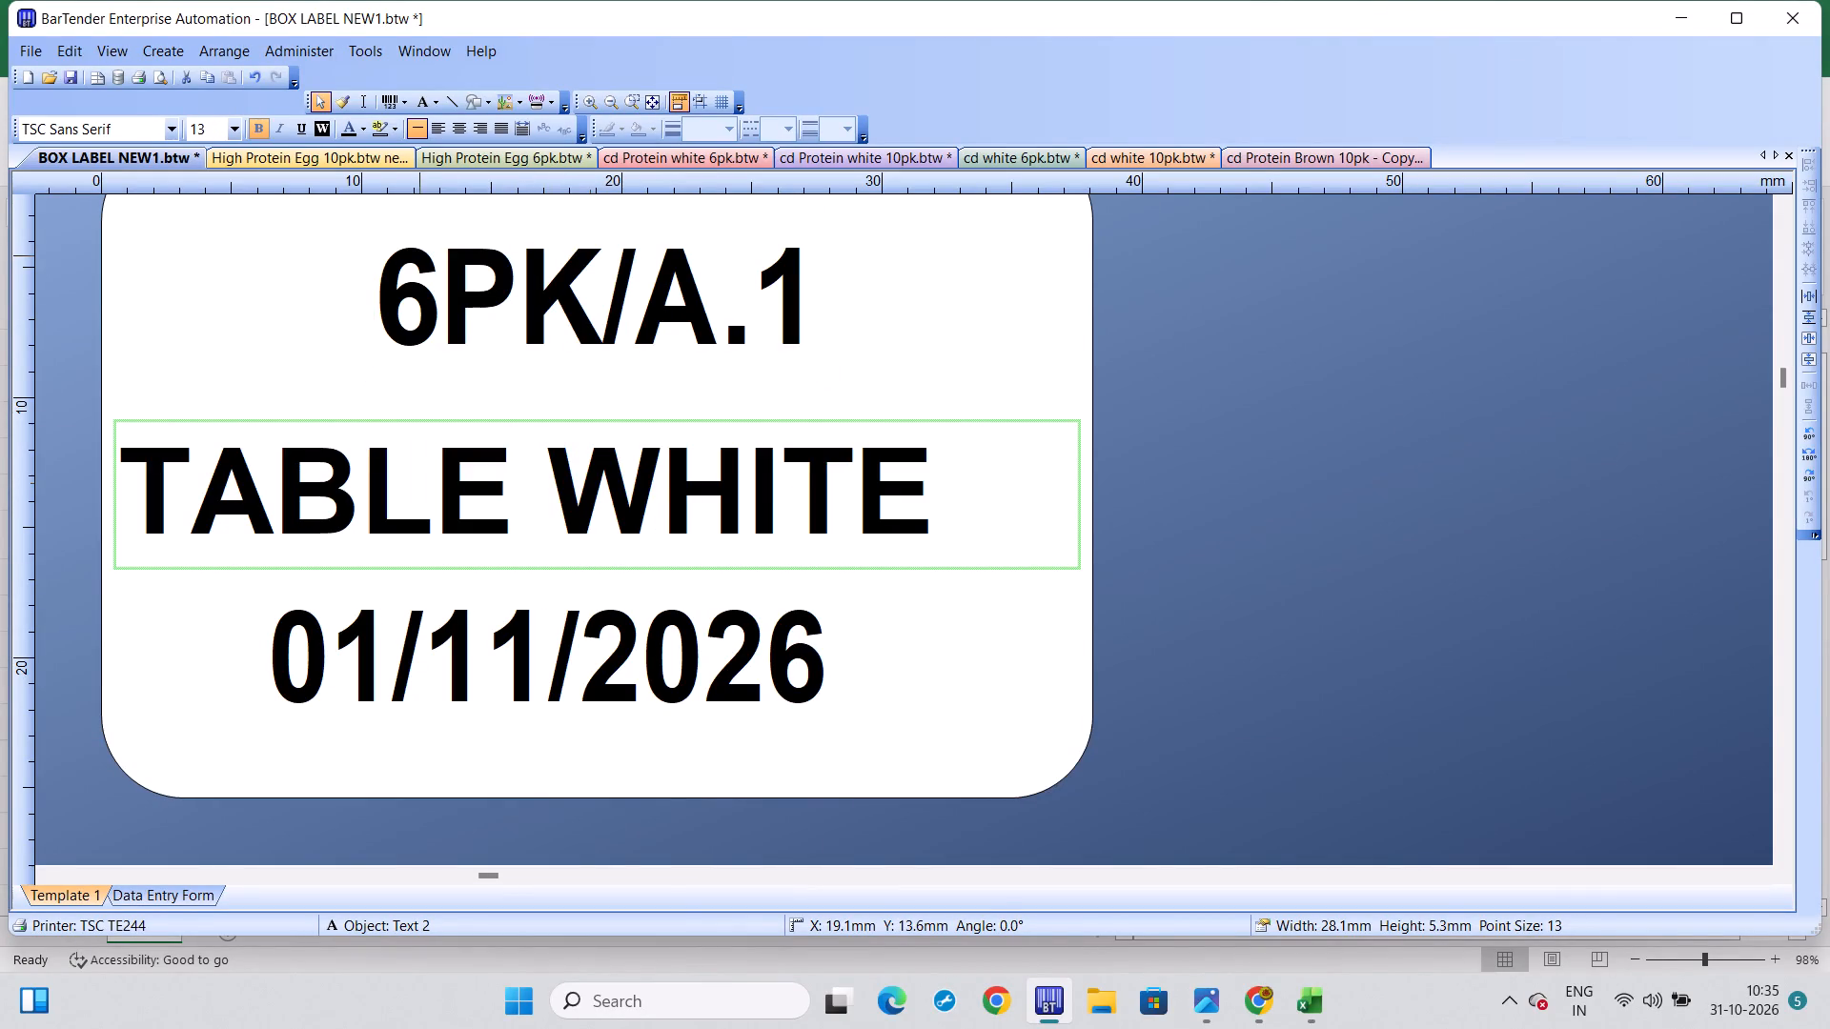
key(BackSpace)
key(BackSpace)
key(BackSpace)
key(BackSpace)
key(BackSpace)
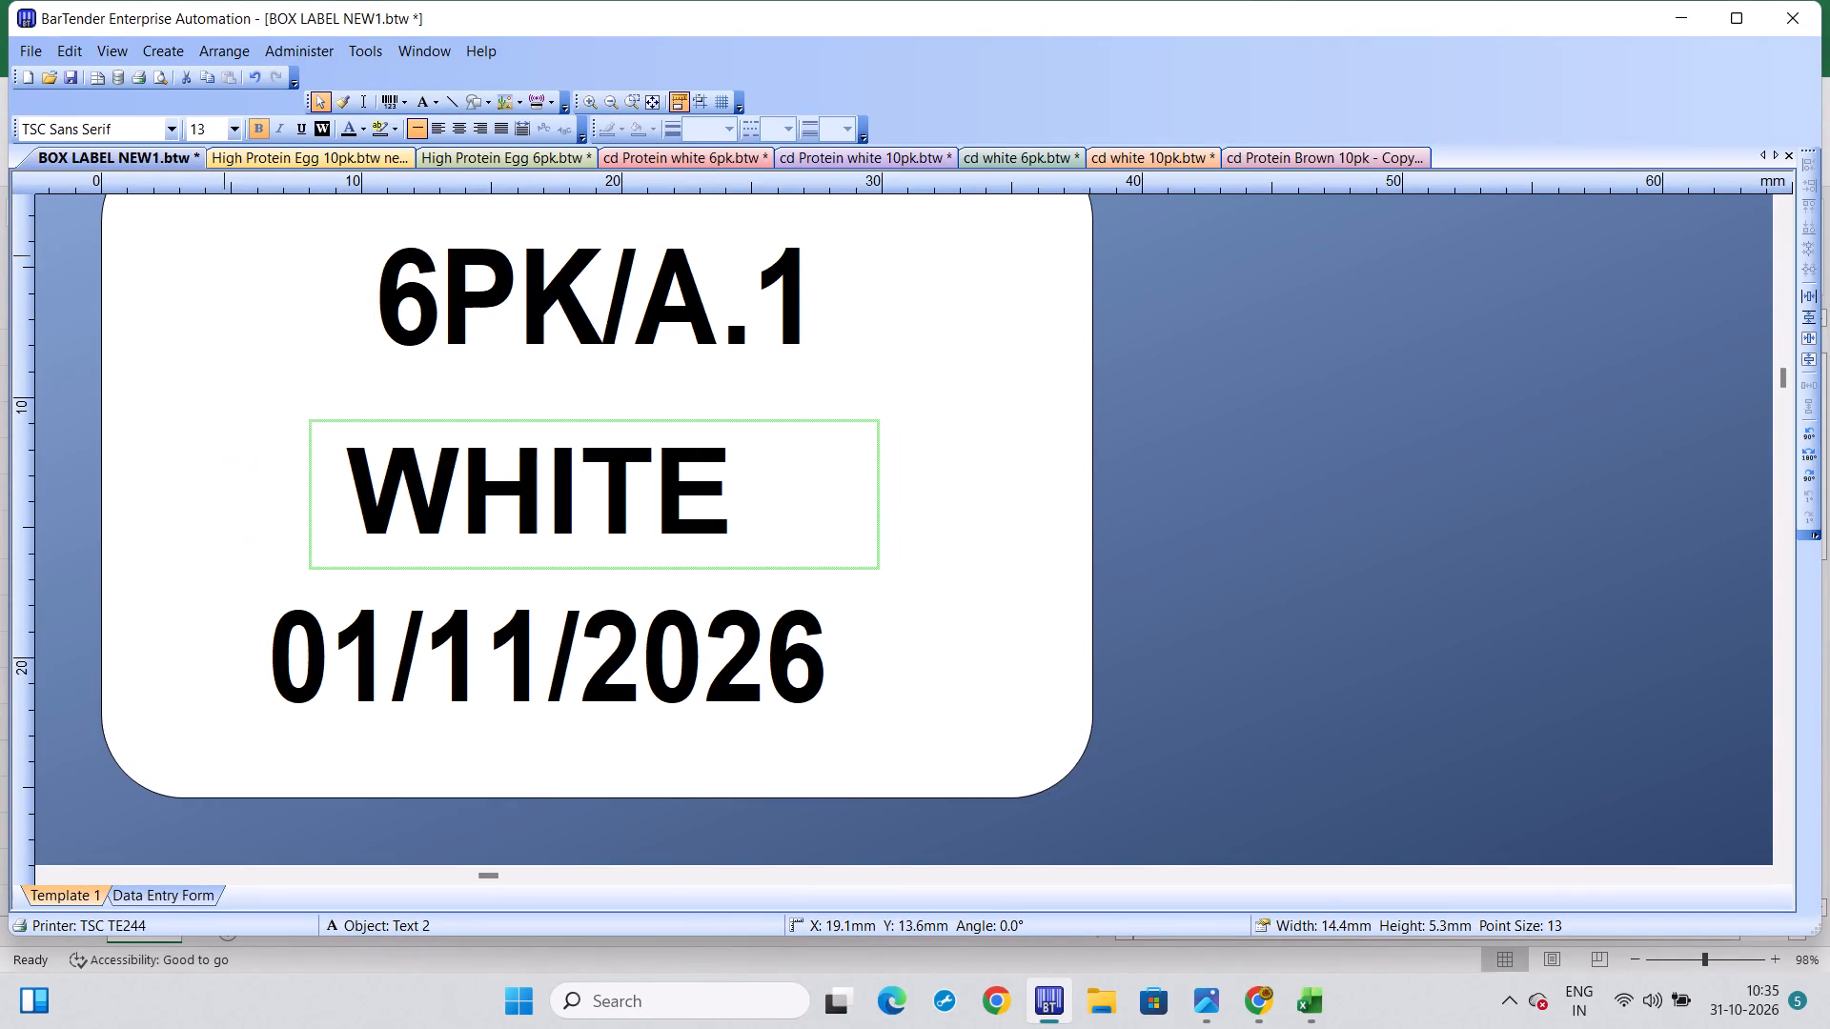
text(ORANGE)
click(986, 484)
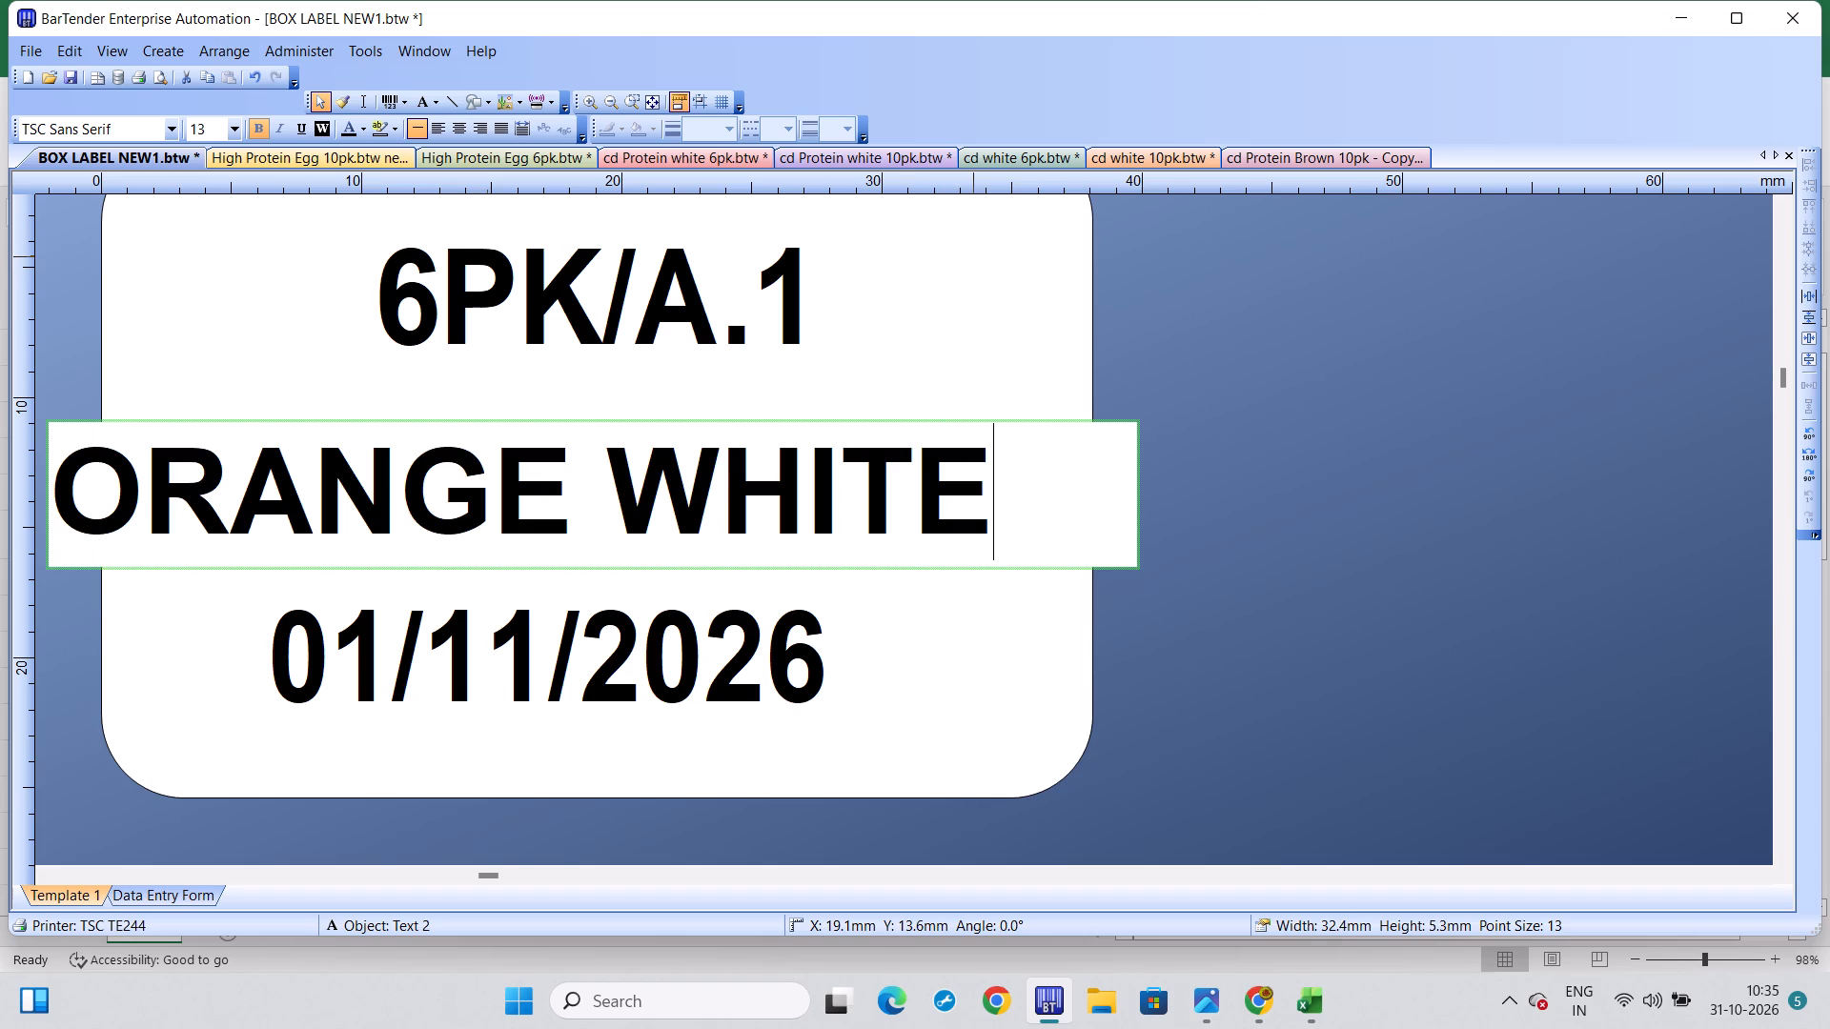
key(BackSpace)
key(BackSpace)
key(BackSpace)
key(BackSpace)
key(BackSpace)
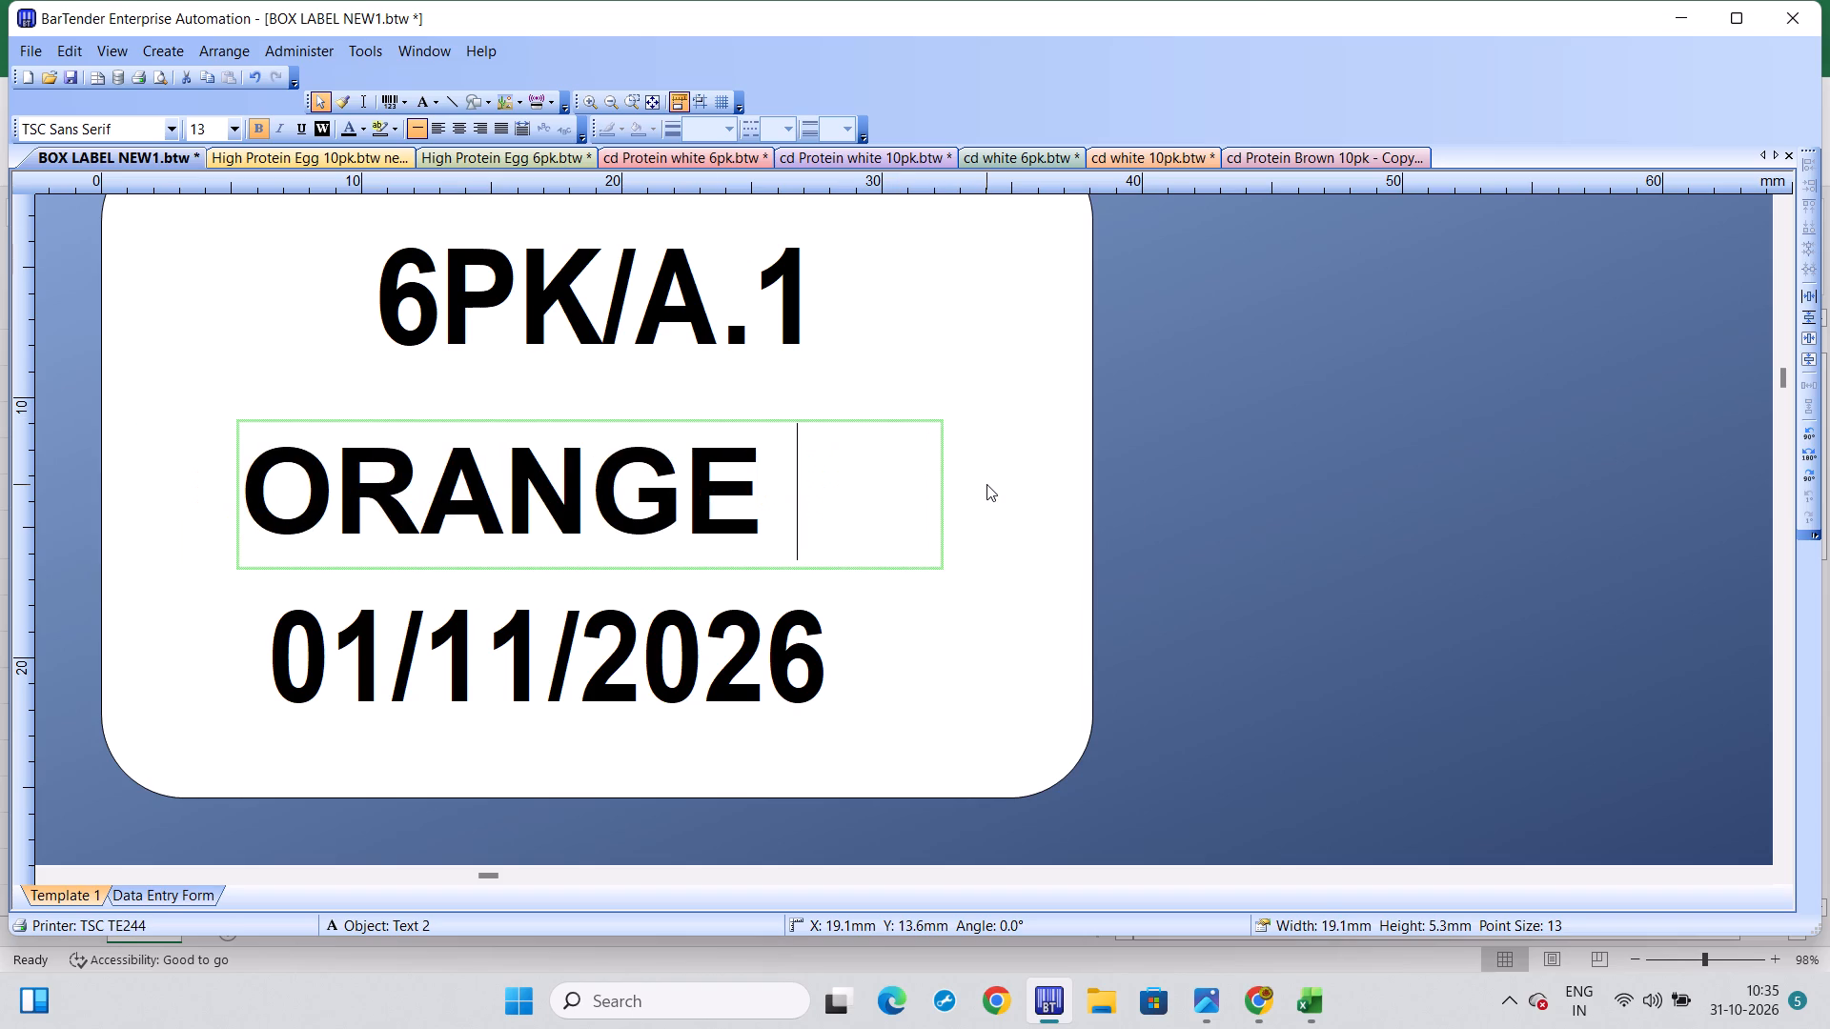
text(YP)
key(BackSpace)
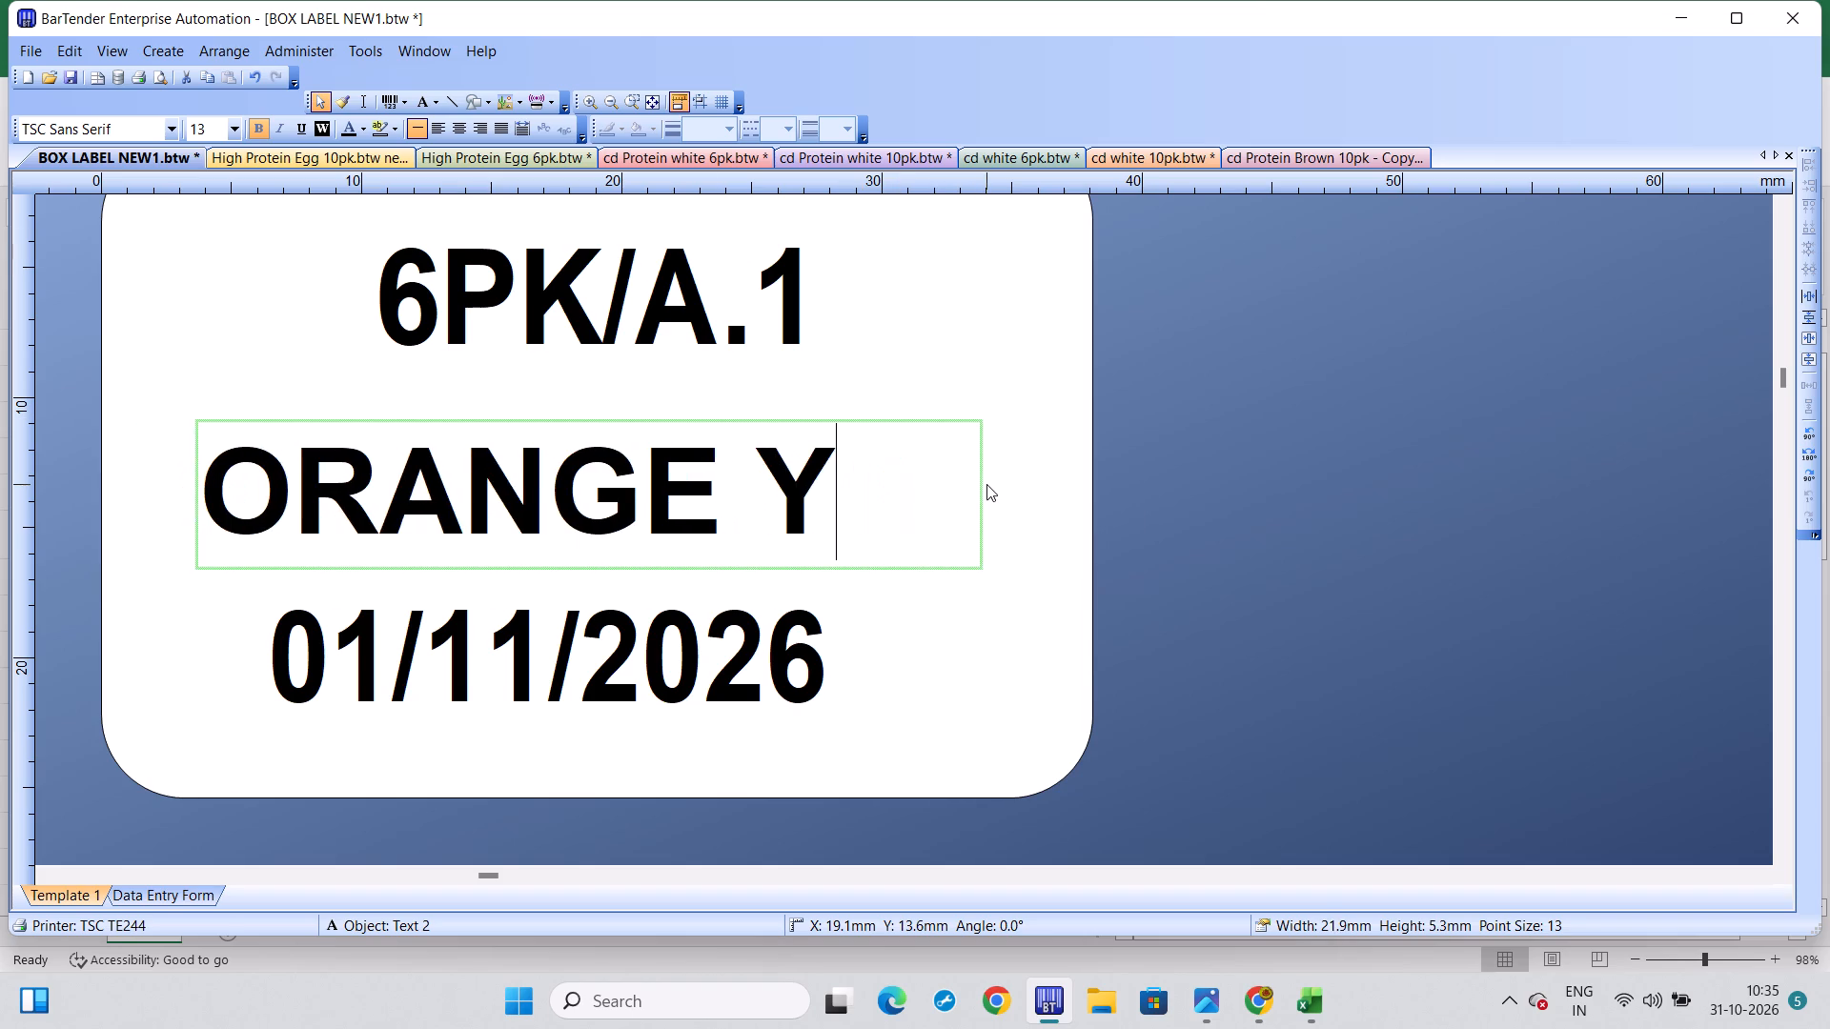
text(OL)
key(k)
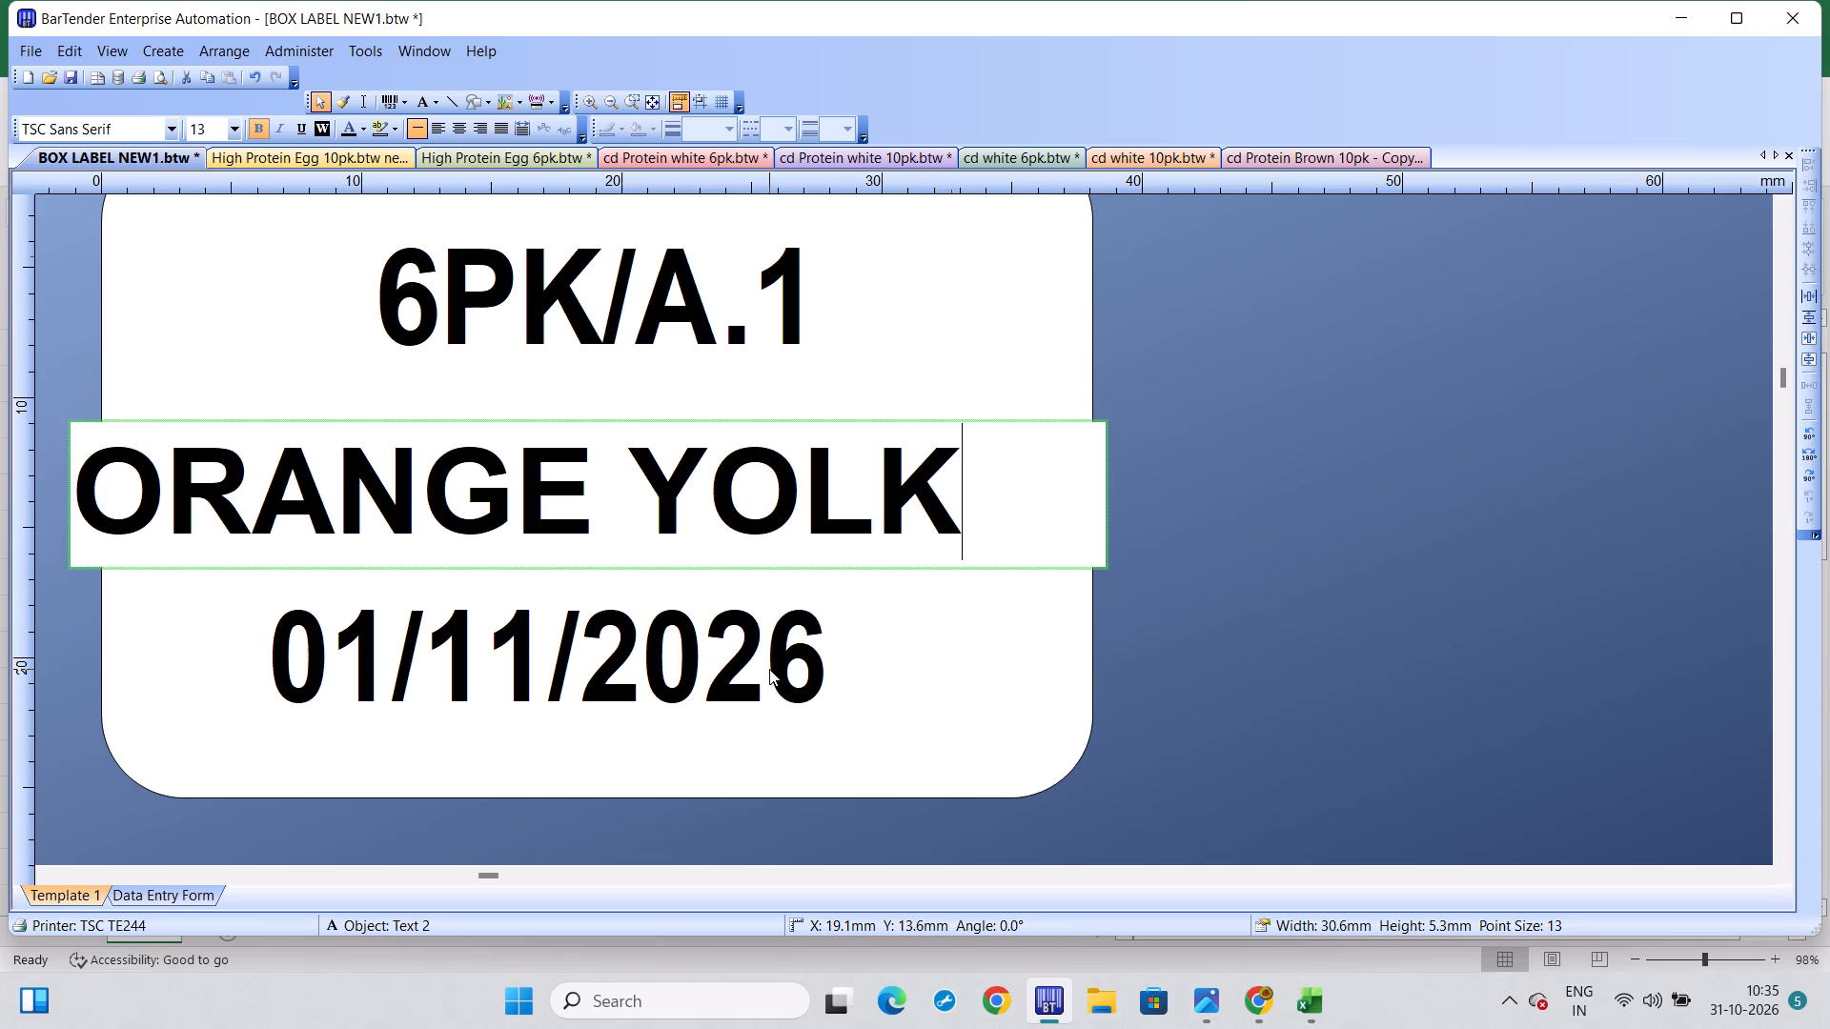
Print 20 copies of the 6PK/A.1 ORANGE YOLK box label on the TSC TE244.
key(ctrl+p)
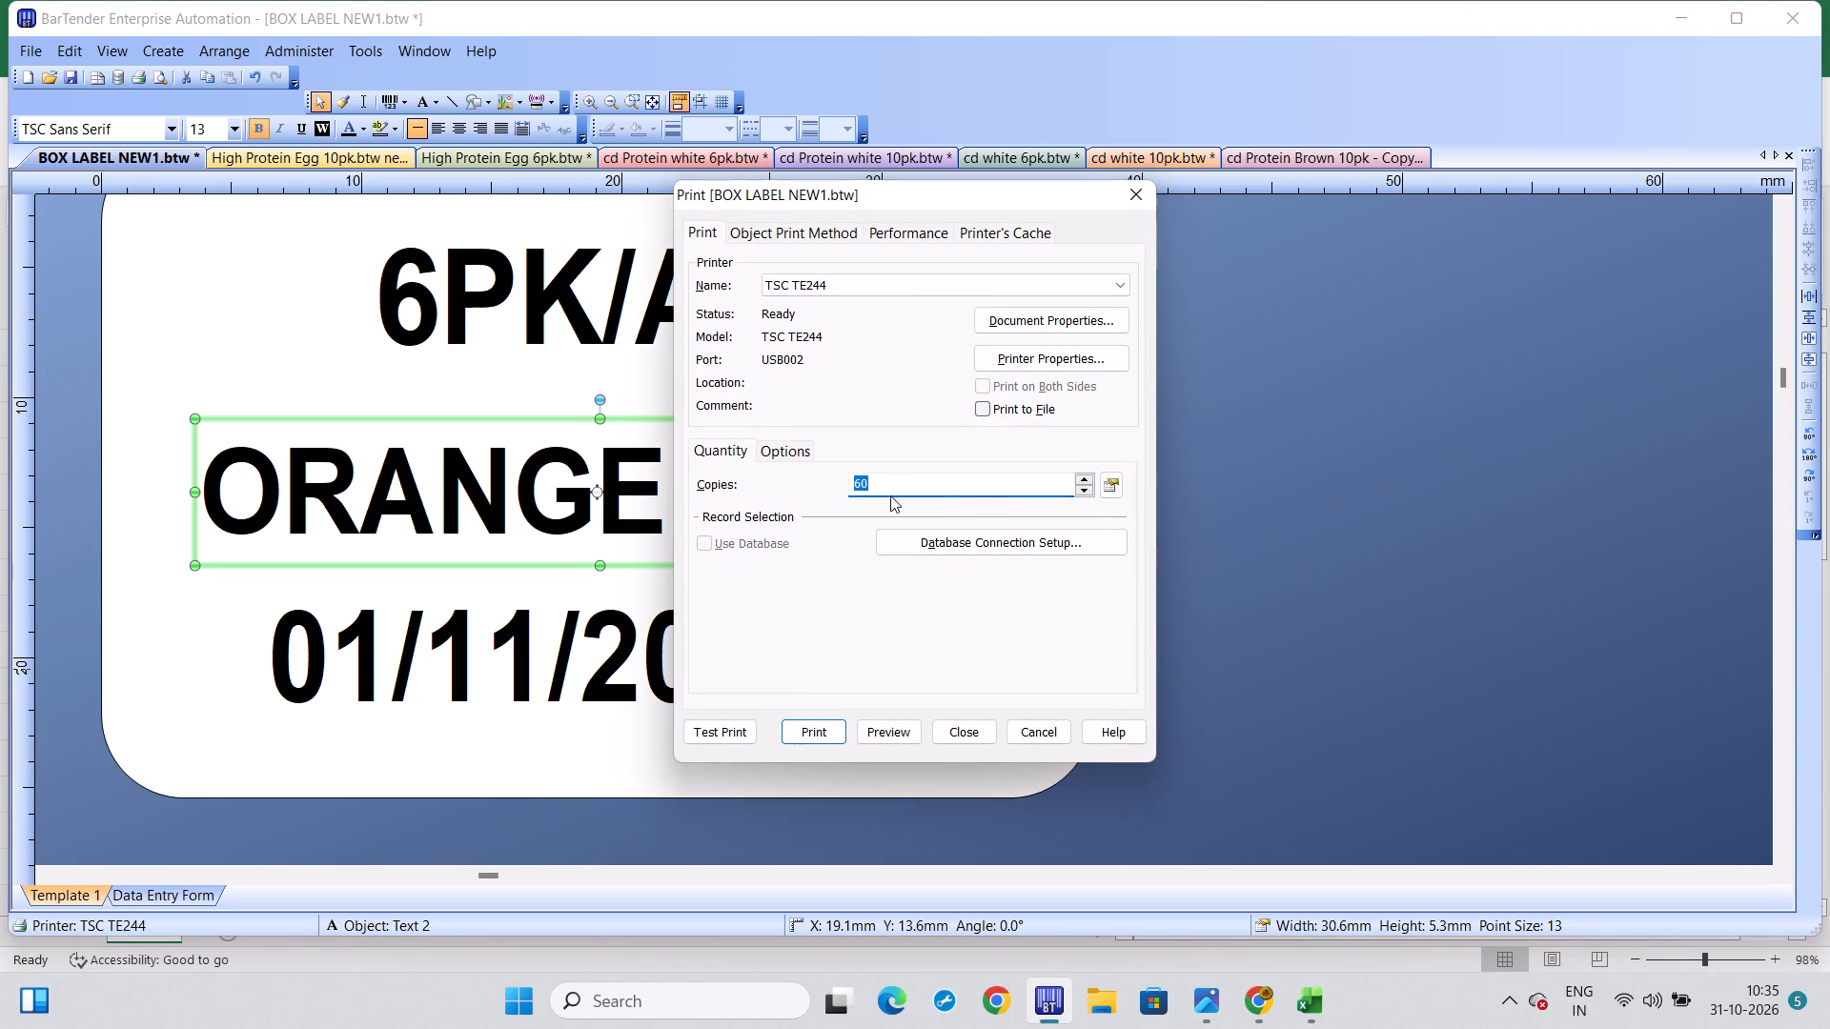
click(890, 483)
key(BackSpace)
key(BackSpace)
key(2)
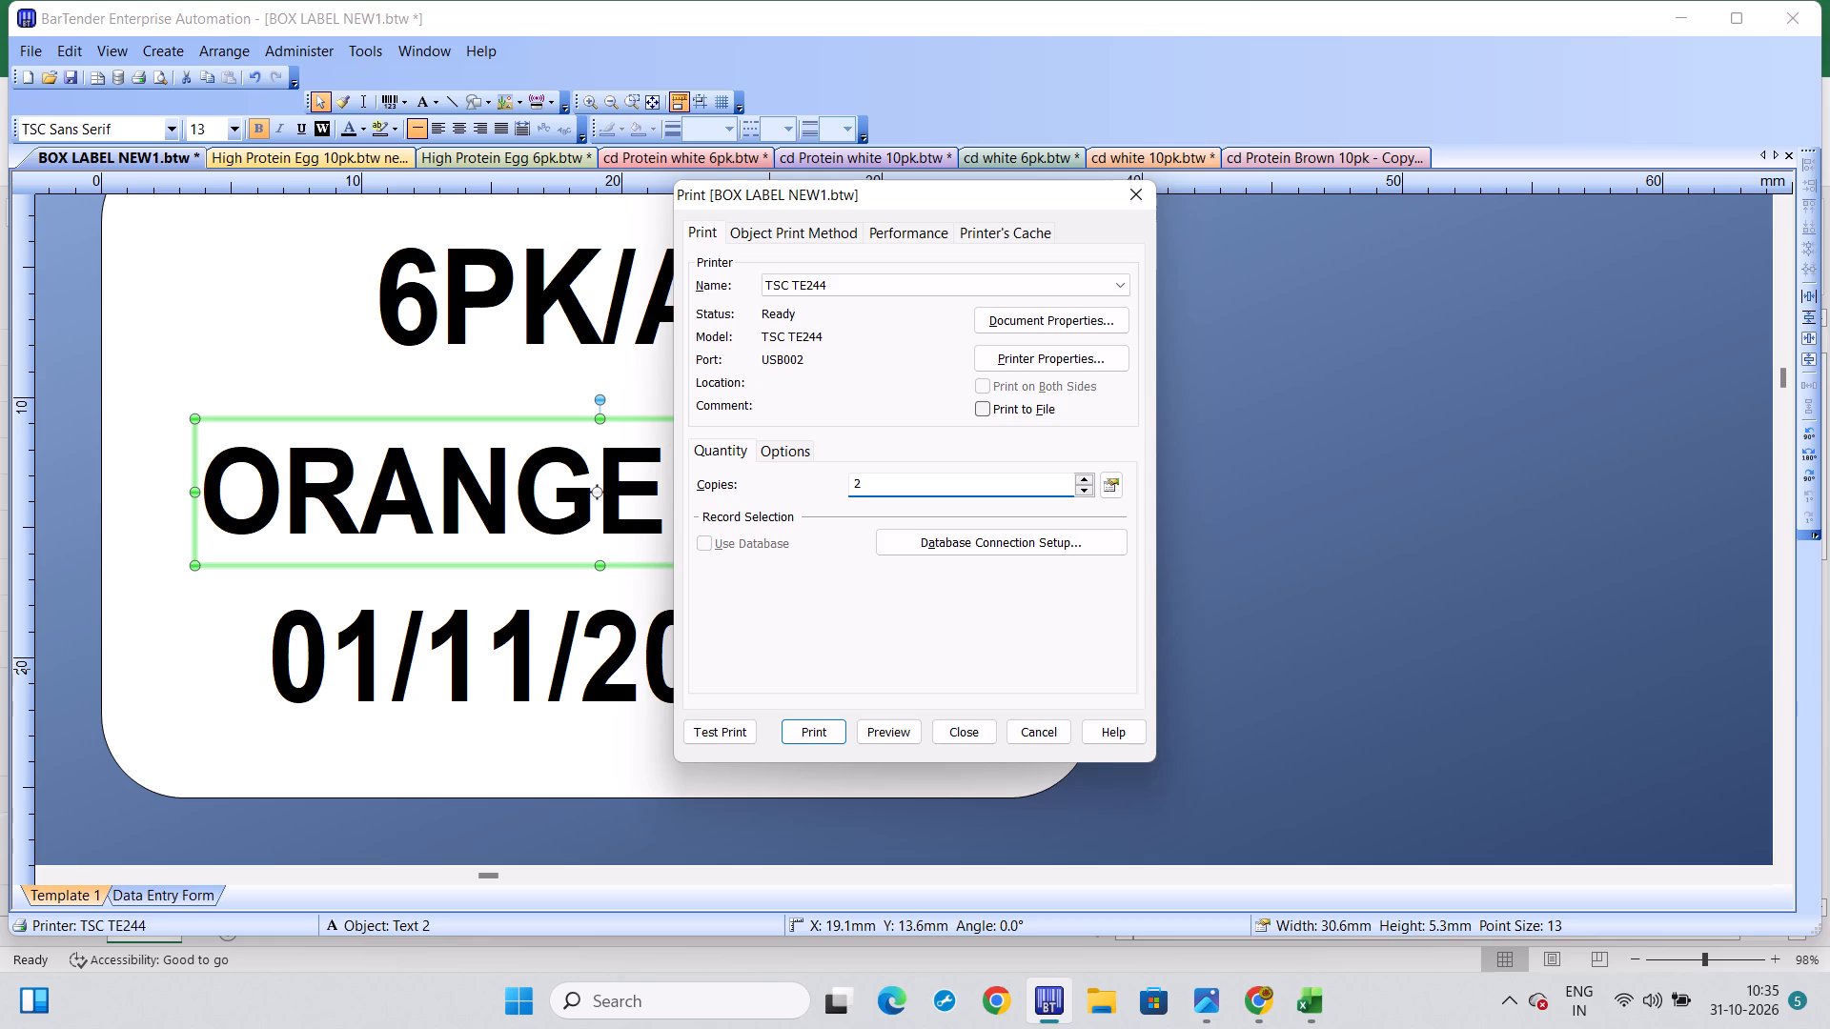
key(0)
click(800, 731)
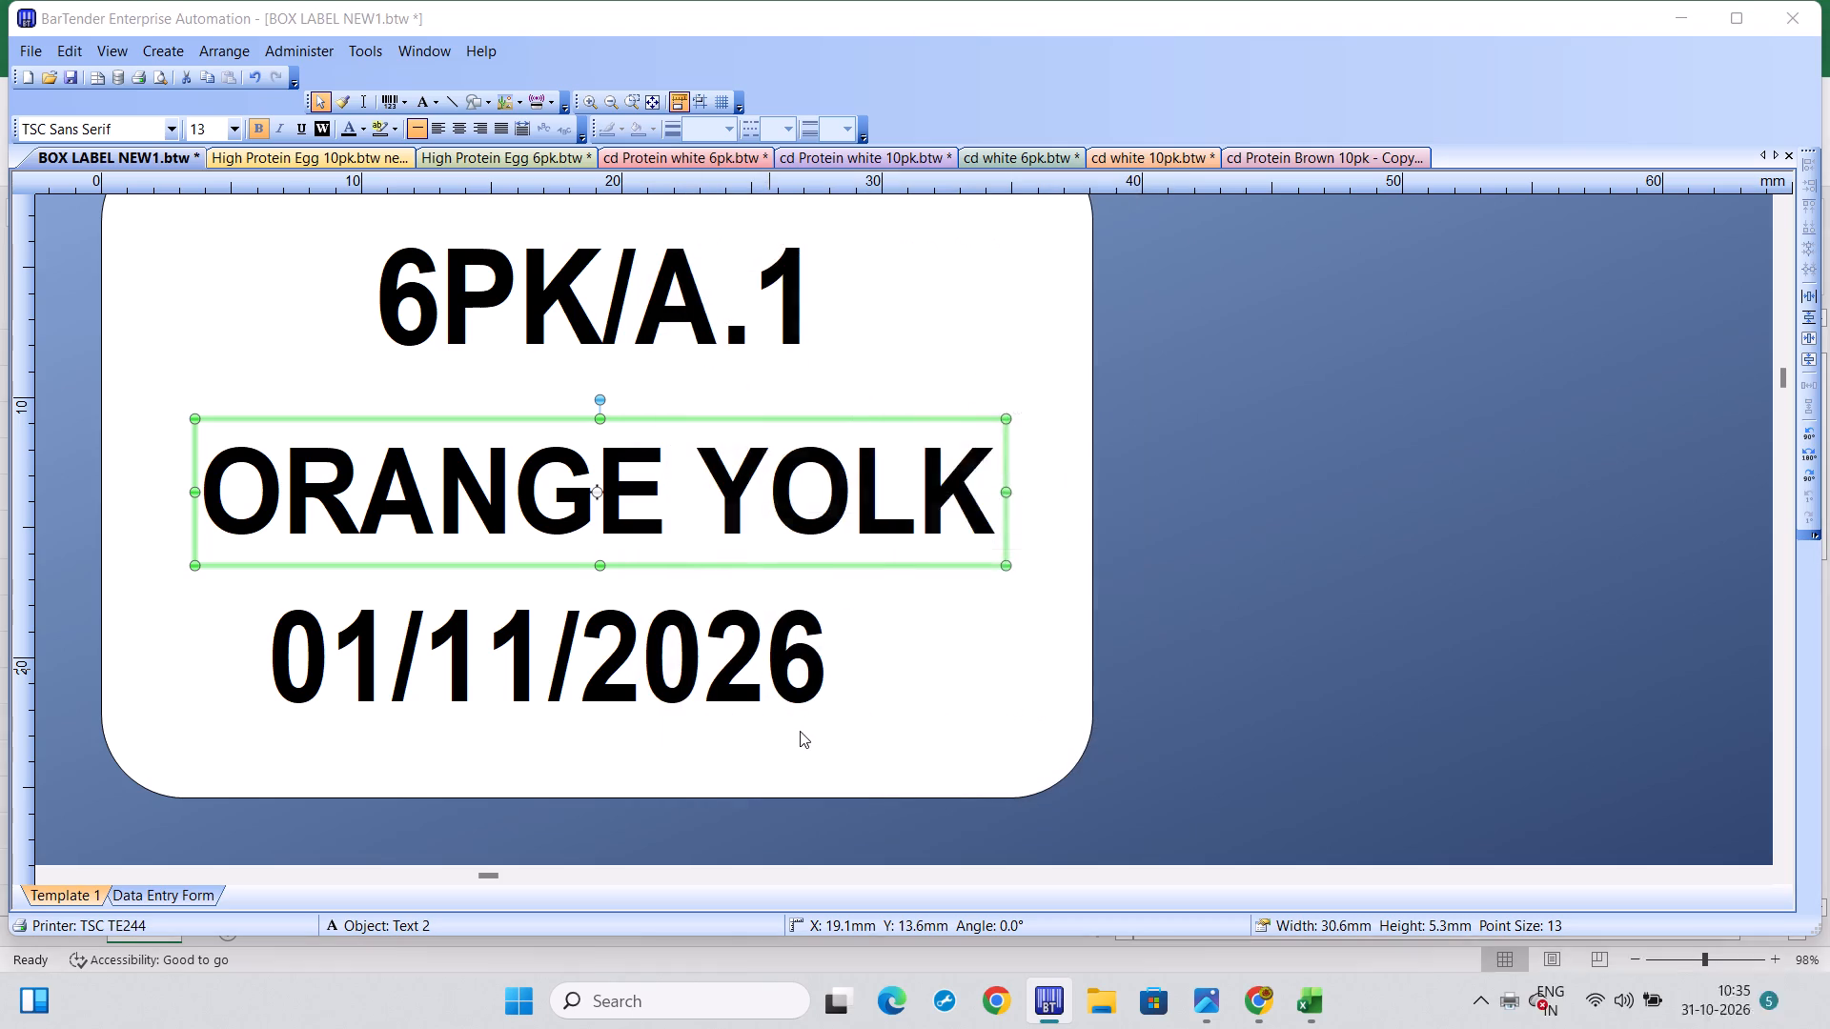